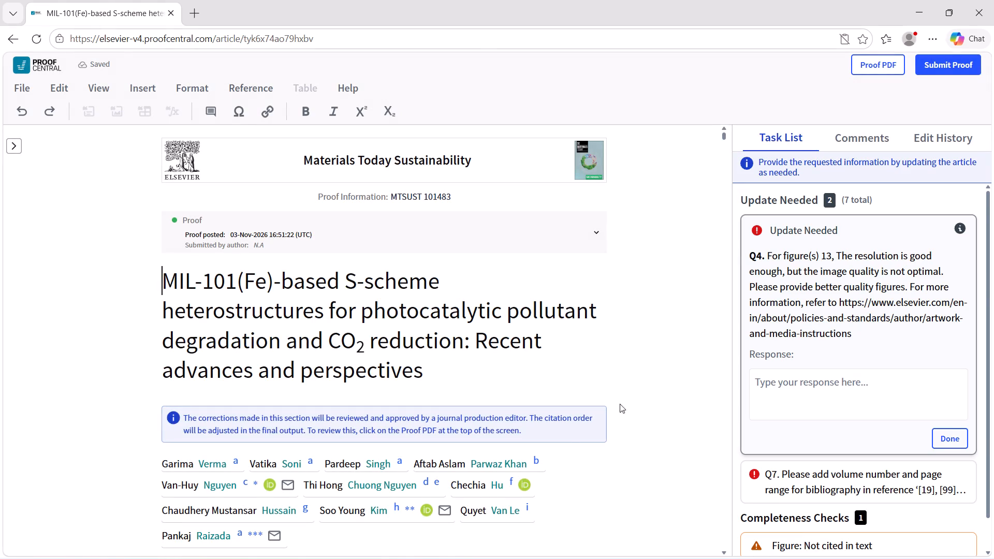
# Examine the author list and affiliations at the start of the article proof.
pyautogui.scroll(-4, 619, 416)
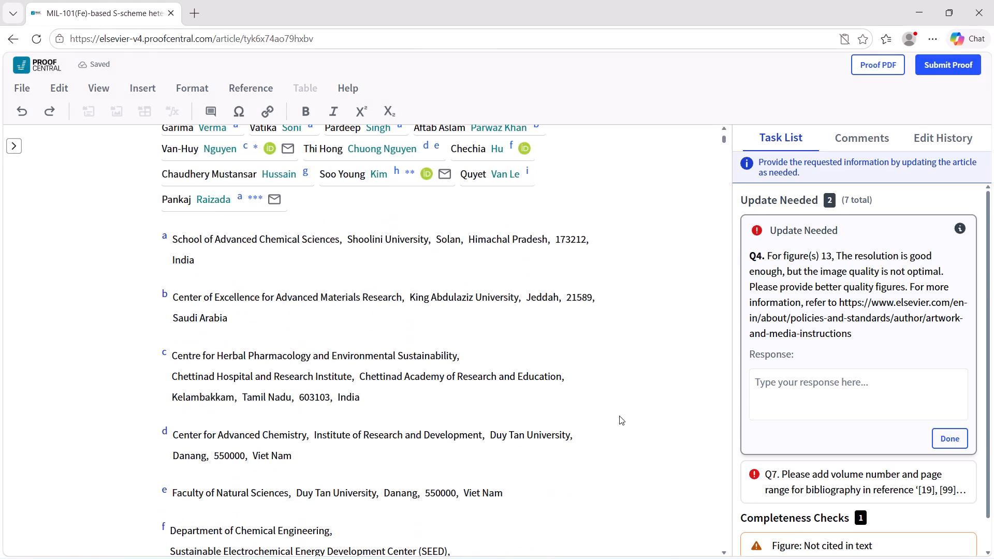
pyautogui.scroll(-5, 619, 416)
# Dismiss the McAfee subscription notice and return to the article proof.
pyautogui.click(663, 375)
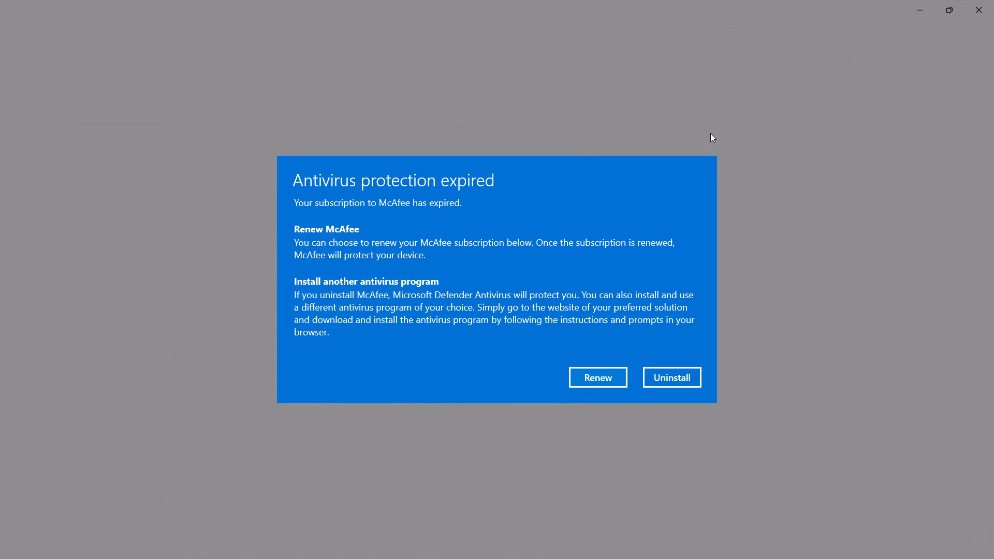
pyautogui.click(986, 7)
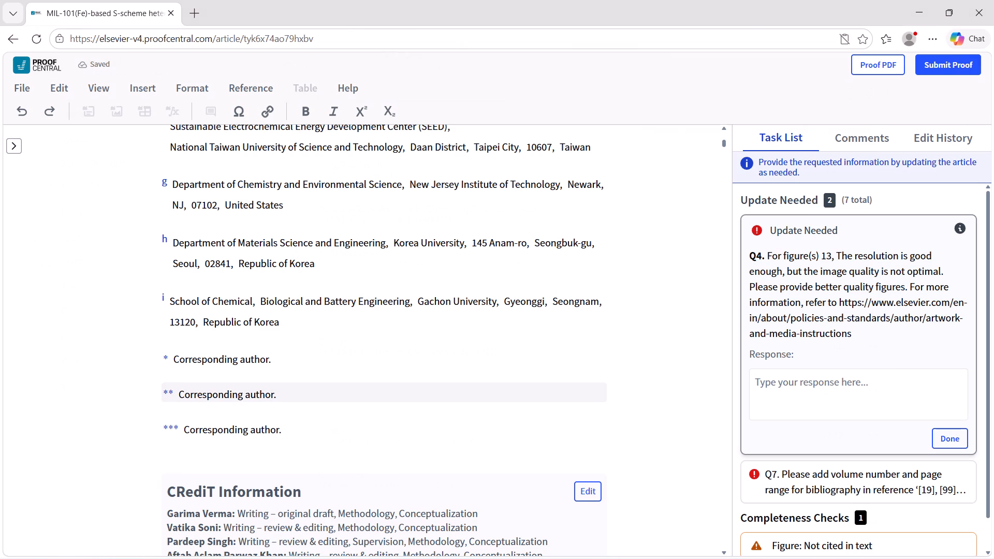
# Read through the proof from the abstract and graphical abstract to the highlights, keywords and Introduction section.
pyautogui.scroll(-7, 593, 407)
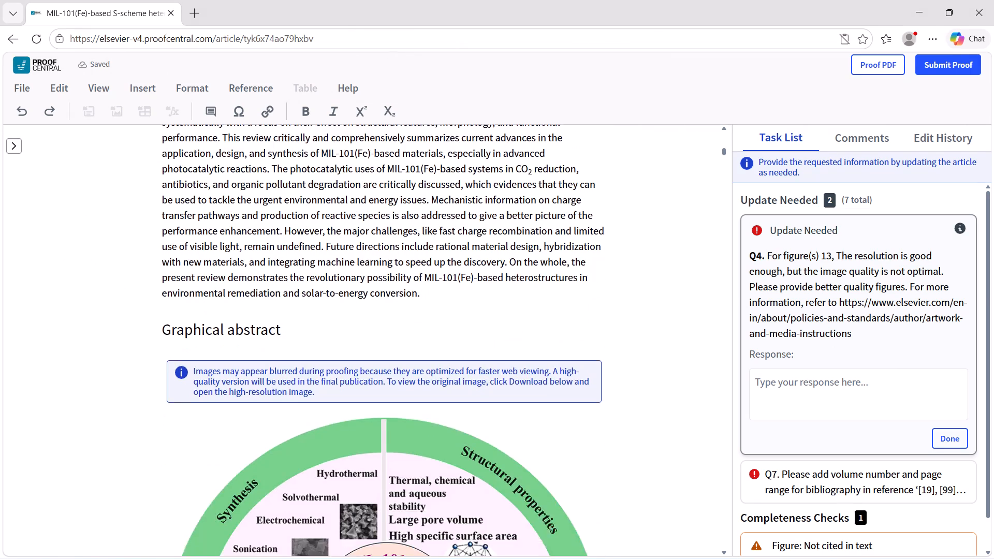
pyautogui.scroll(-9, 593, 407)
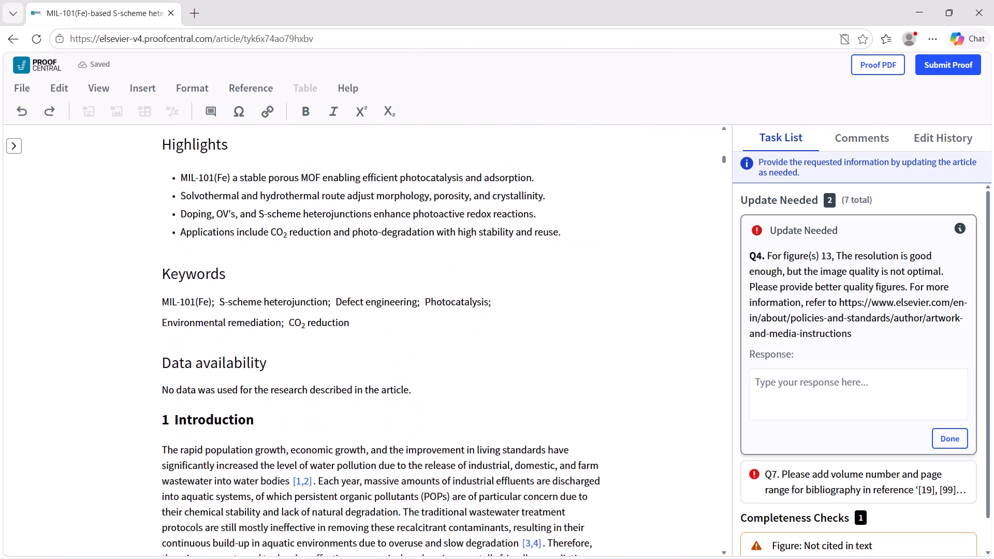
pyautogui.scroll(-3, 593, 407)
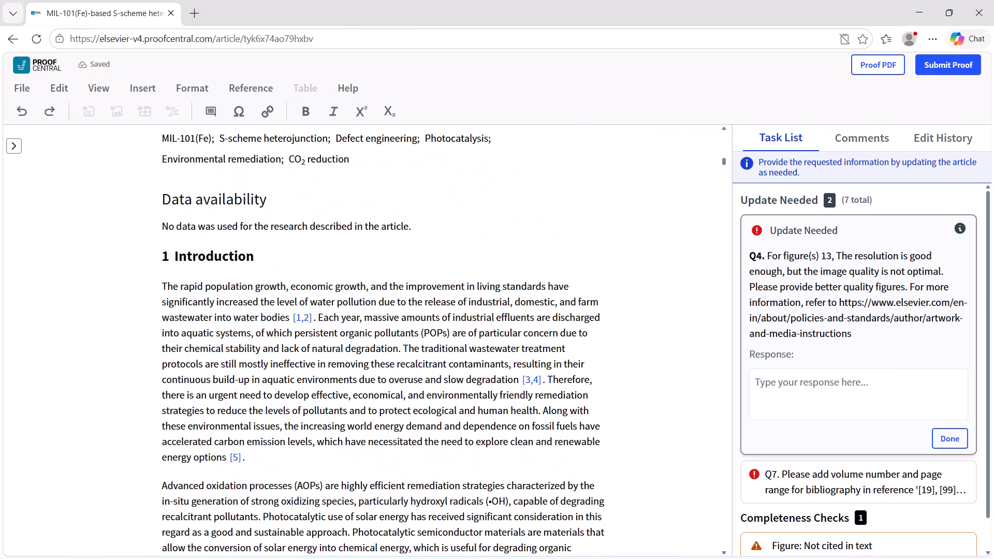
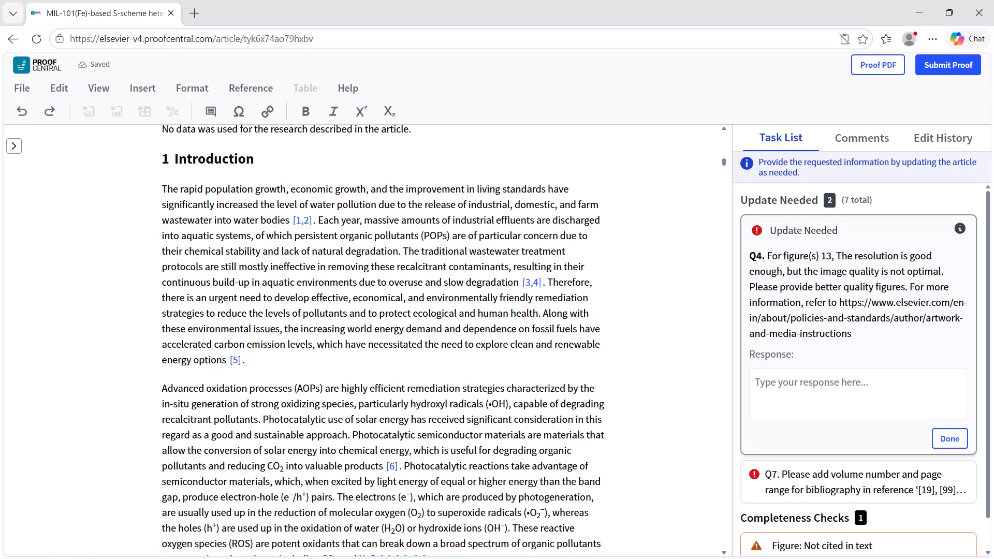
# Read the opening paragraphs of the Introduction on water pollution, advanced oxidation processes and photocatalysis.
pyautogui.scroll(-1, 593, 407)
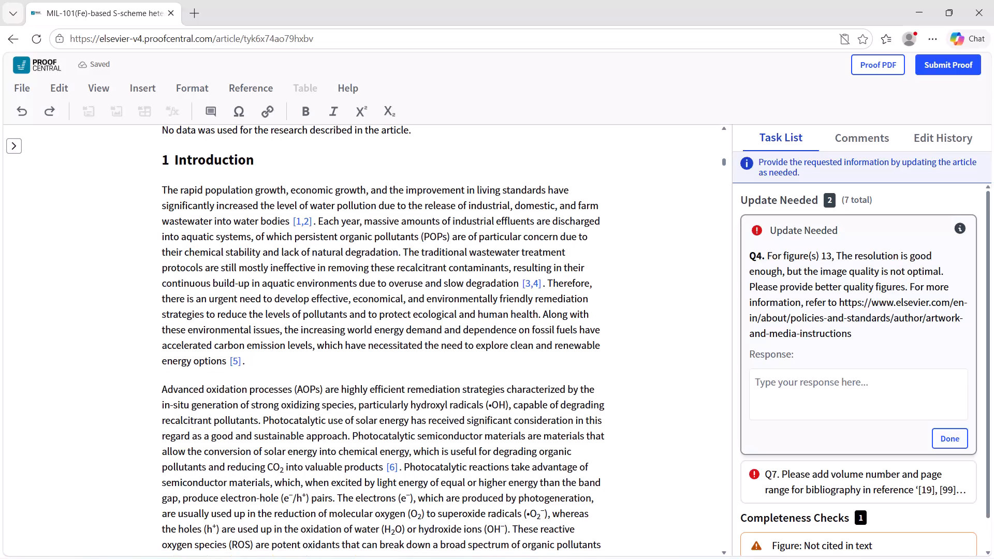
pyautogui.scroll(-1, 593, 407)
pyautogui.hscroll(1, 593, 407)
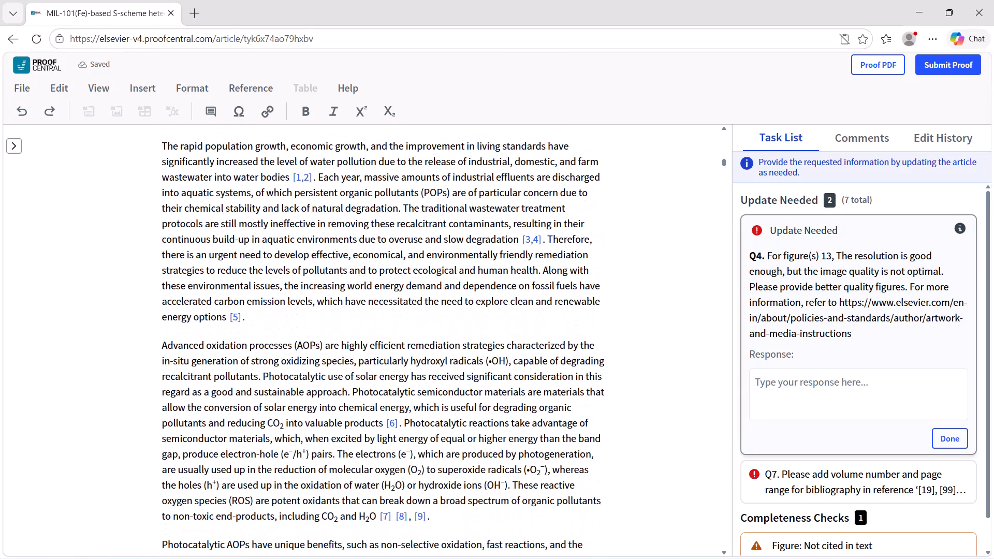
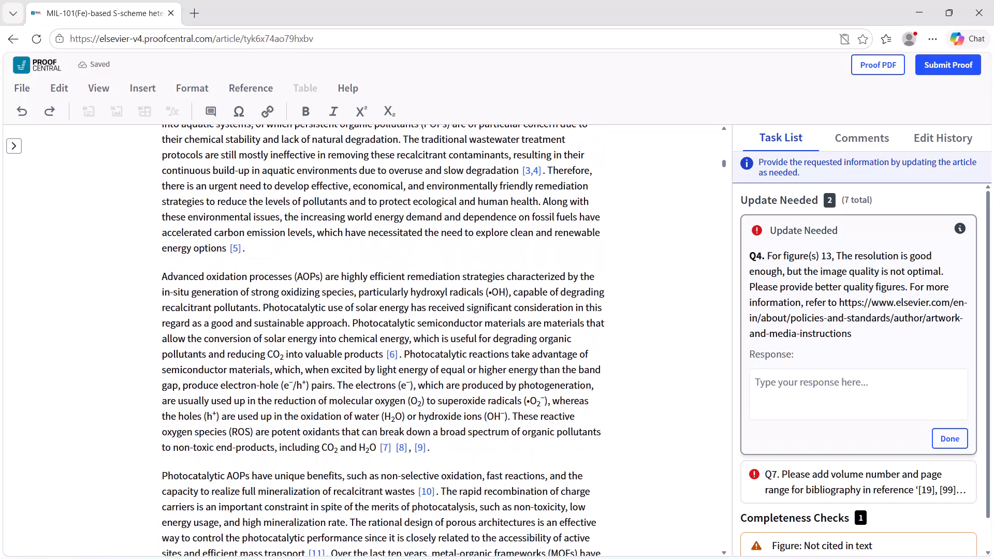
# Read the Introduction paragraphs on photocatalytic AOPs and MOFs, the MIL series and MIL-Fe materials, down to the Scheme 1 image.
pyautogui.scroll(-2, 618, 390)
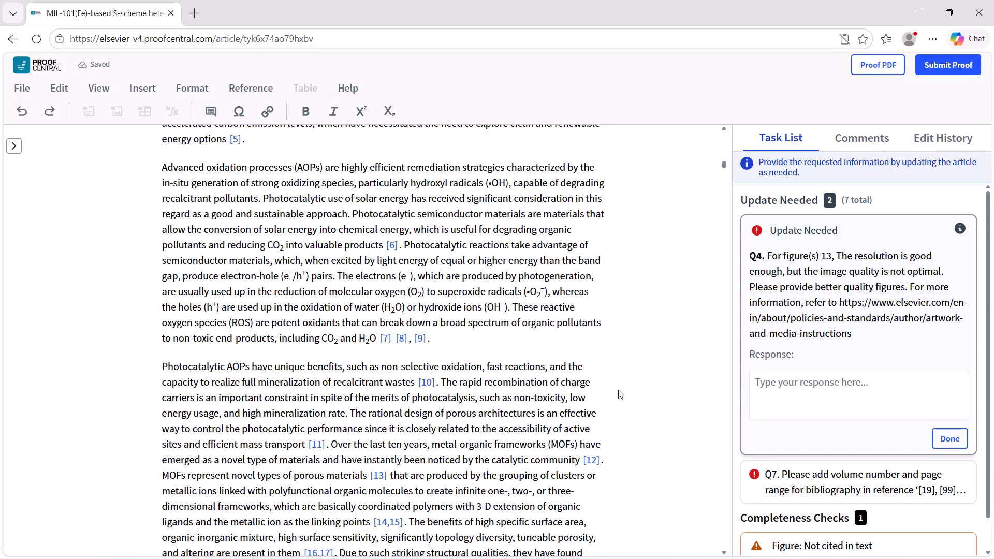
pyautogui.scroll(-3, 618, 390)
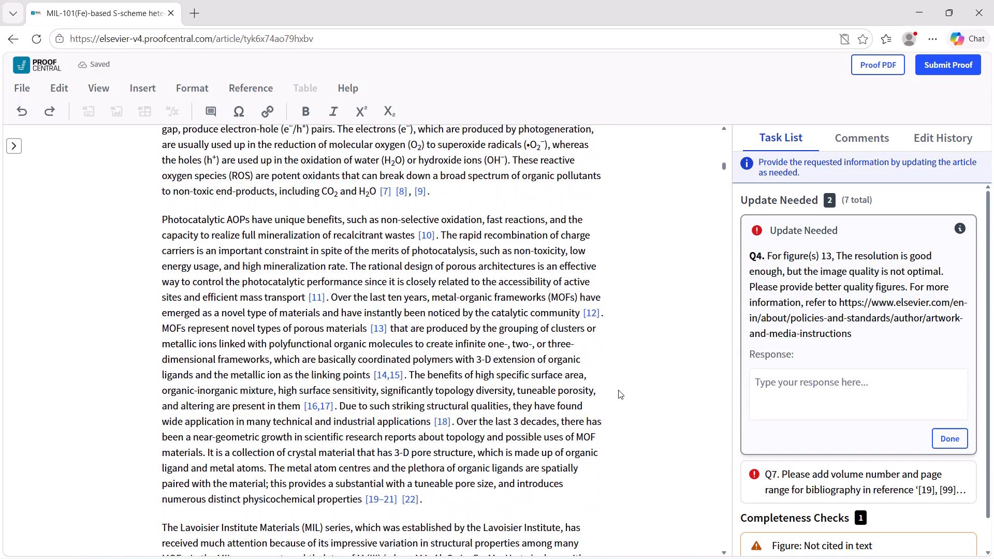
pyautogui.scroll(-1, 618, 390)
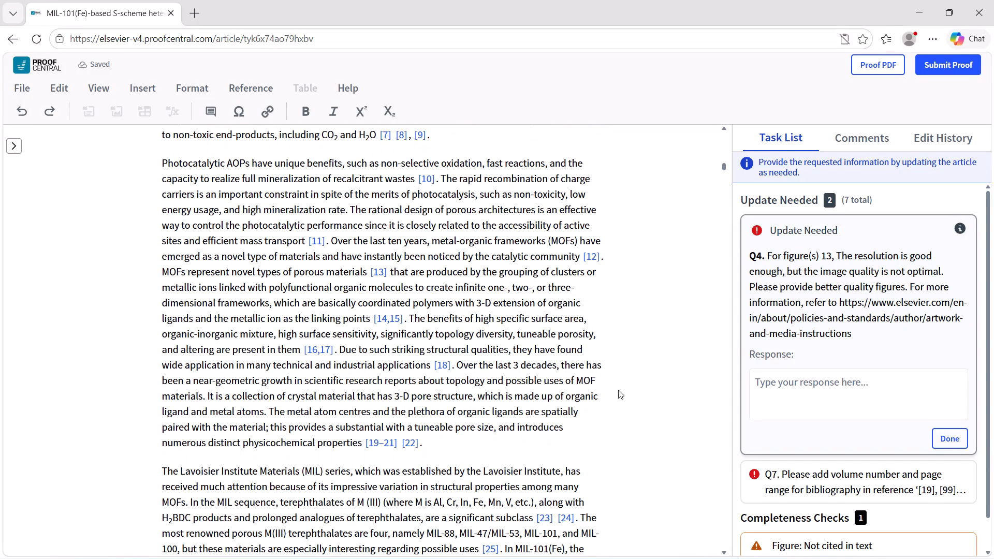
pyautogui.scroll(-4, 618, 390)
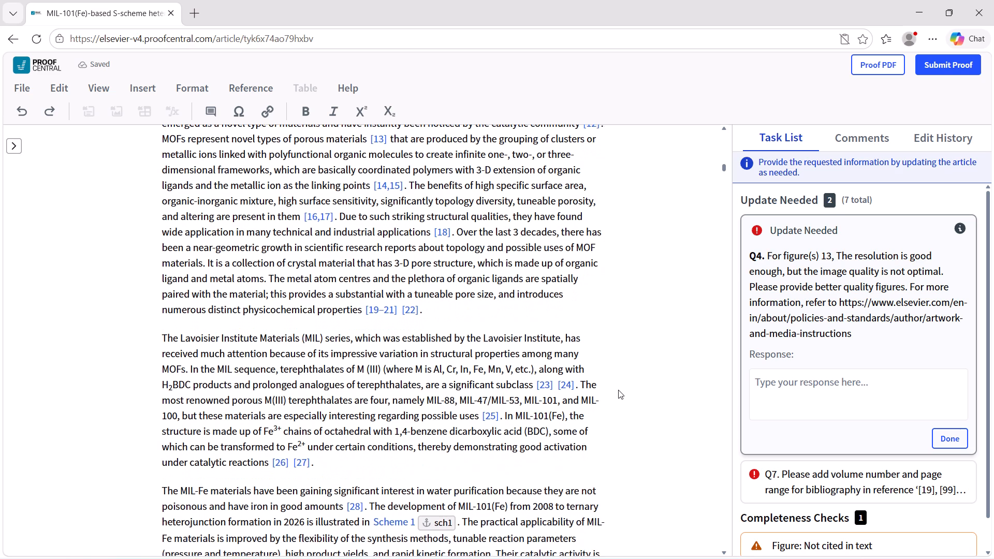
pyautogui.scroll(-4, 618, 390)
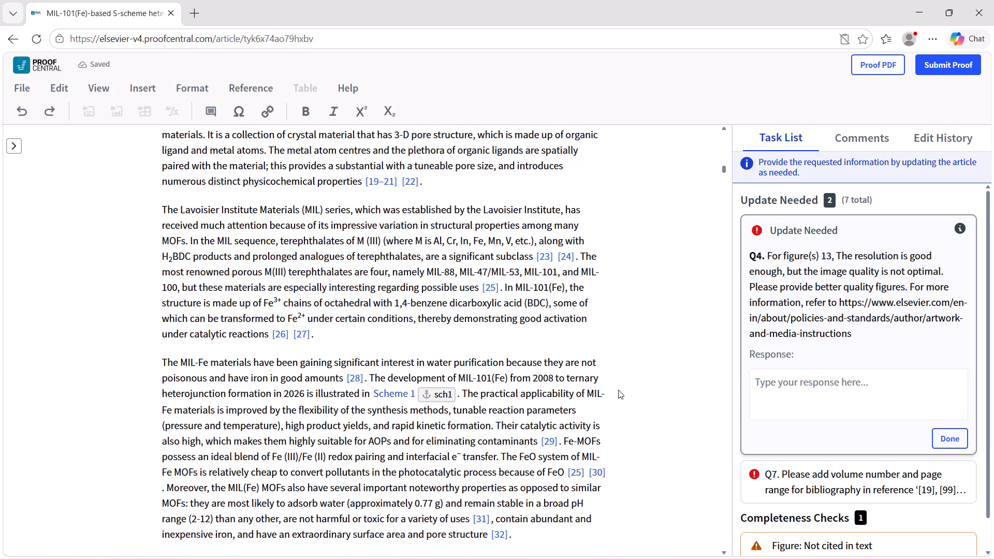
pyautogui.scroll(-4, 618, 390)
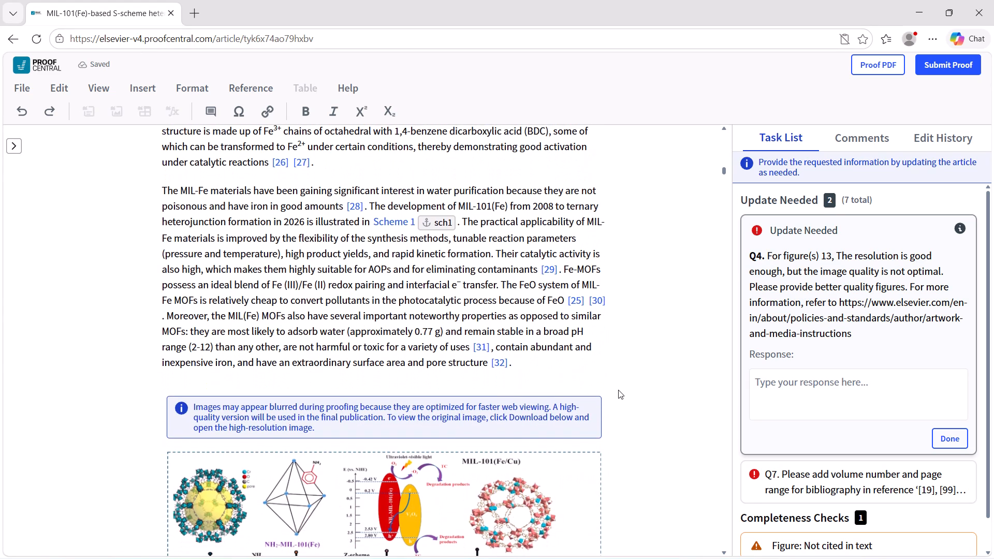
pyautogui.scroll(-1, 618, 390)
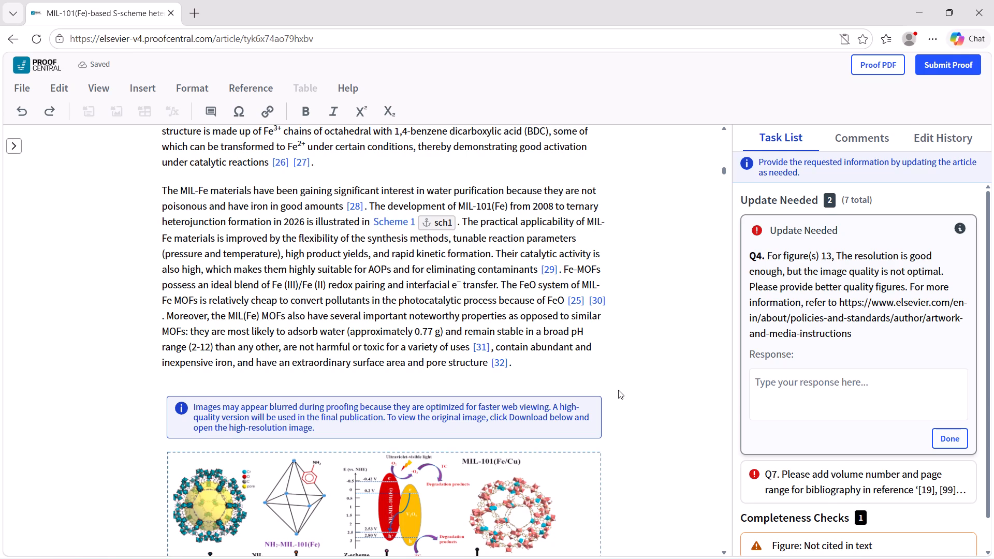
# Read the Introduction from the Scheme 1 caption through the paragraph on the review's scope and the Scheme 2 bibliometric data.
pyautogui.scroll(-7, 617, 381)
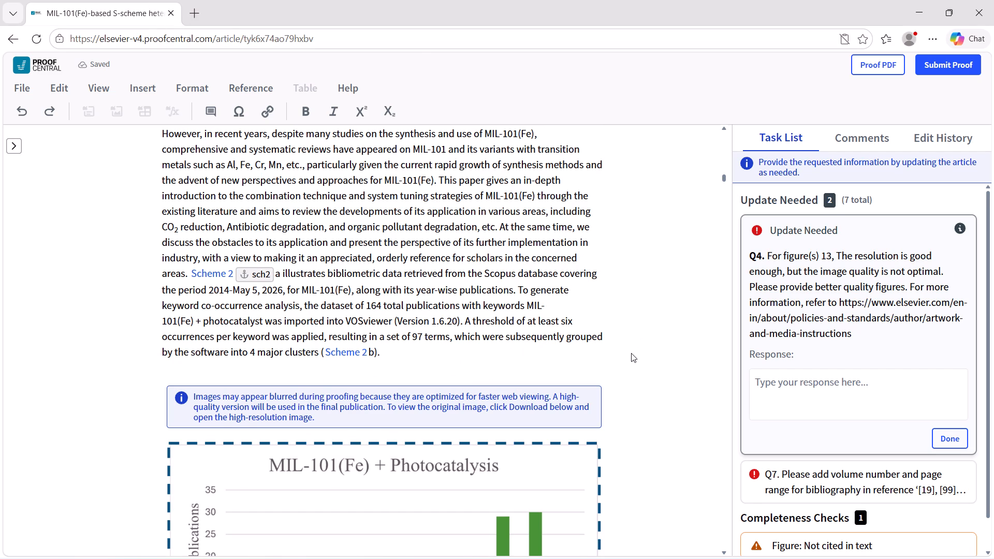
pyautogui.scroll(2, 633, 353)
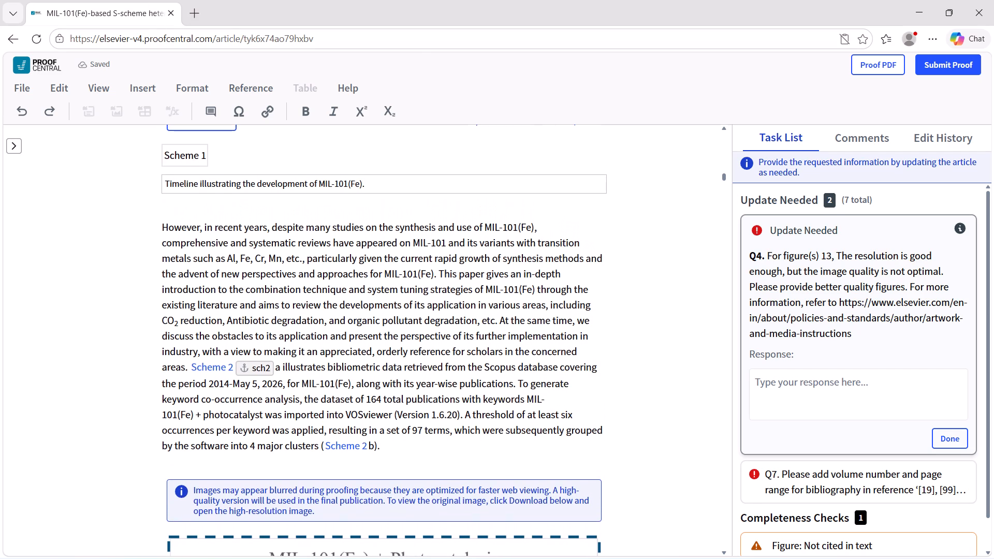
# Open a new browser tab alongside the article proof.
pyautogui.click(204, 13)
pyautogui.click(195, 14)
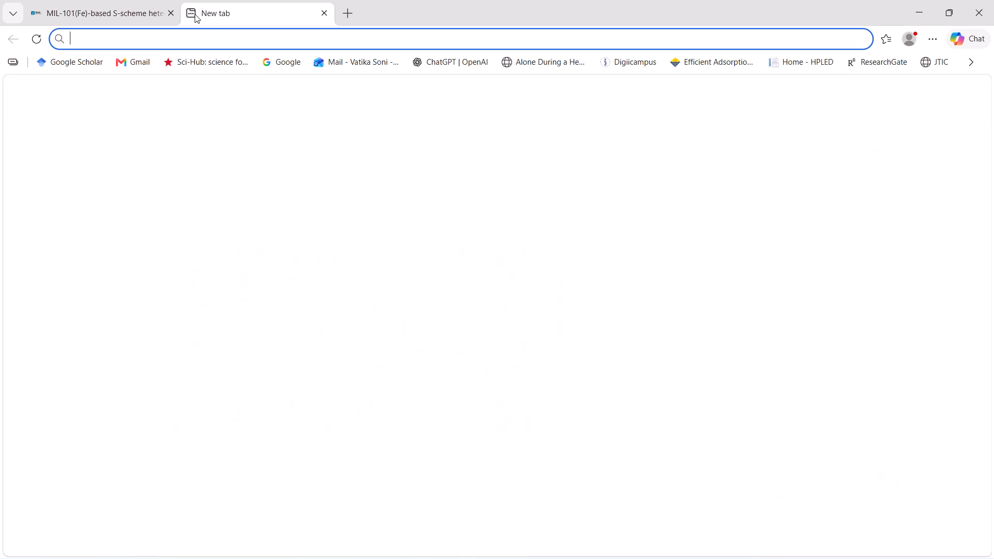
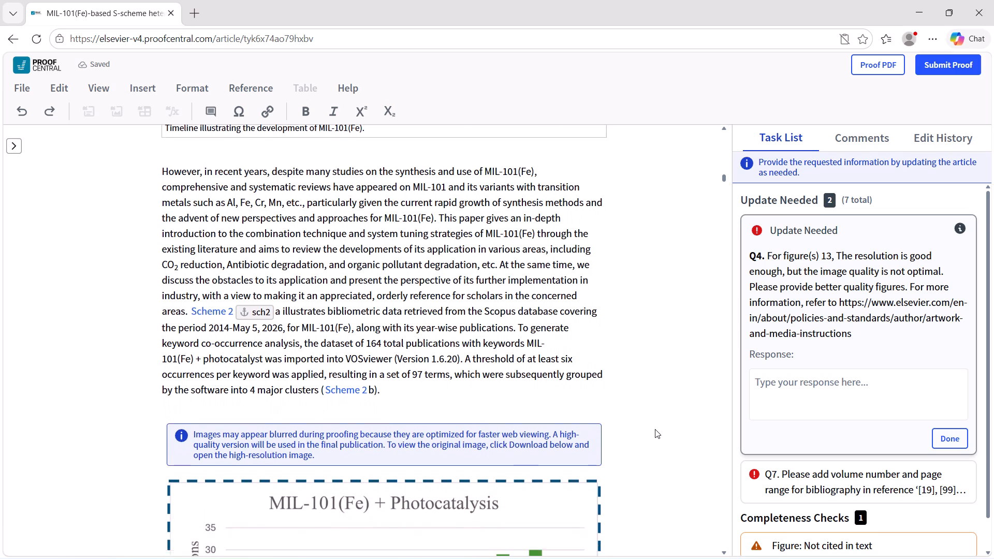
# Examine Scheme 2 at the end of the Introduction, including its yearly publications chart, keyword co-occurrence map and caption.
pyautogui.scroll(-5, 655, 429)
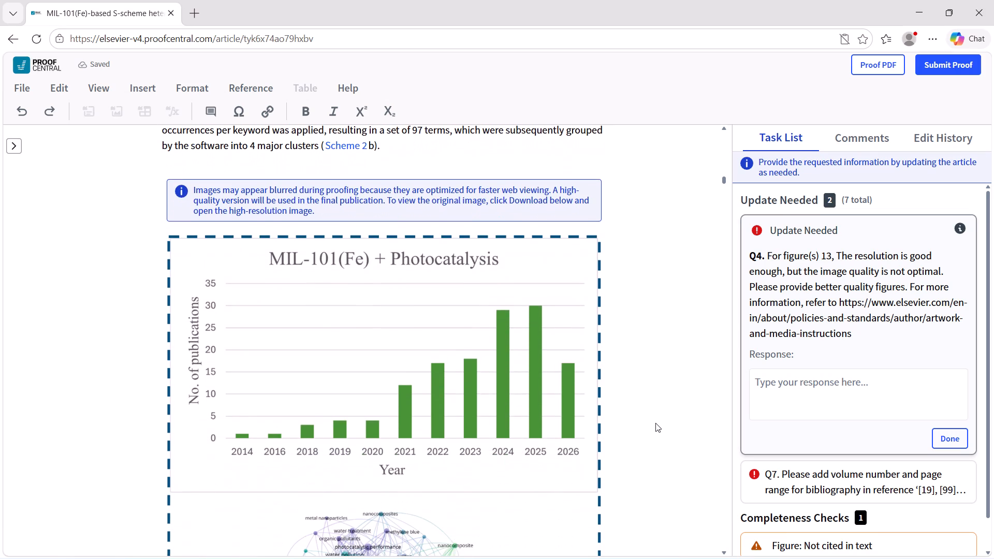
pyautogui.scroll(-2, 655, 423)
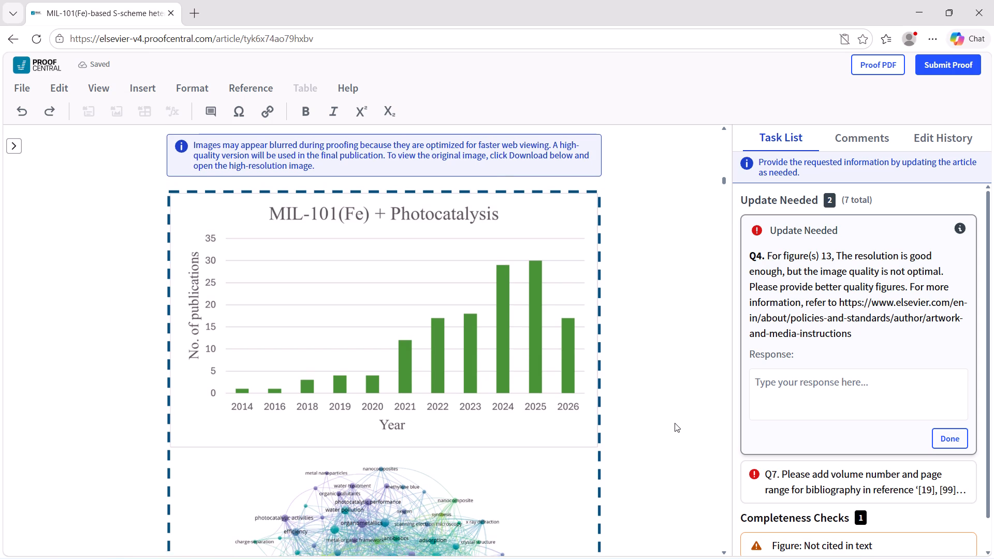
pyautogui.scroll(-3, 675, 423)
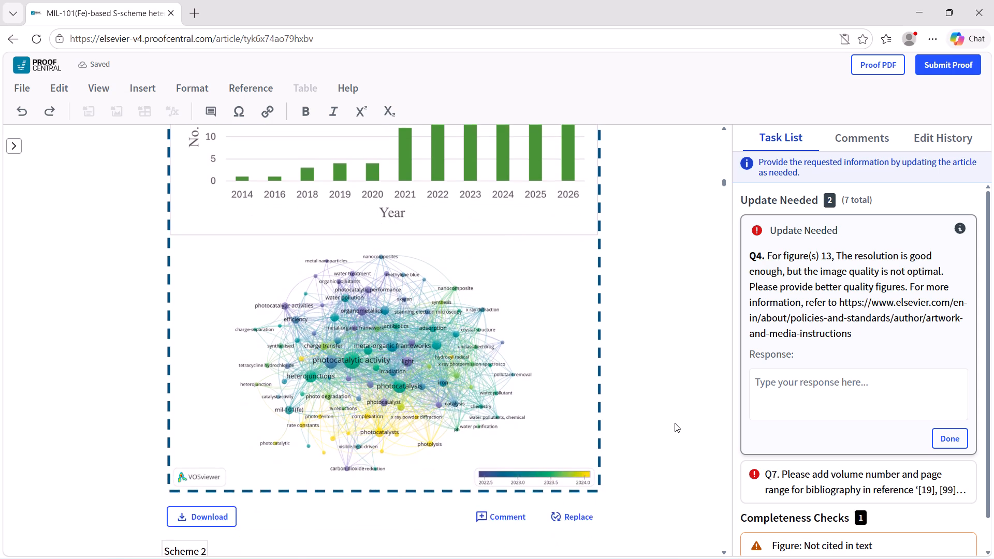
pyautogui.scroll(-6, 675, 423)
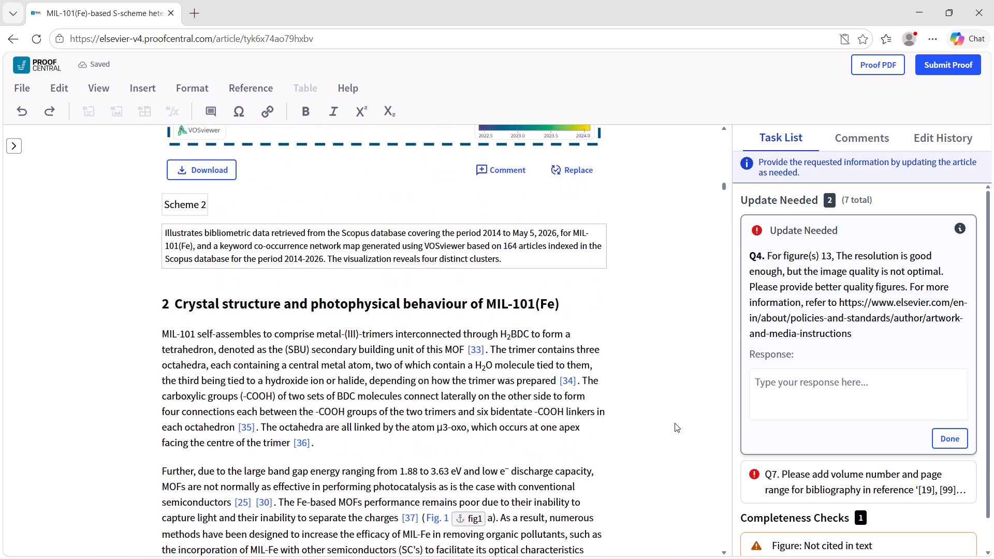
# Read the opening paragraphs of Section 2 on the crystal structure and photophysical behaviour of MIL-101(Fe).
pyautogui.scroll(-1, 675, 423)
pyautogui.scroll(-1, 707, 367)
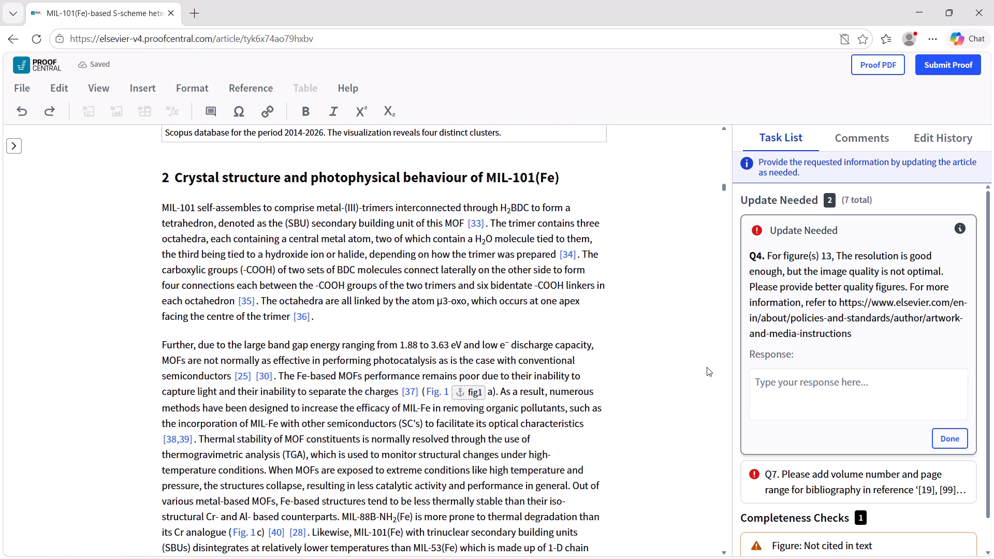
pyautogui.scroll(-1, 707, 367)
pyautogui.scroll(-1, 657, 400)
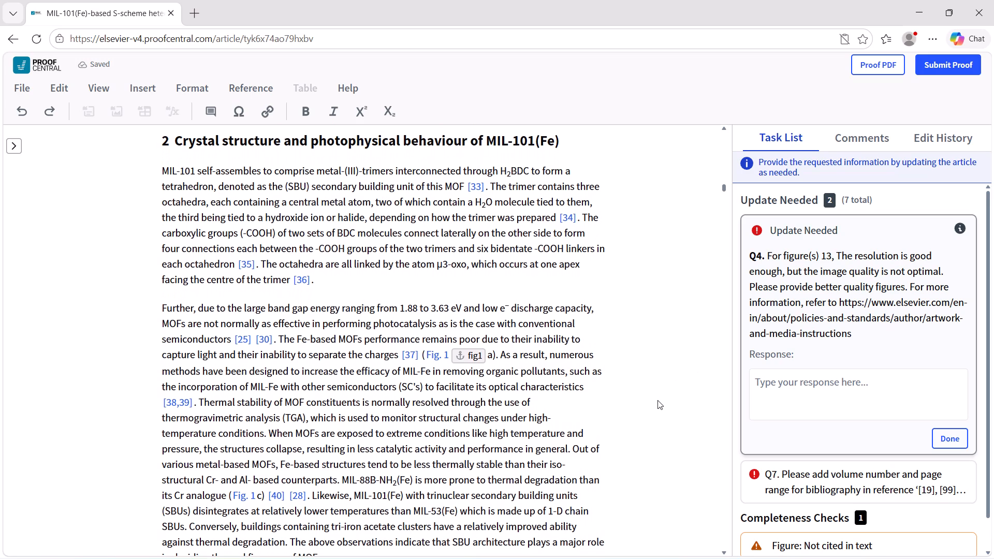
pyautogui.scroll(-1, 657, 400)
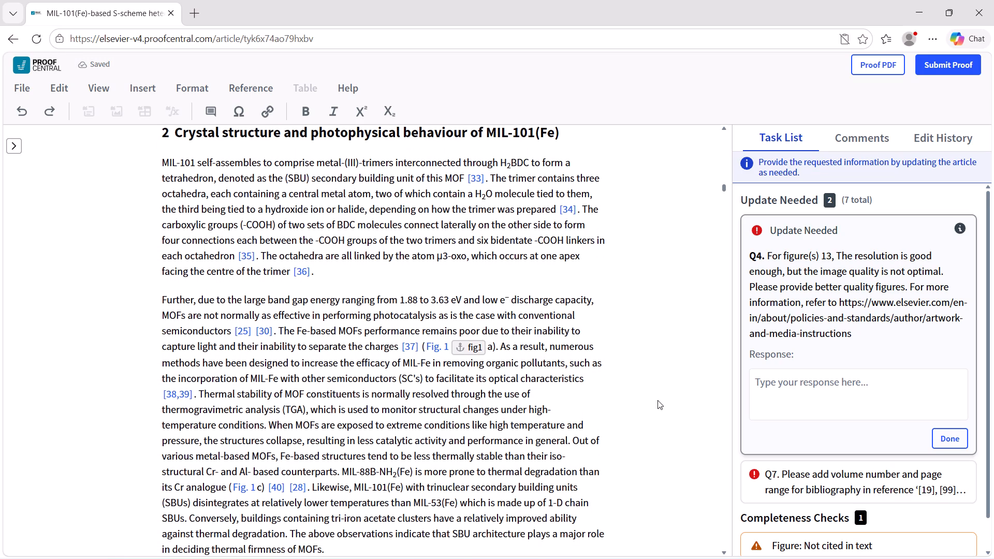
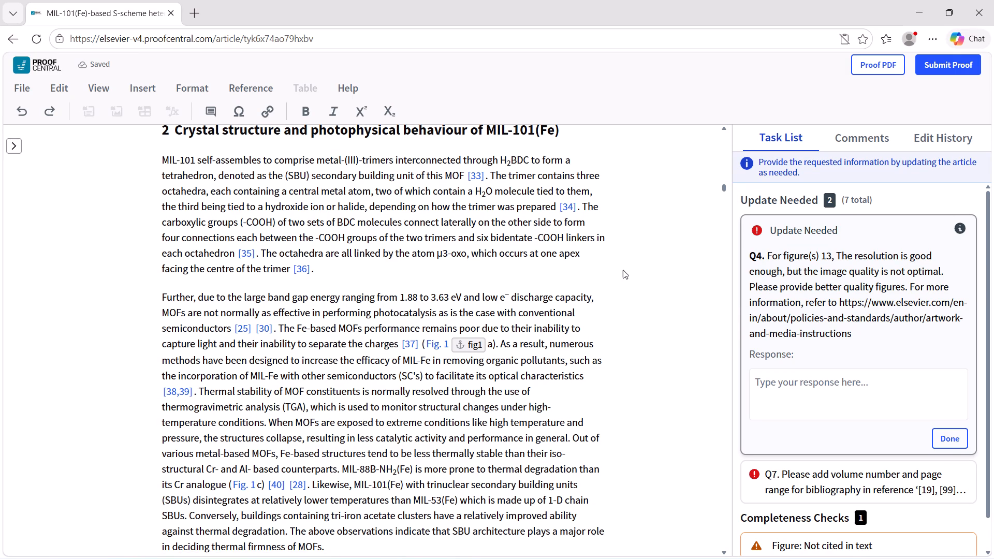
# Read the Section 2 paragraph on the band gap, photocatalytic performance and thermal stability of Fe-based MOFs.
pyautogui.scroll(-1, 651, 289)
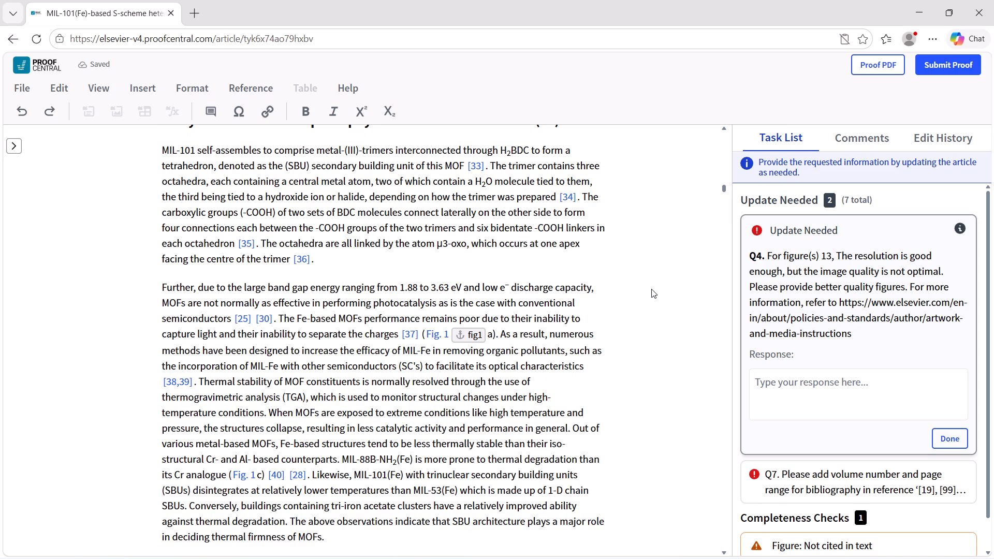
pyautogui.scroll(-2, 651, 289)
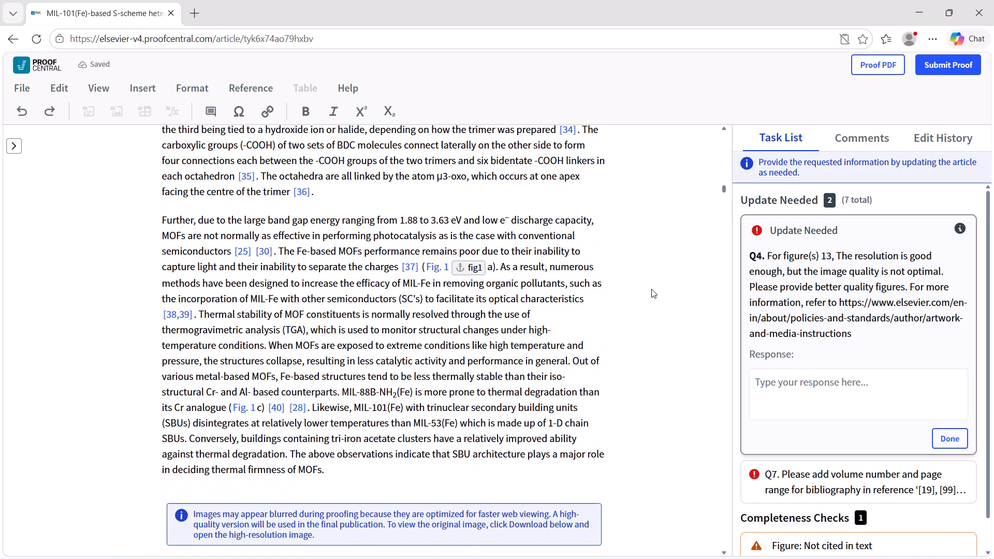
pyautogui.scroll(-3, 651, 289)
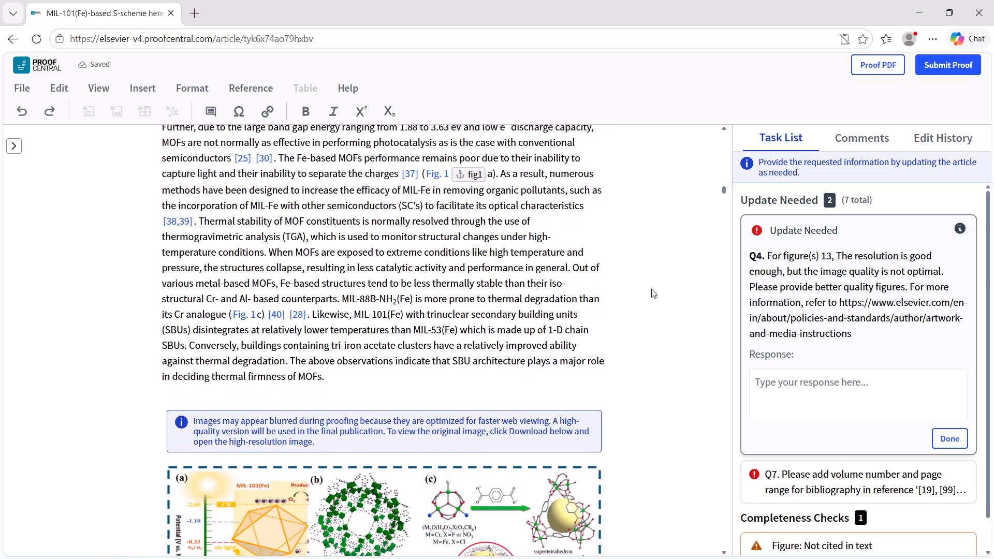
pyautogui.scroll(-2, 651, 289)
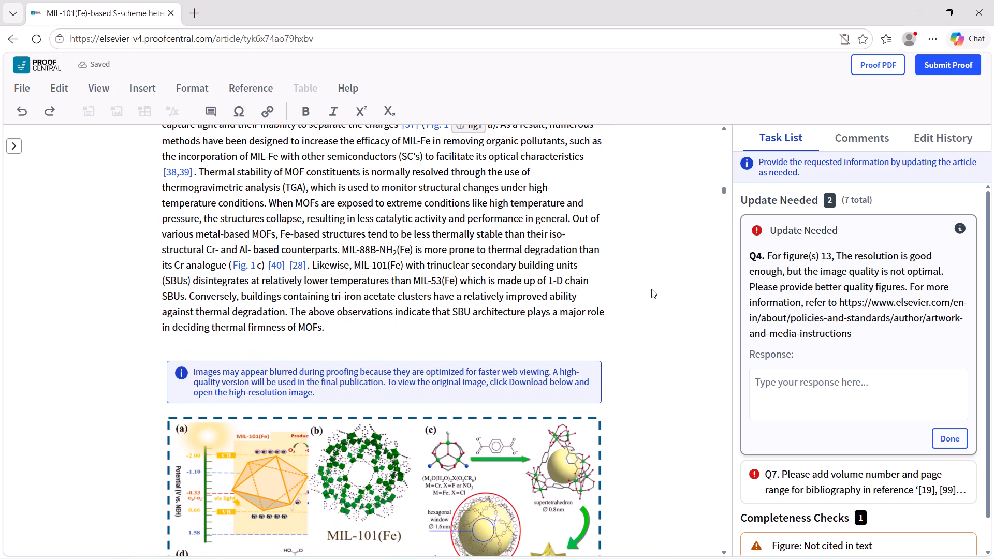
pyautogui.scroll(-1, 651, 289)
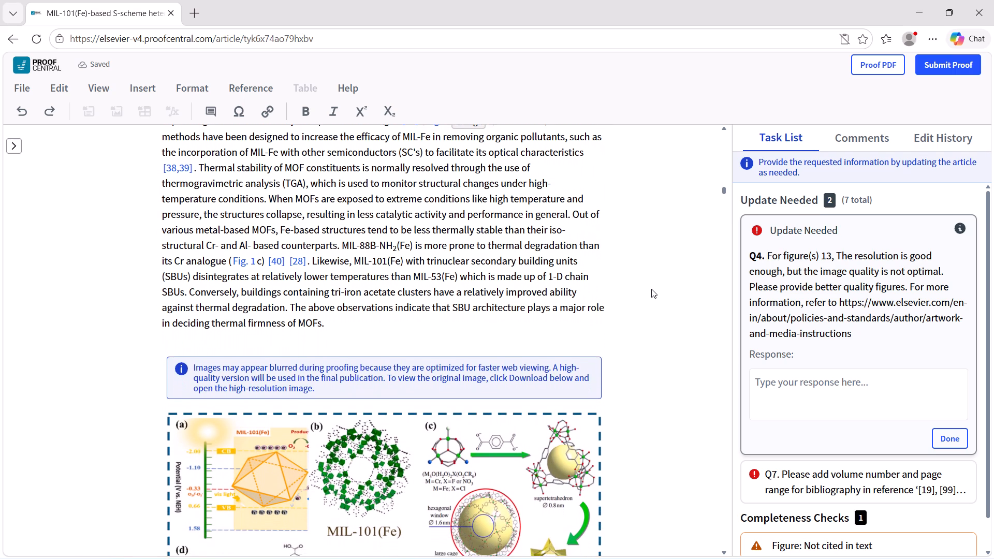
# Examine Fig. 1 with its four panels on MIL-101(Fe) structure, including the caption and licence credits.
pyautogui.scroll(-1, 651, 289)
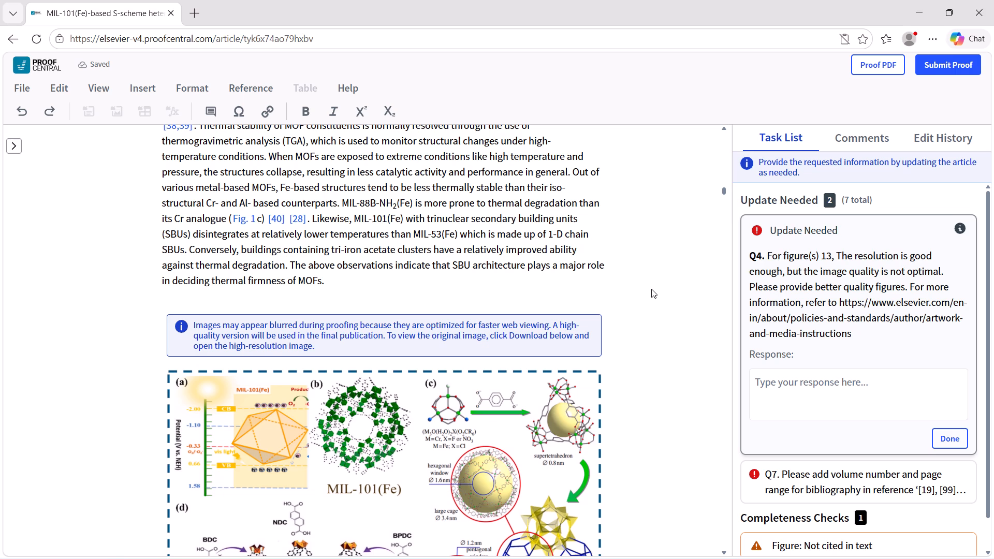
pyautogui.scroll(-3, 651, 289)
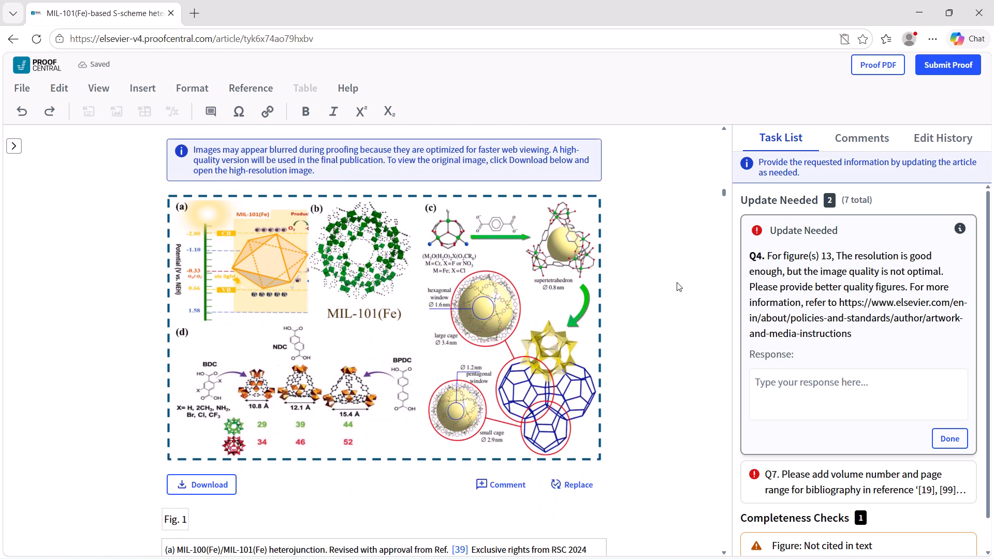
pyautogui.scroll(-5, 677, 282)
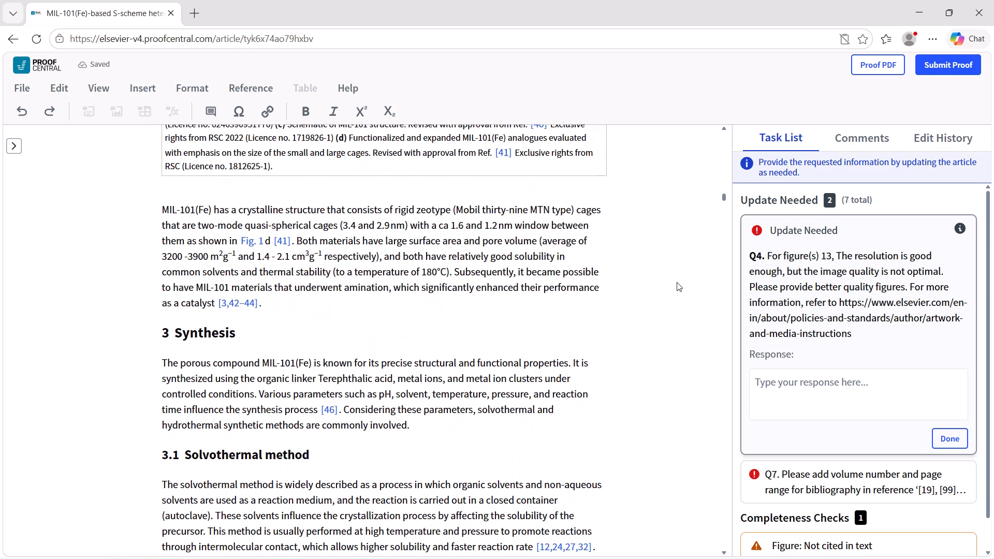
# Read the closing paragraph of Section 2 on MIL-101(Fe) cages and pore properties, and the introduction to Section 3, Synthesis.
pyautogui.scroll(-2, 677, 282)
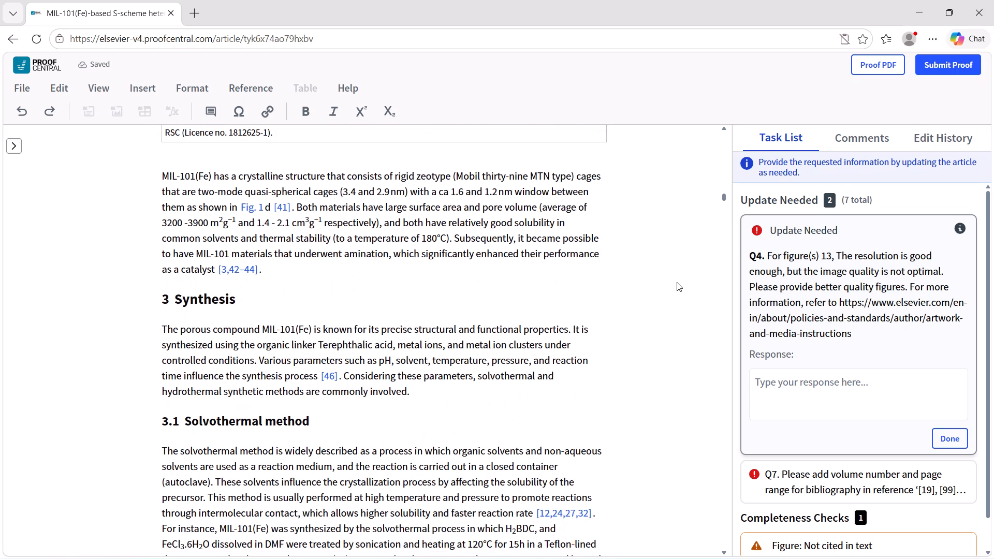
pyautogui.scroll(-3, 677, 282)
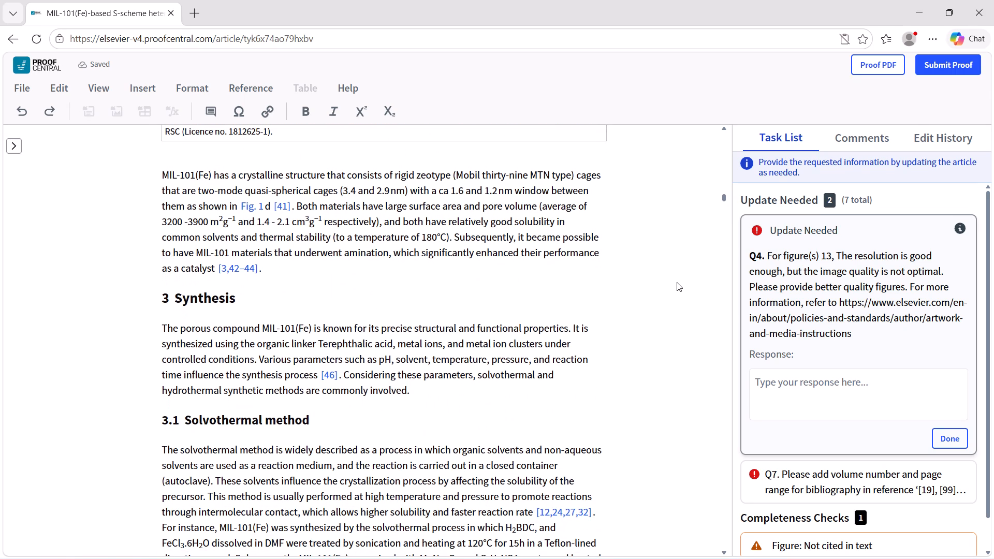
pyautogui.scroll(-5, 677, 282)
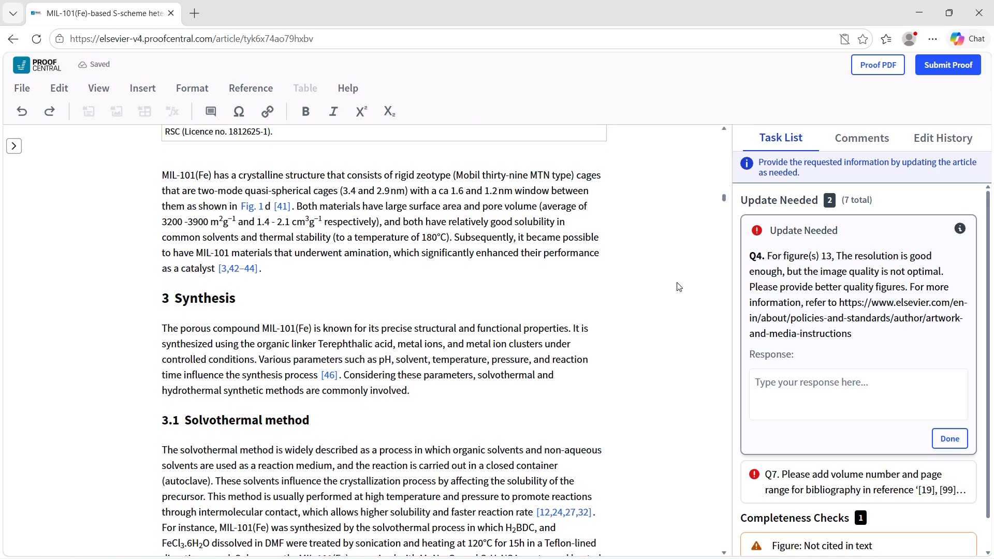
pyautogui.scroll(-5, 677, 282)
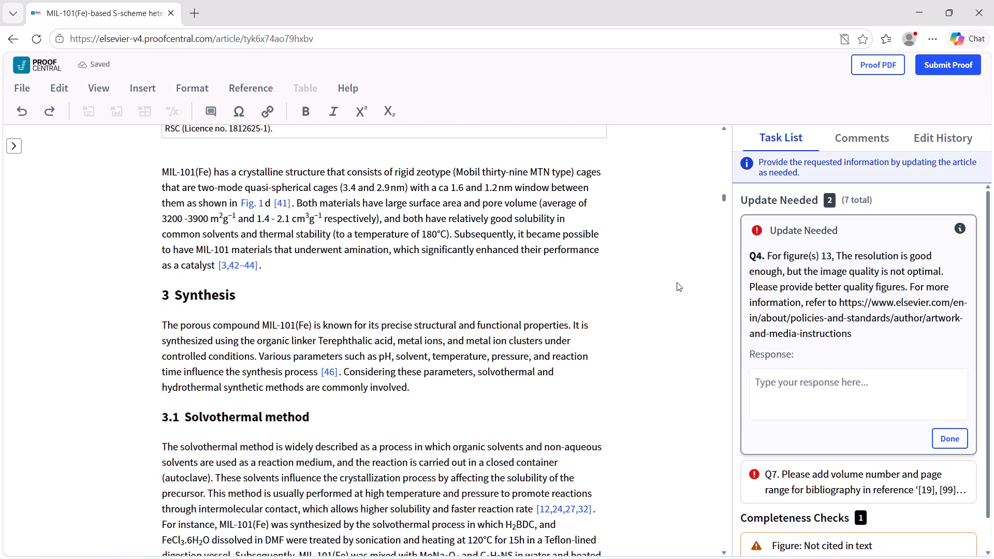
pyautogui.scroll(-4, 677, 282)
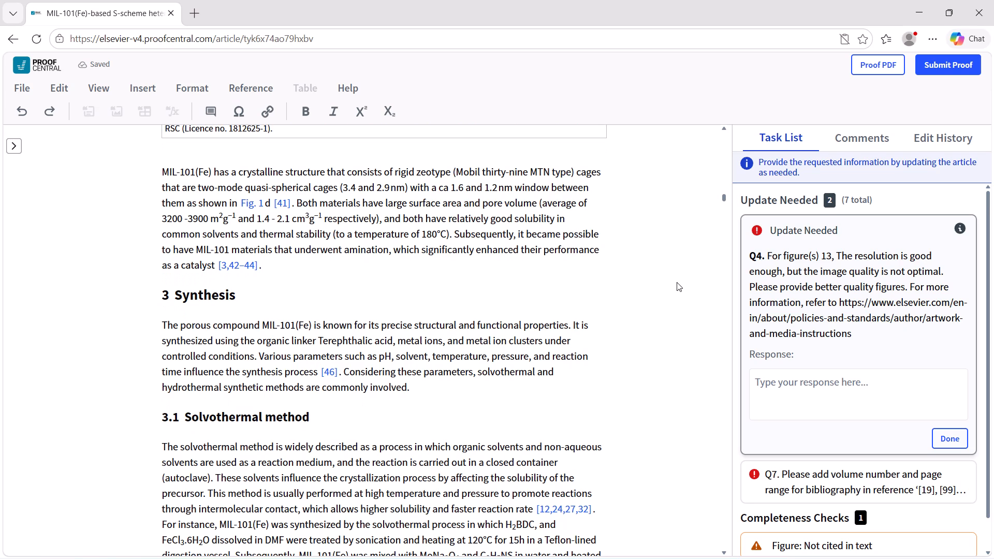
pyautogui.scroll(-4, 677, 282)
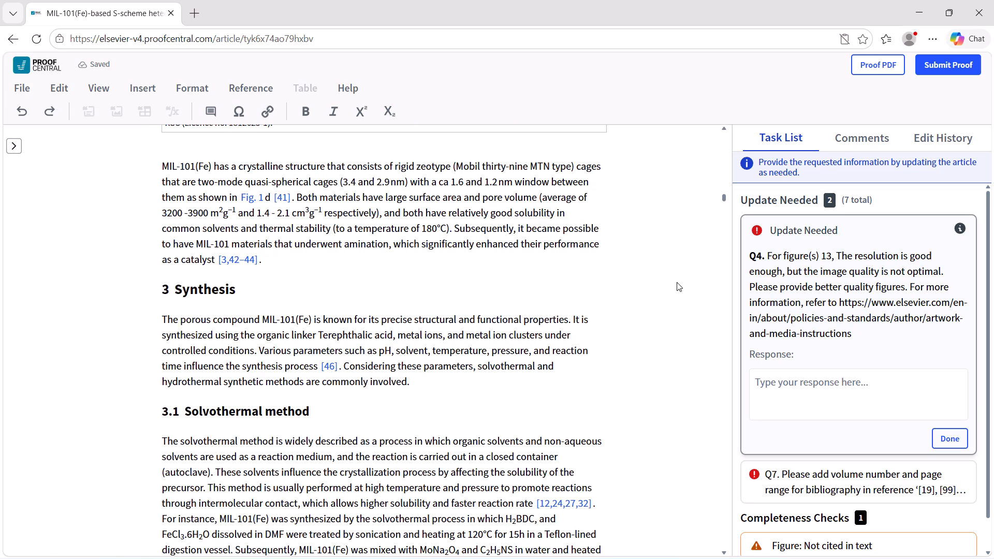
pyautogui.scroll(-5, 677, 282)
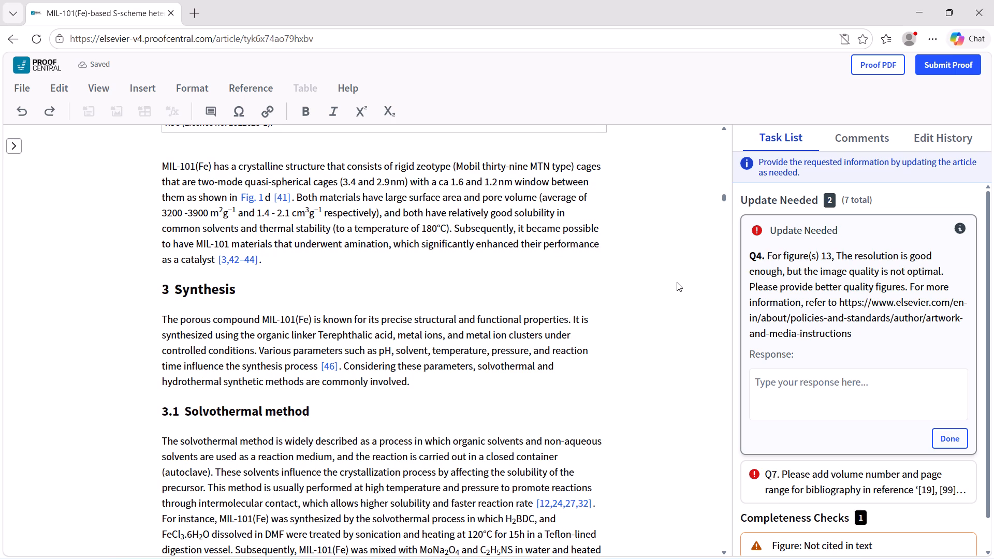
pyautogui.scroll(-7, 677, 282)
# Read the Section 3 introduction on MIL-101(Fe) synthesis and the opening of Section 3.1, Solvothermal method.
pyautogui.scroll(-1, 677, 282)
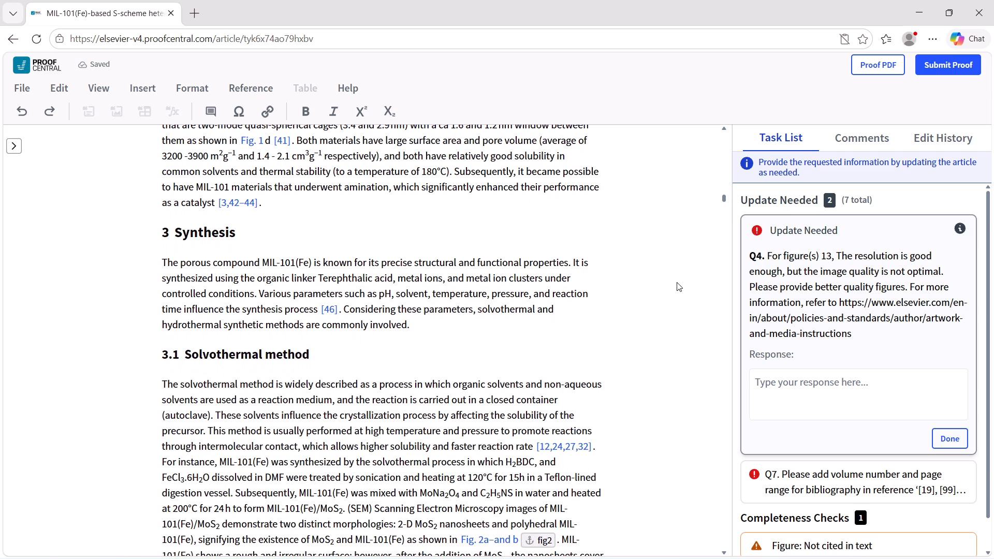
pyautogui.scroll(-2, 677, 282)
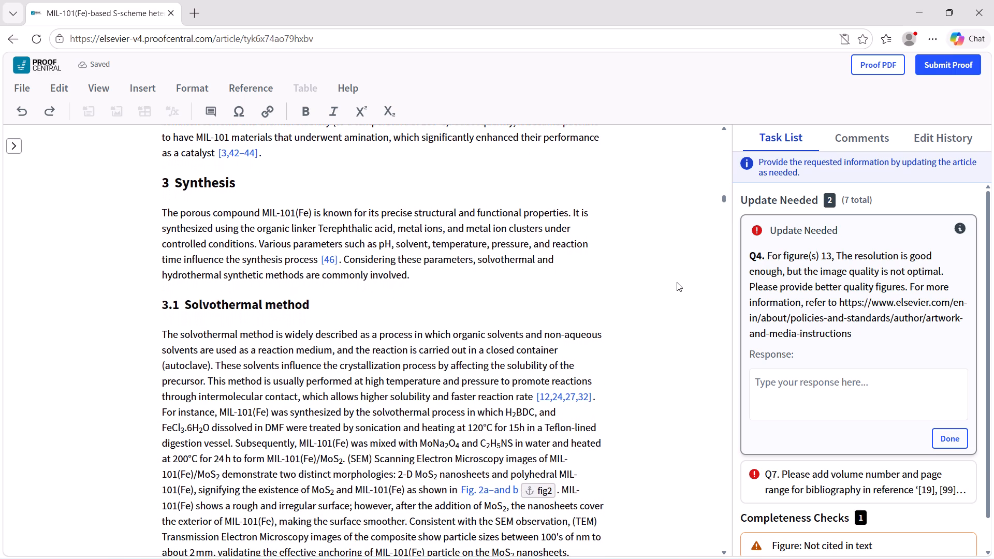
pyautogui.scroll(-1, 677, 282)
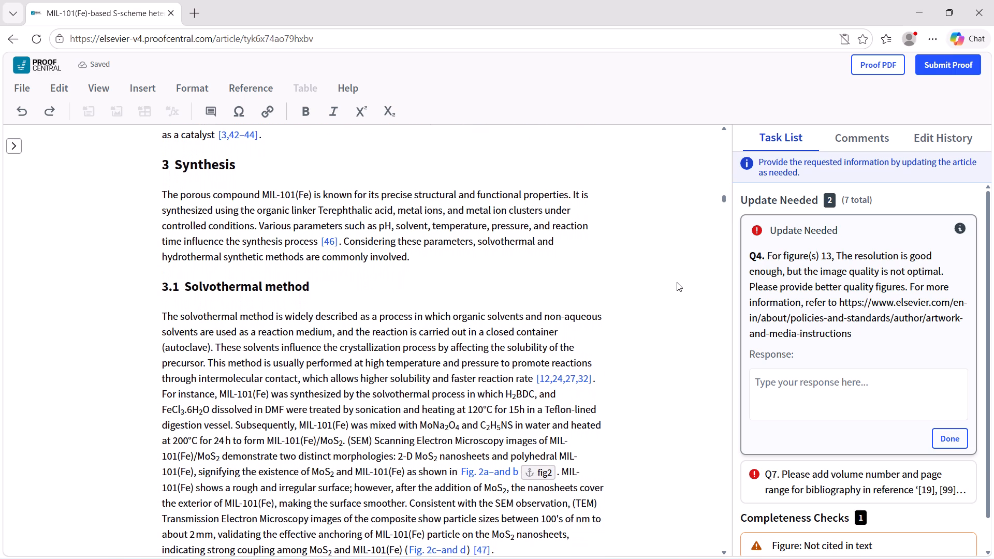
pyautogui.scroll(-1, 677, 282)
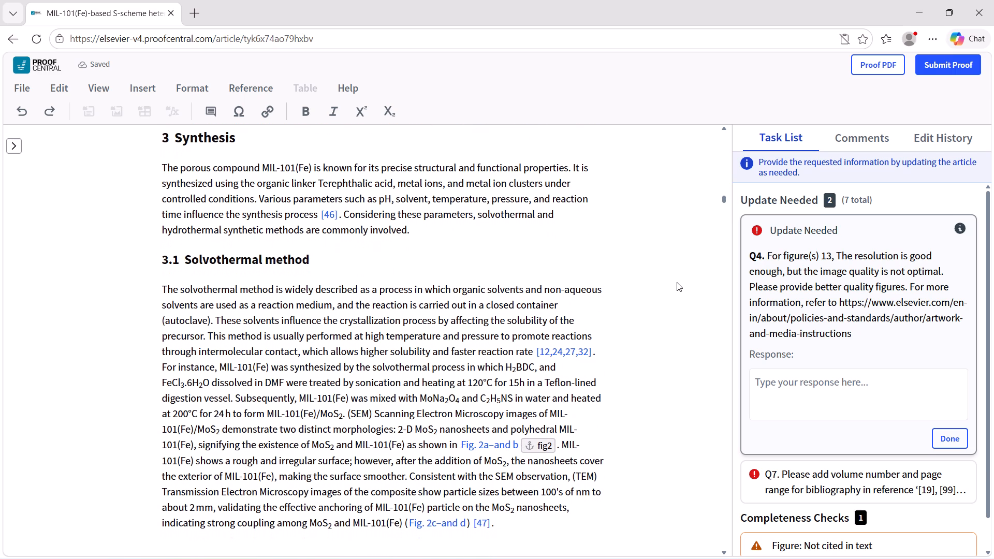
pyautogui.scroll(-2, 677, 282)
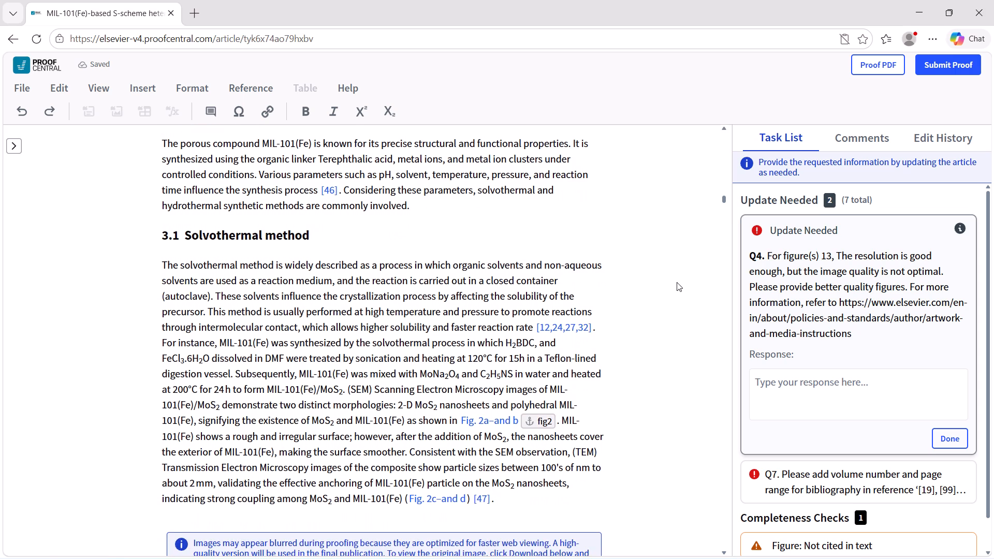
# Read the Section 3.1 description of the solvothermal method, including solvent effects, temperature and pressure conditions, and its citations.
pyautogui.scroll(-5, 677, 282)
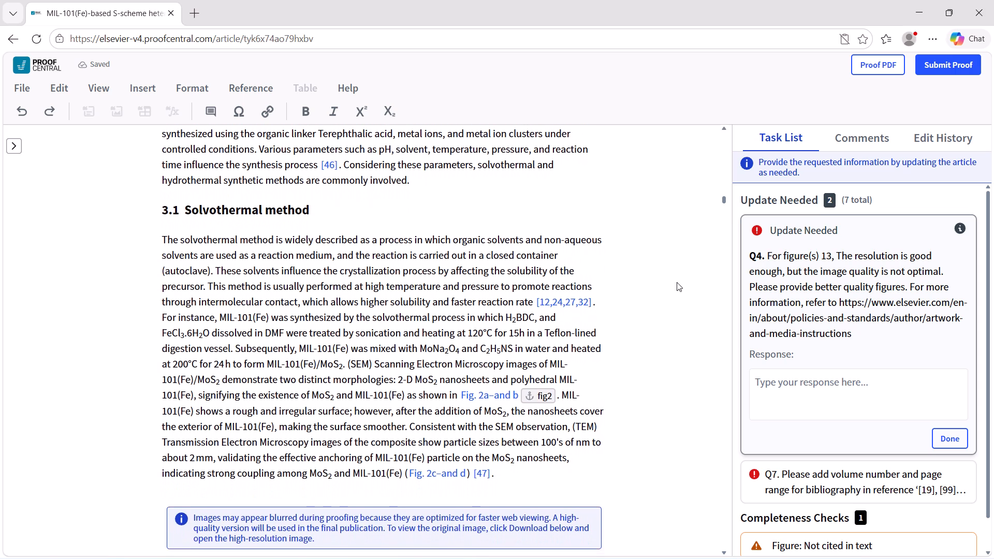
pyautogui.scroll(-1, 677, 282)
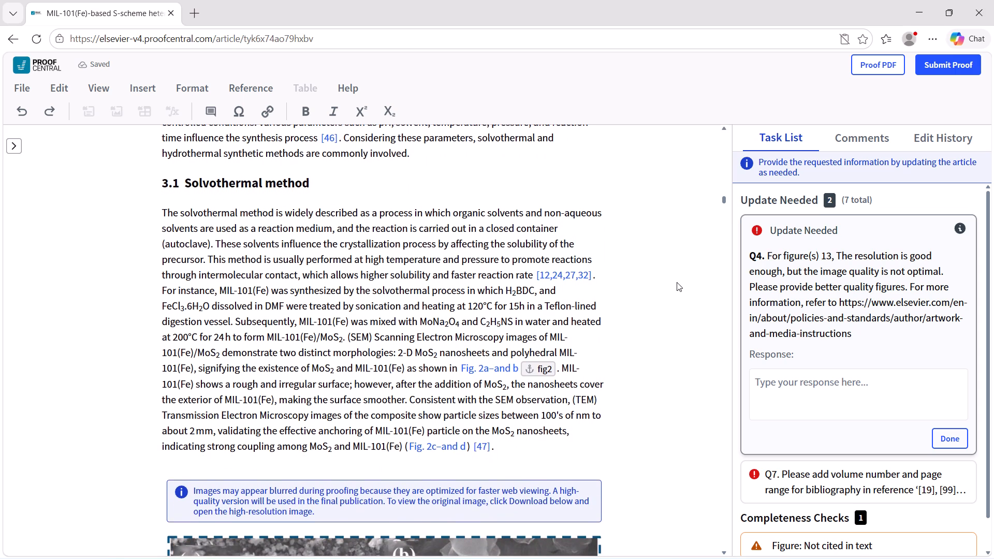
pyautogui.scroll(-2, 677, 282)
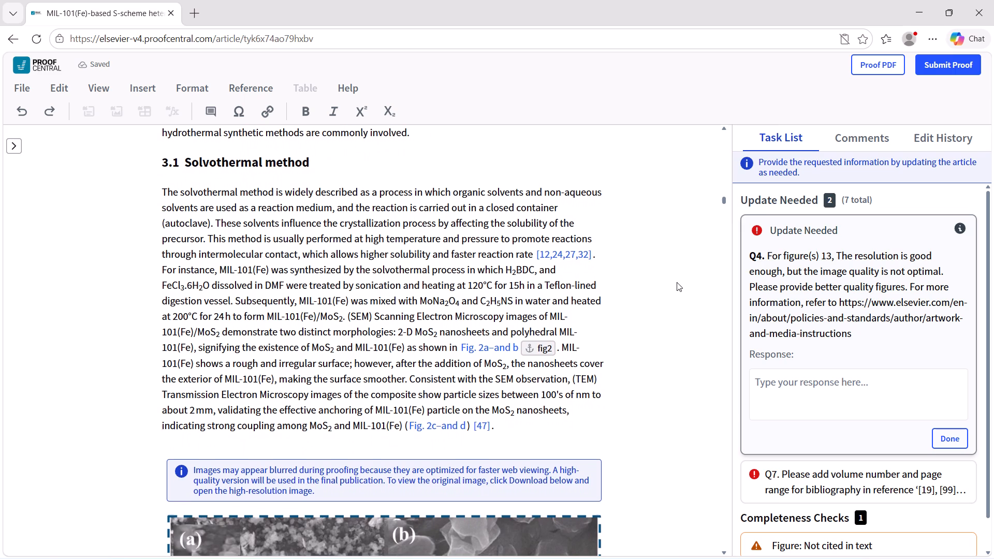
pyautogui.scroll(-1, 677, 282)
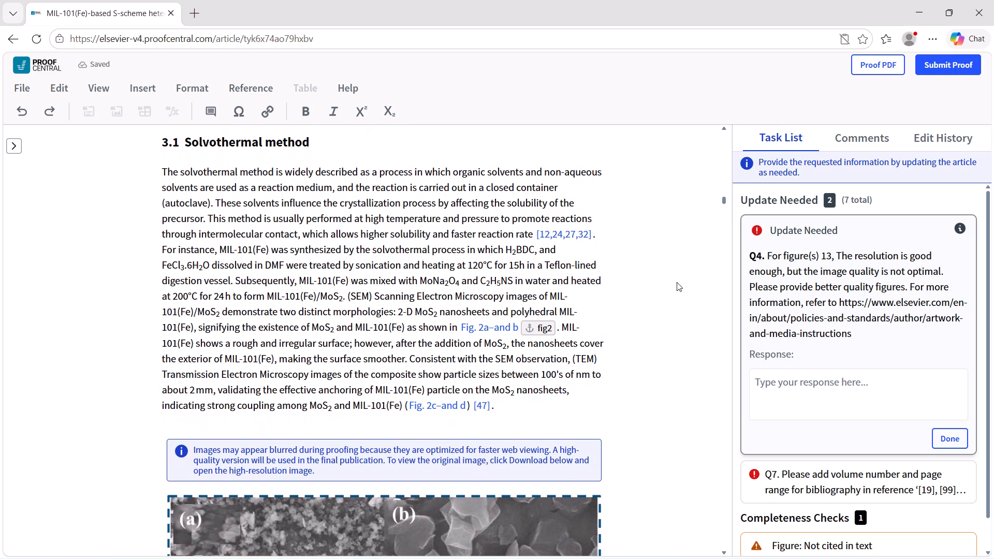
pyautogui.scroll(-4, 677, 282)
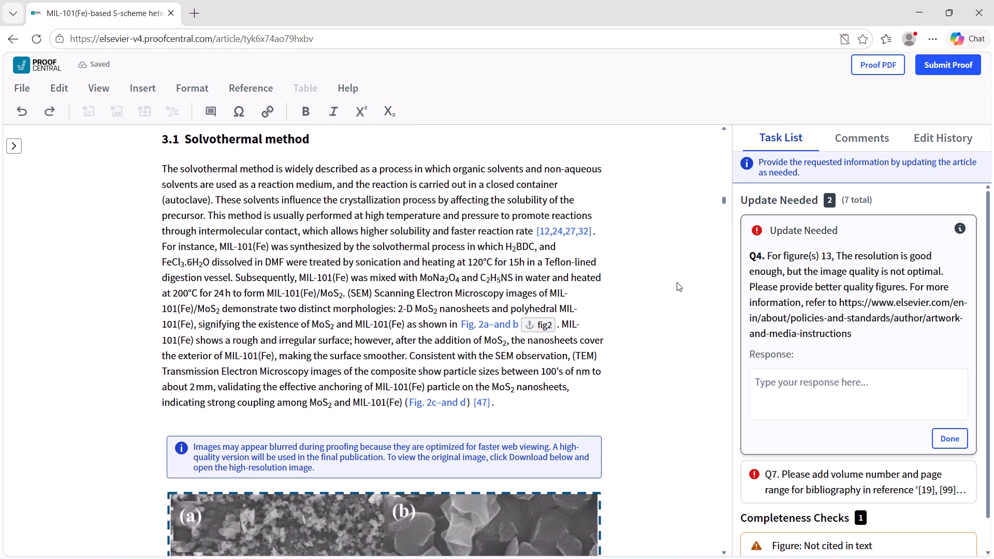
pyautogui.scroll(-3, 677, 282)
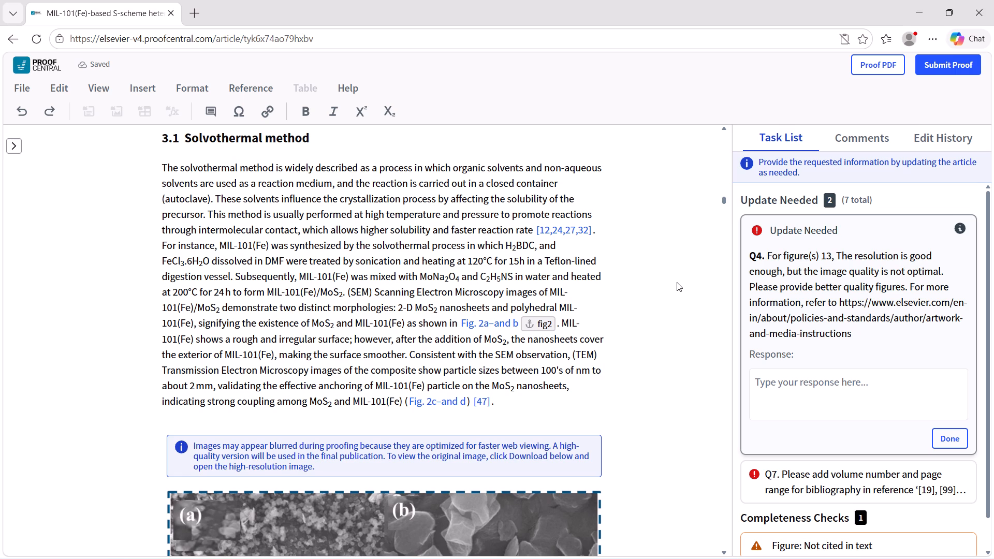
# Read the Section 3.1 example describing the solvothermal preparation of MIL-101(Fe) and the MIL-101(Fe)/MoS2 composite.
pyautogui.scroll(-11, 677, 282)
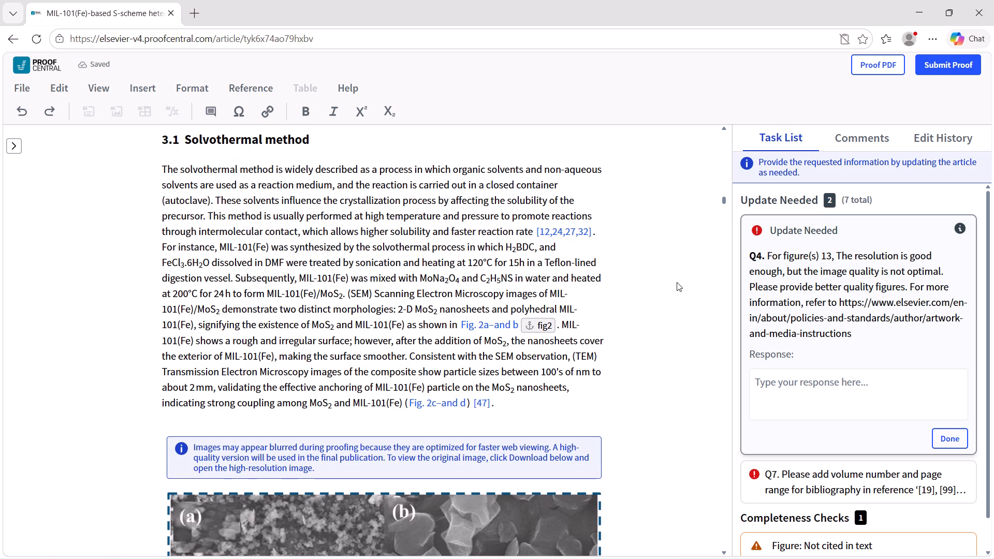
pyautogui.scroll(-6, 677, 282)
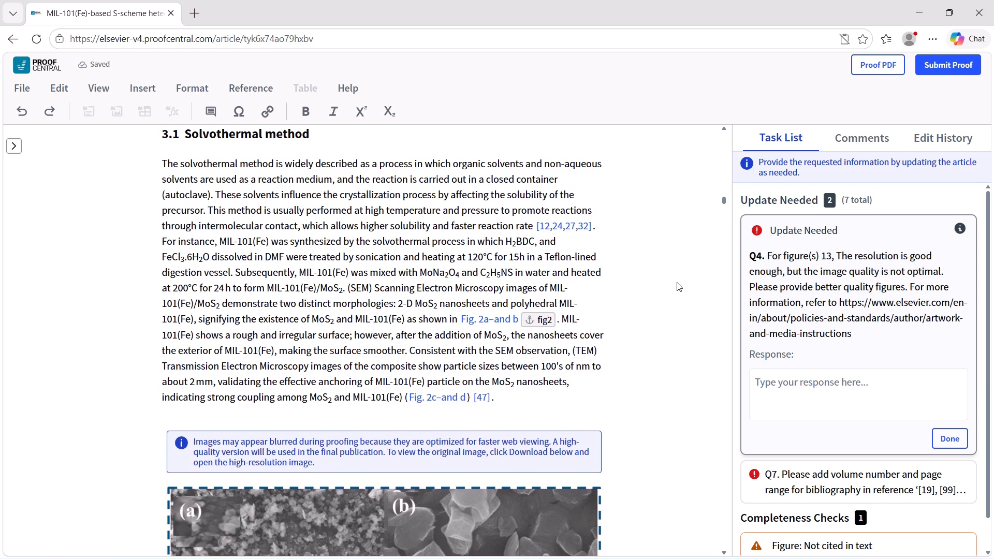
# Read the rest of the first Section 3.1 paragraph on the SEM and TEM morphology of MIL-101(Fe)/MoS2, with its Fig. 2 citations.
pyautogui.scroll(-1, 677, 282)
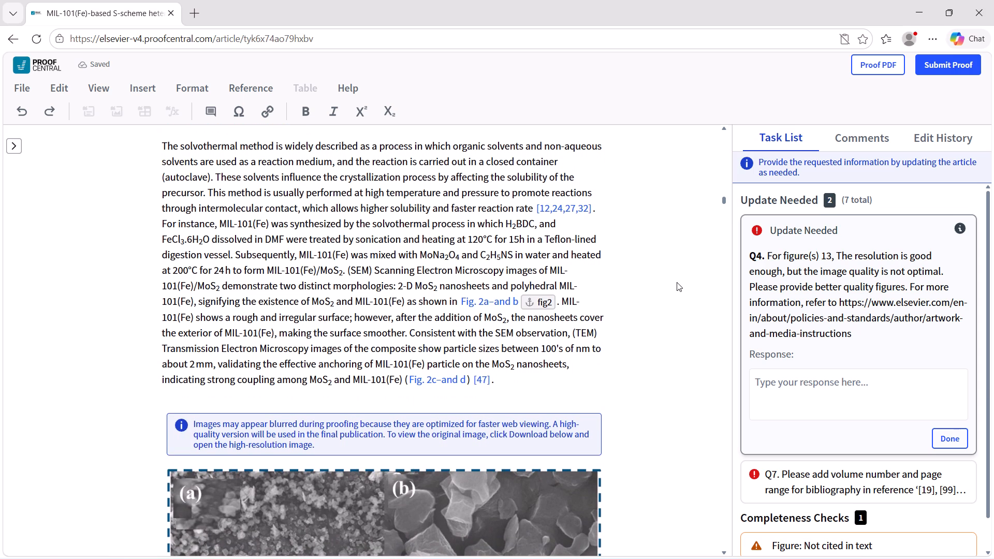
pyautogui.scroll(-8, 677, 282)
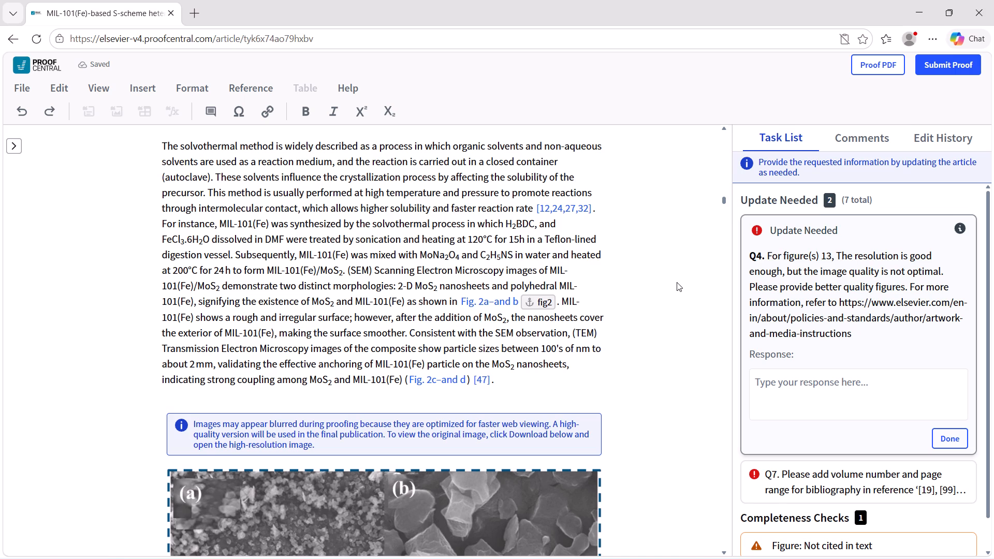
pyautogui.scroll(-1, 677, 282)
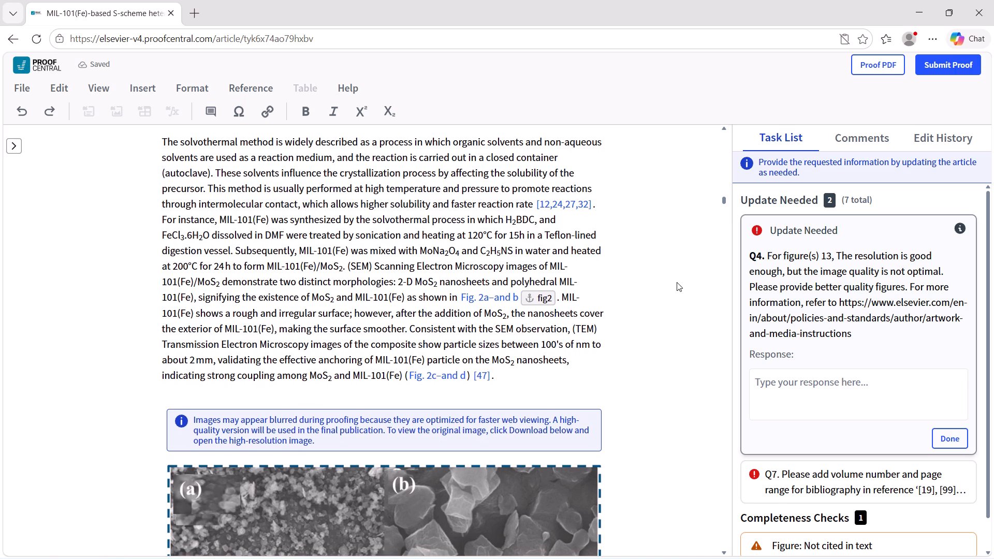
pyautogui.scroll(-2, 677, 282)
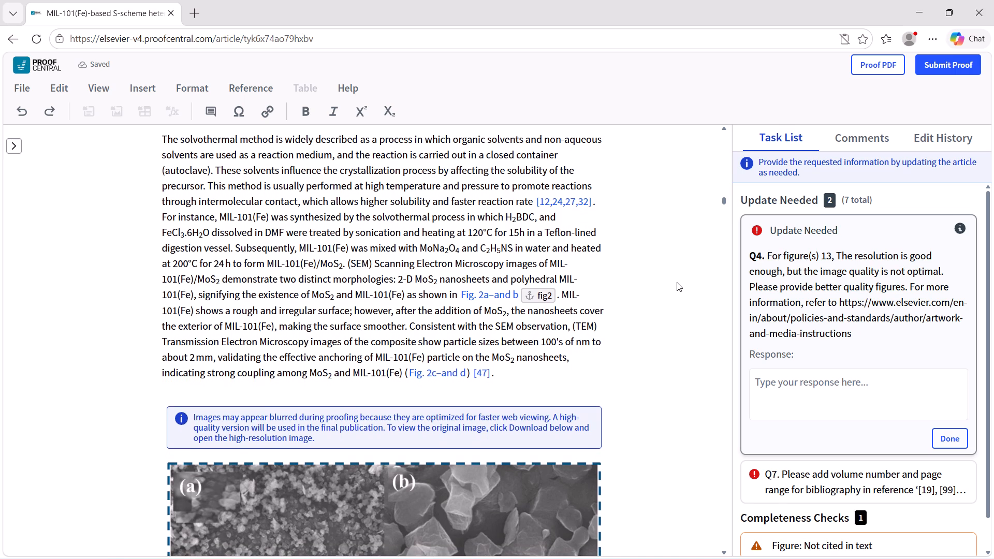
pyautogui.scroll(-2, 677, 282)
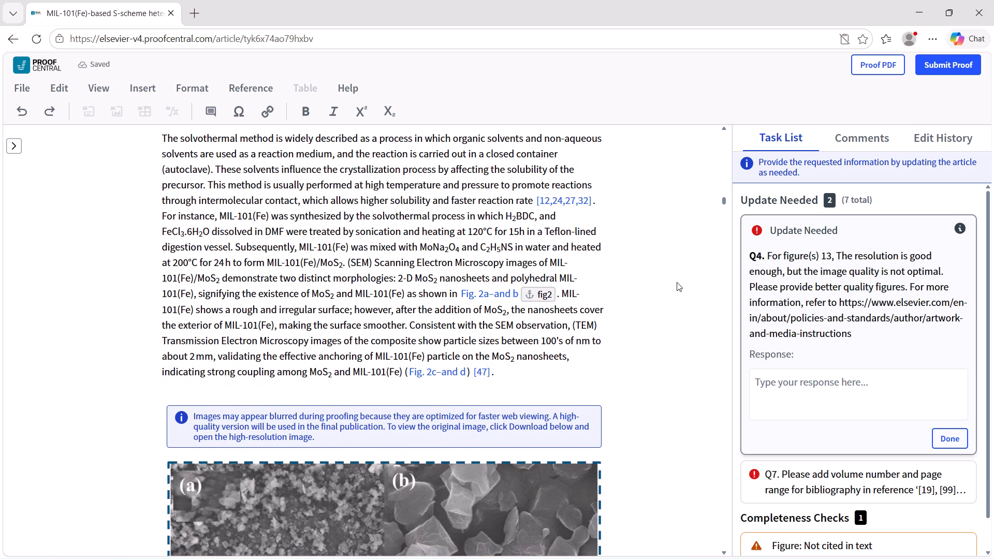
pyautogui.scroll(-4, 677, 282)
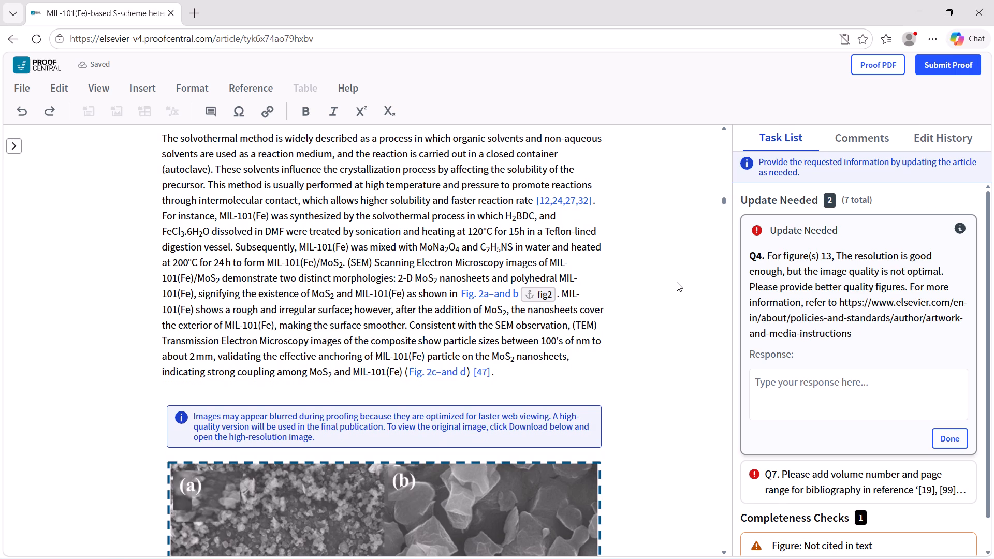
pyautogui.scroll(-3, 677, 282)
# Examine Fig. 2 with its SEM, TEM and FE-SEM panels (a) to (g), including the caption and licence credits.
pyautogui.scroll(-3, 639, 311)
pyautogui.scroll(-1, 649, 268)
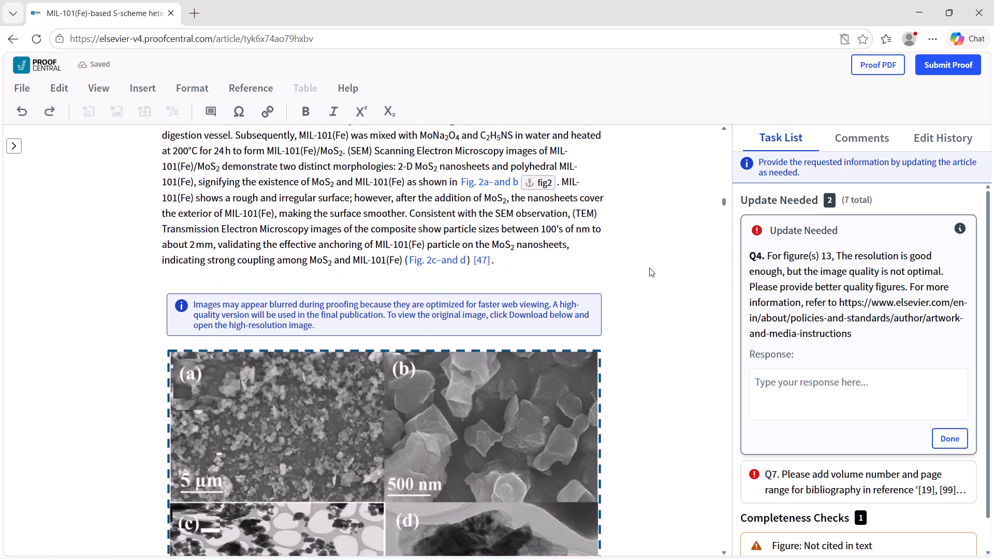
pyautogui.scroll(-5, 649, 268)
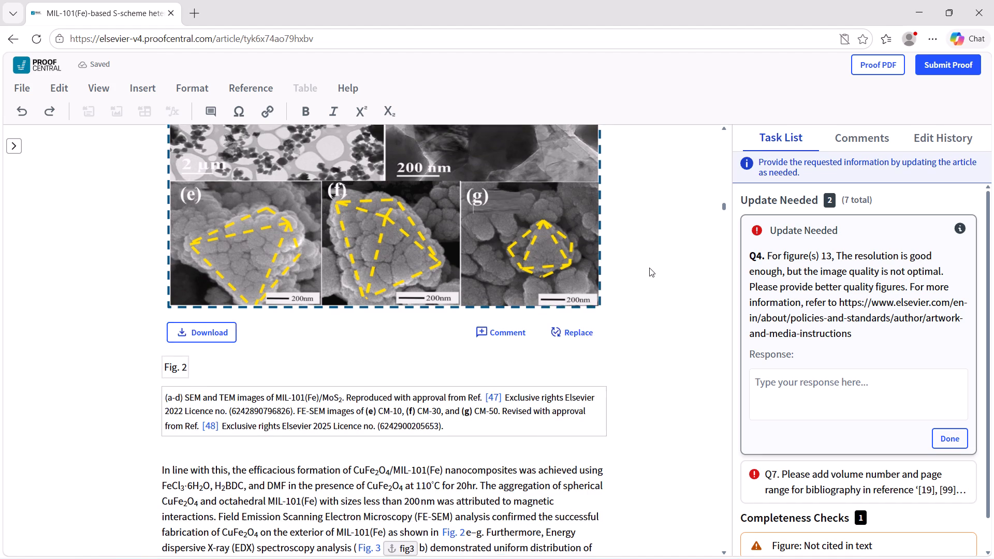
pyautogui.scroll(-4, 649, 268)
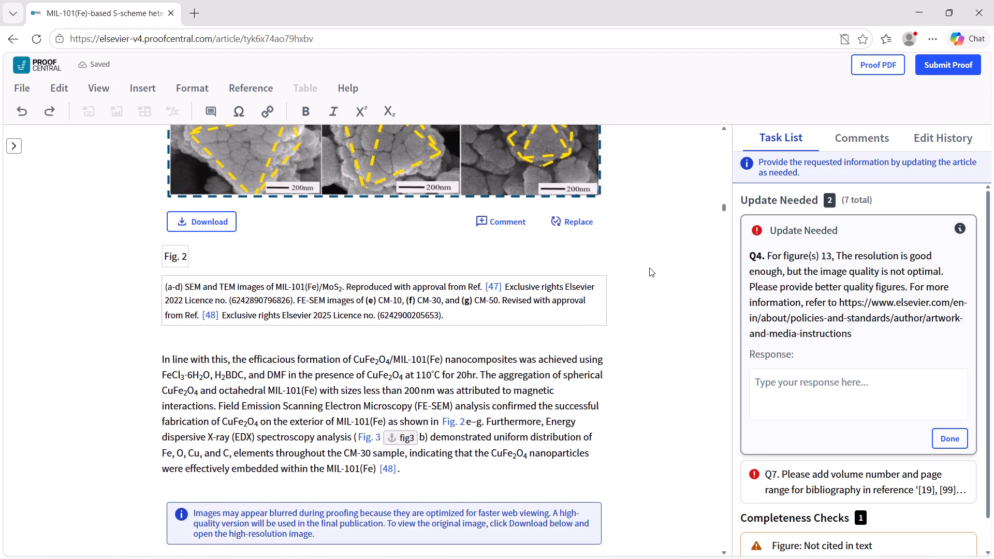
# Read the Section 3.1 paragraph on CuFe2O4/MIL-101(Fe) nanocomposite formation and its FE-SEM and EDX analysis, up to the start of Fig. 3.
pyautogui.scroll(-4, 649, 268)
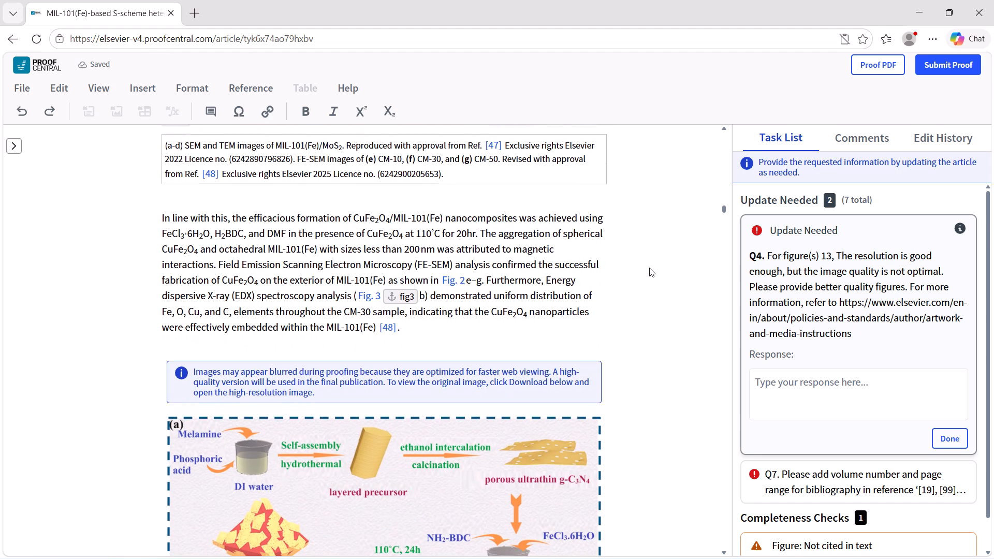
pyautogui.scroll(-2, 649, 268)
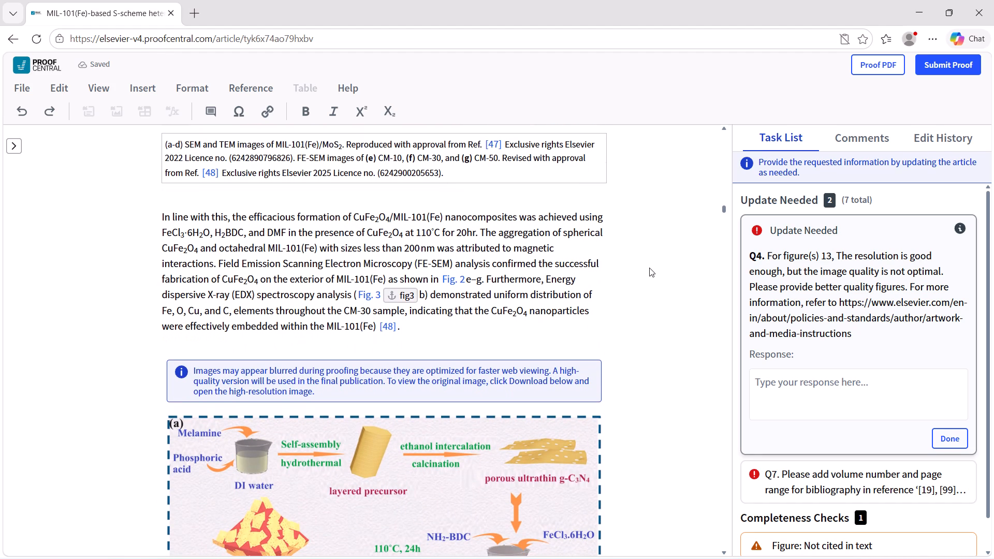
pyautogui.scroll(-1, 652, 252)
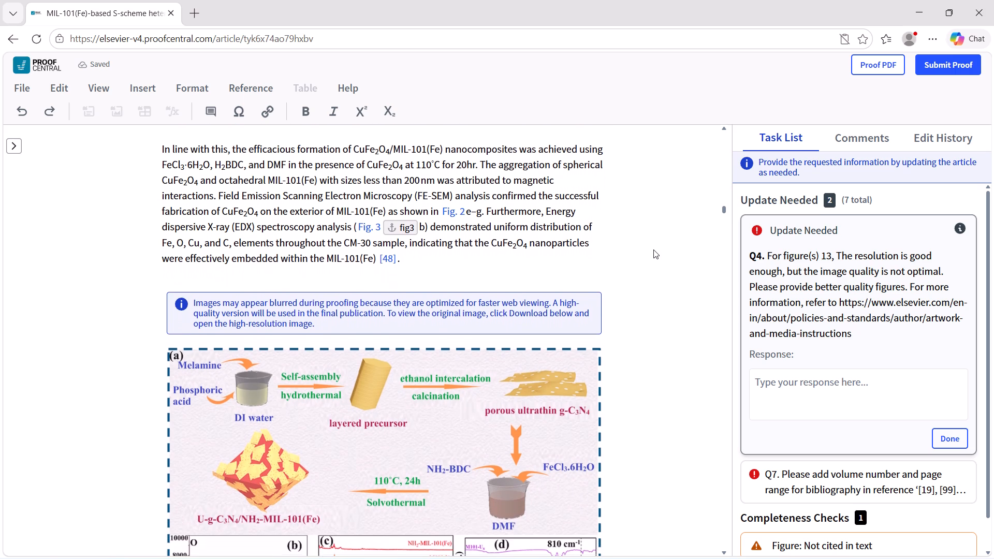
# Read the Section 3.1 paragraph on CuFe2O4/MIL-101(Fe) against its Fig. 2e–g and Fig. 3b citations and the synthesis scheme in Fig. 3(a).
pyautogui.scroll(-1, 653, 249)
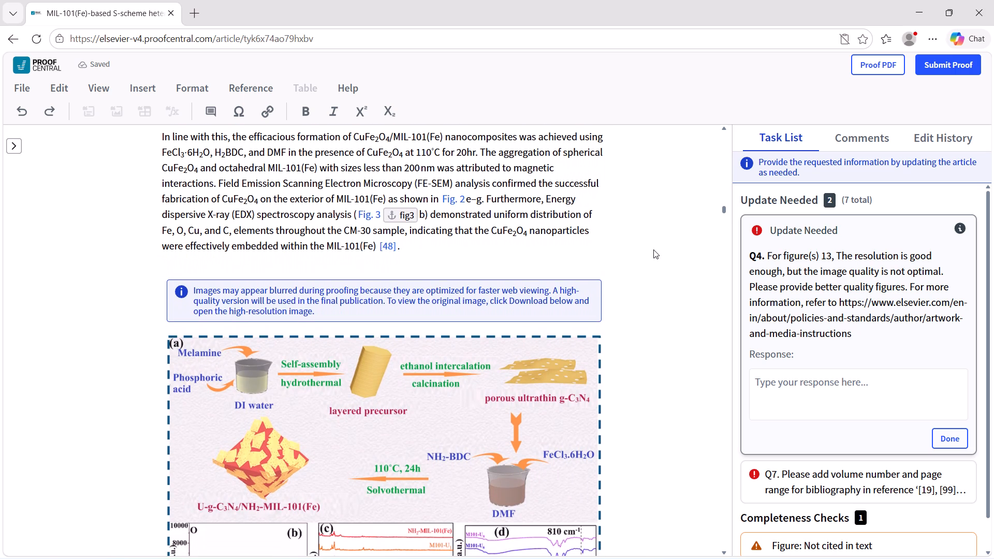
pyautogui.scroll(-3, 653, 249)
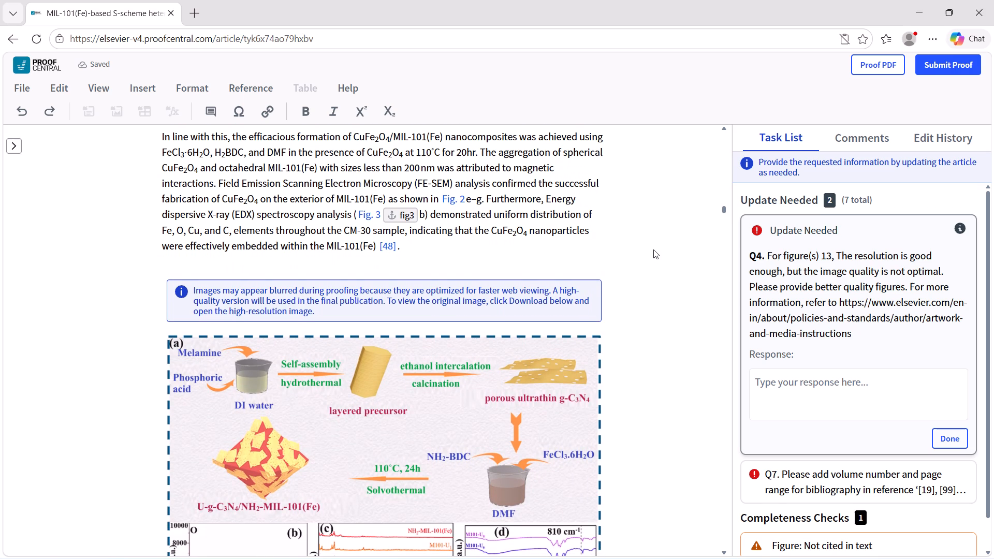
pyautogui.scroll(-3, 653, 249)
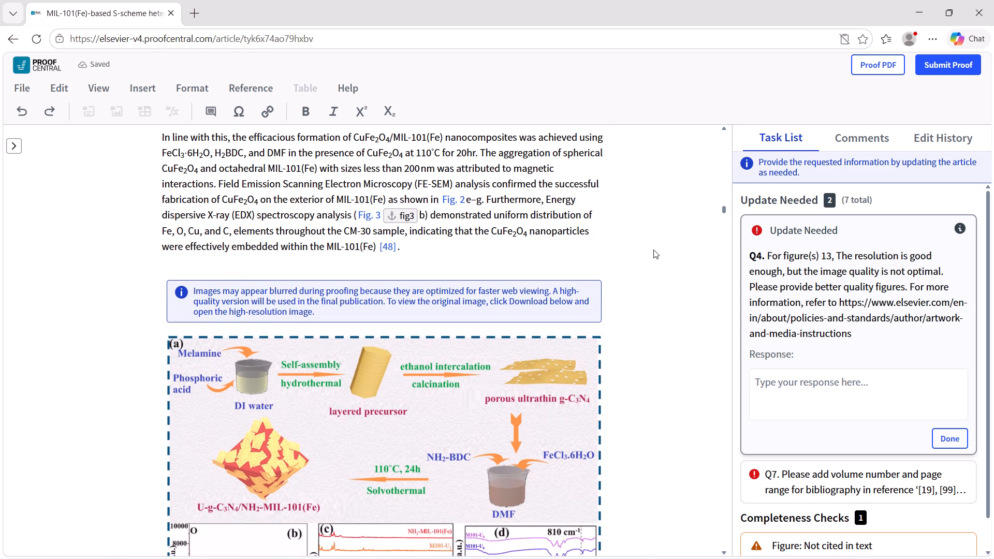
pyautogui.scroll(-3, 653, 249)
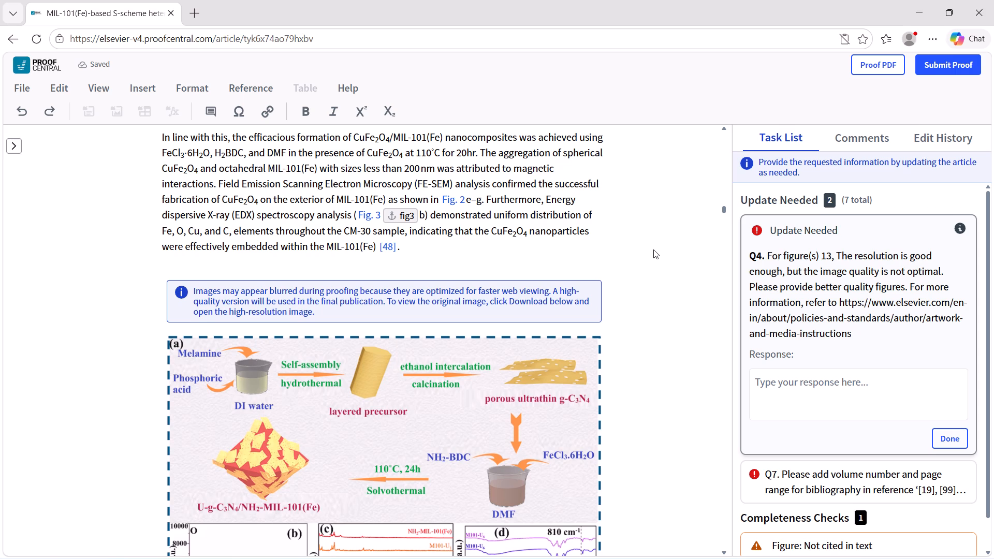
pyautogui.scroll(-8, 653, 249)
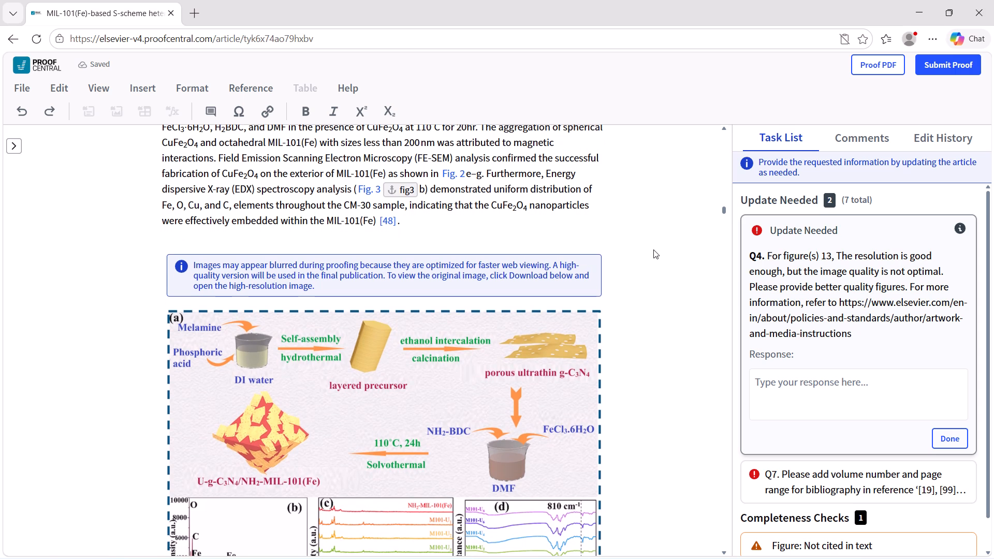
pyautogui.scroll(-1, 653, 249)
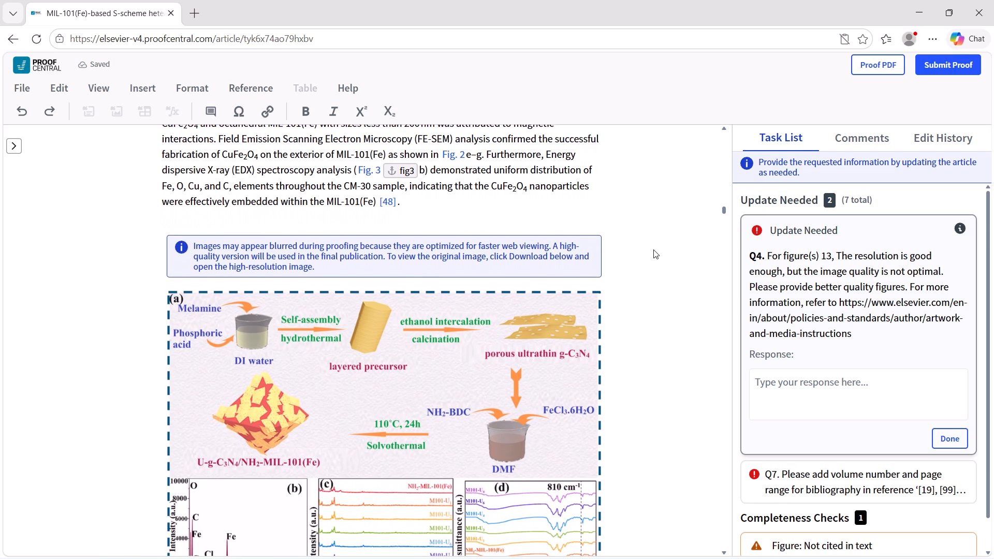
pyautogui.scroll(-2, 653, 249)
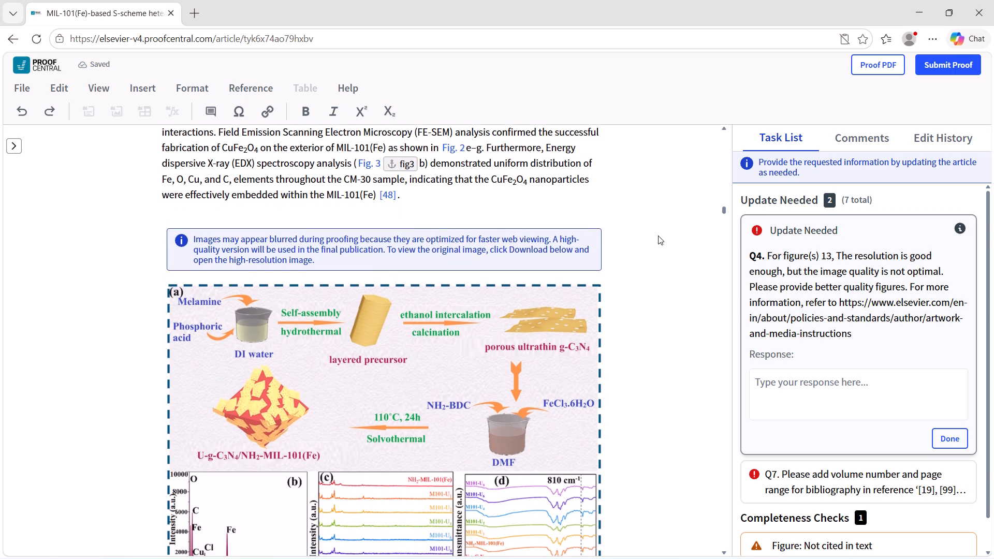
# Examine Fig. 3 with its synthesis scheme, EDX, PXRD and FT-IR panels (a) to (d), including the caption and licence credits.
pyautogui.scroll(-4, 658, 236)
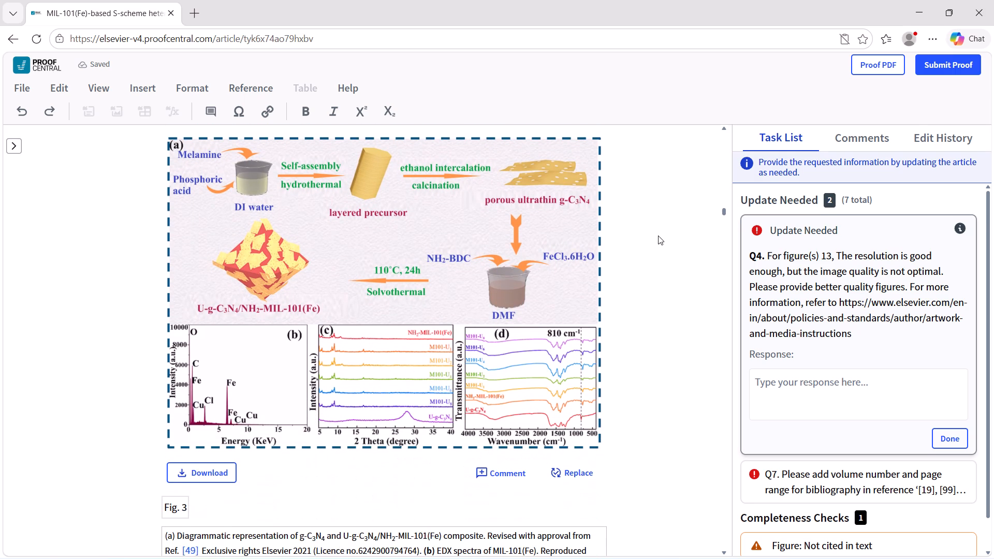
pyautogui.scroll(-5, 658, 236)
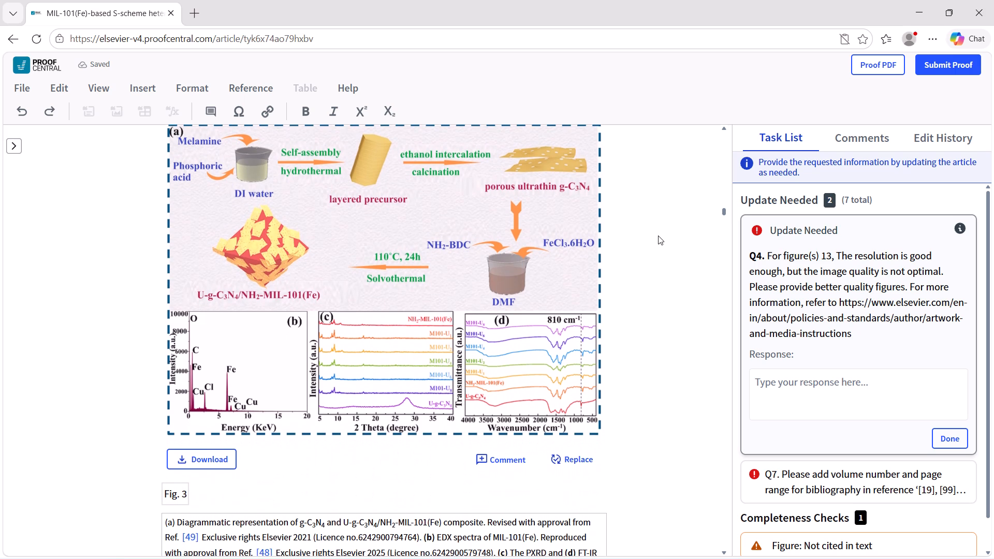
pyautogui.scroll(-1, 658, 236)
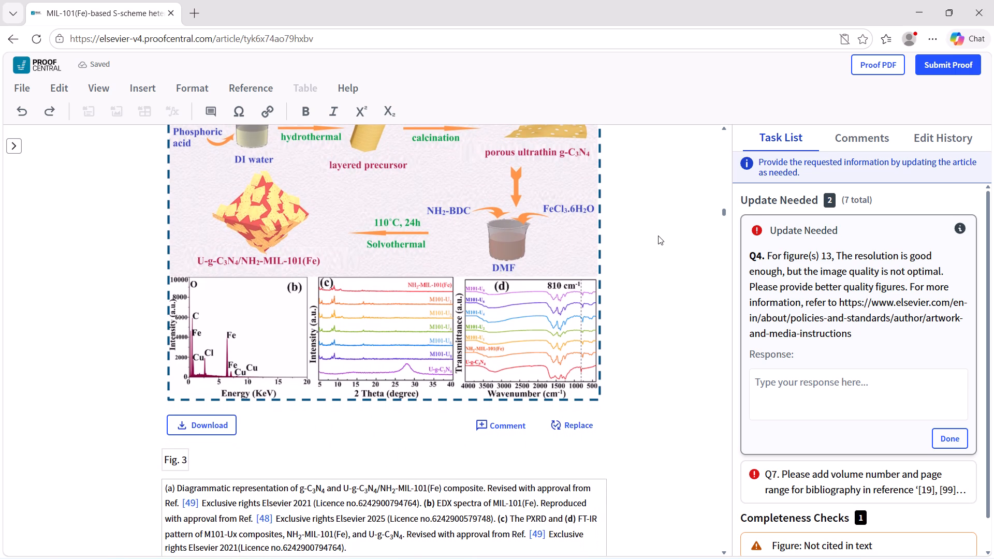
pyautogui.scroll(-2, 658, 236)
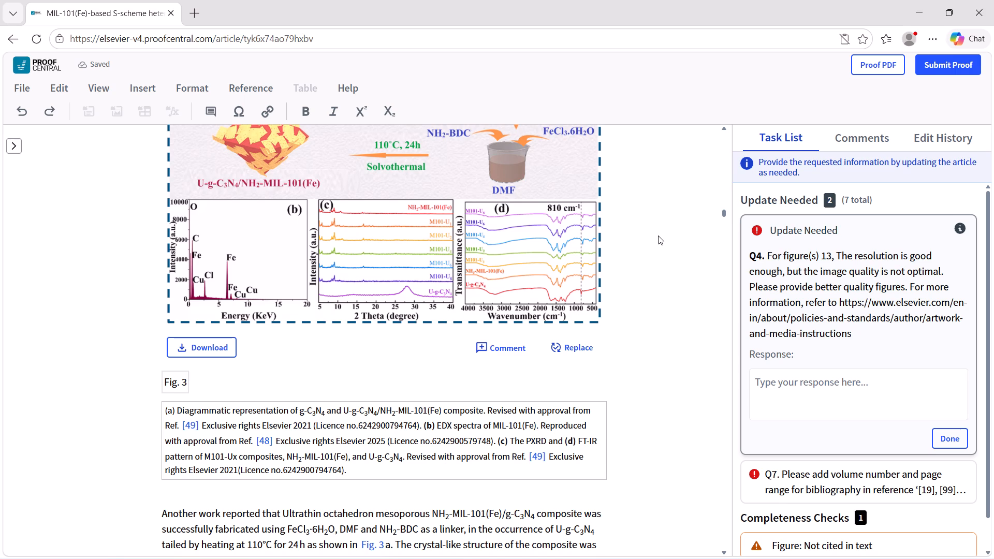
pyautogui.scroll(-1, 658, 236)
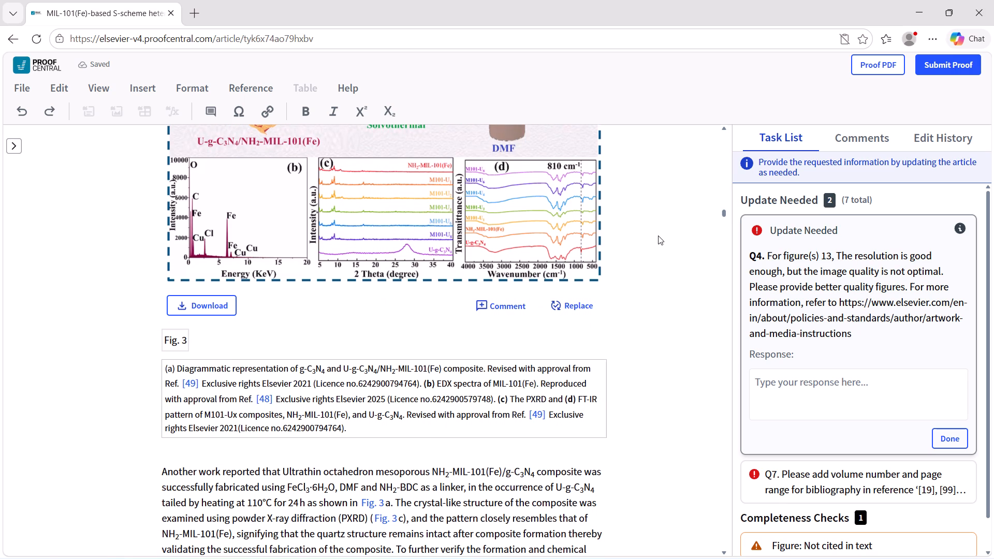
pyautogui.scroll(-1, 658, 236)
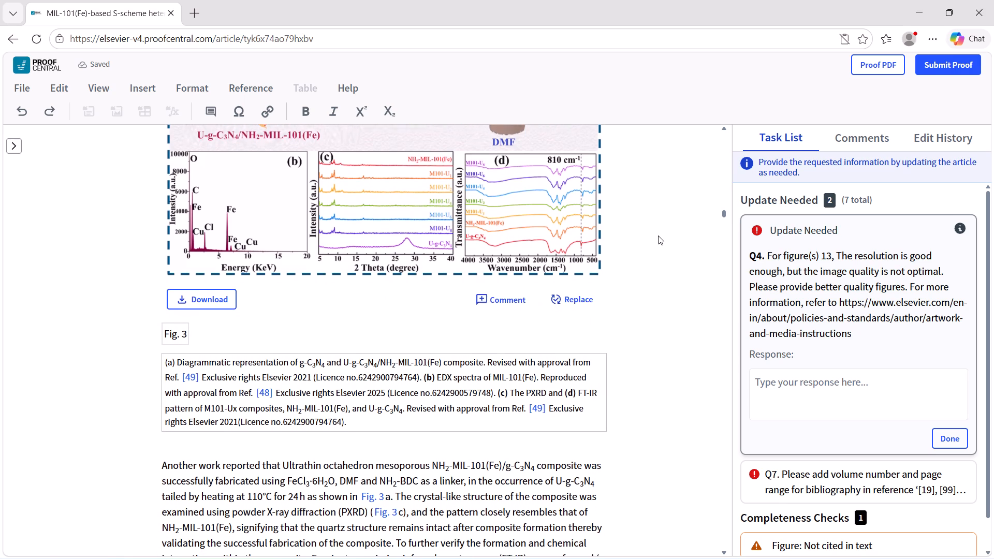
# Read the Section 3.1 paragraph on the NH2-MIL-101(Fe)/g-C3N4 composite and the closing solvothermal summary, up to the Section 3.2 heading.
pyautogui.scroll(-3, 658, 236)
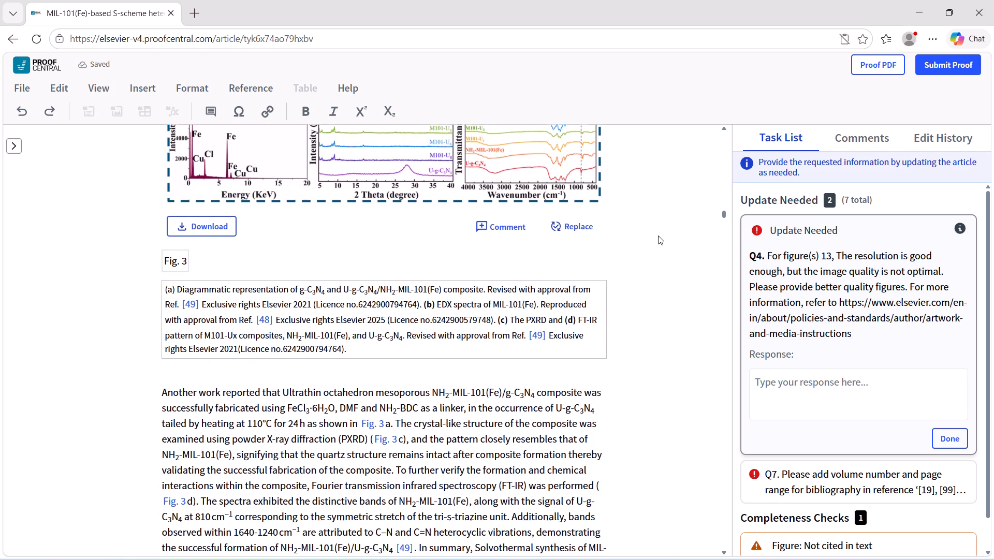
pyautogui.scroll(-2, 658, 236)
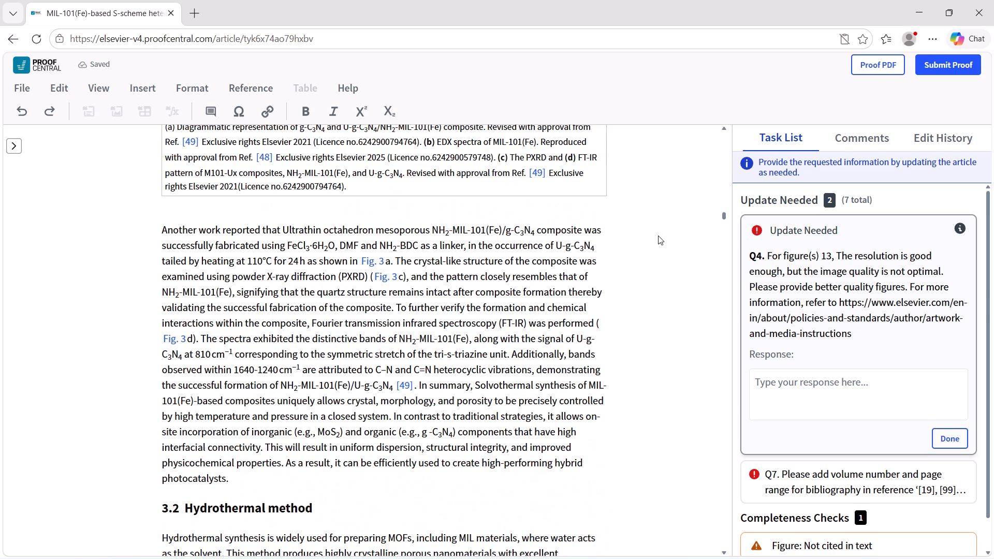
pyautogui.scroll(-1, 658, 236)
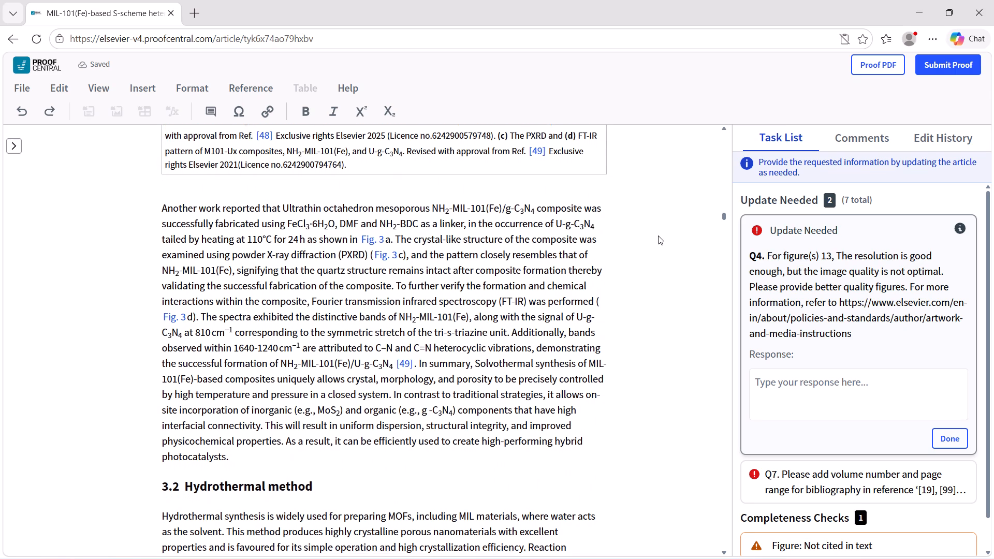
pyautogui.scroll(-1, 658, 236)
# Go back to the CuFe2O4/MIL-101(Fe) paragraph and inspect the fig3 anchor tag in the Fig. 3b citation.
pyautogui.scroll(5, 658, 236)
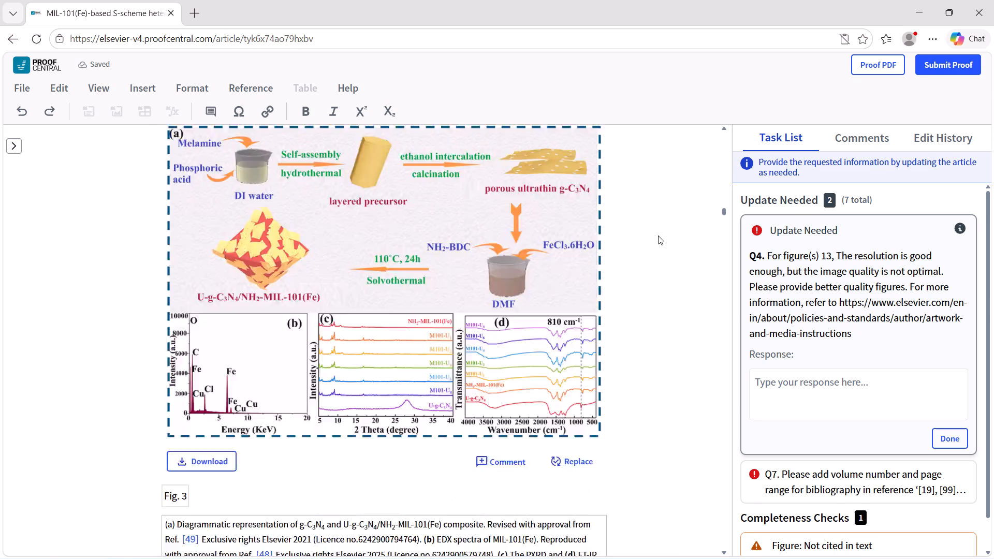
pyautogui.scroll(2, 658, 236)
pyautogui.scroll(-1, 658, 236)
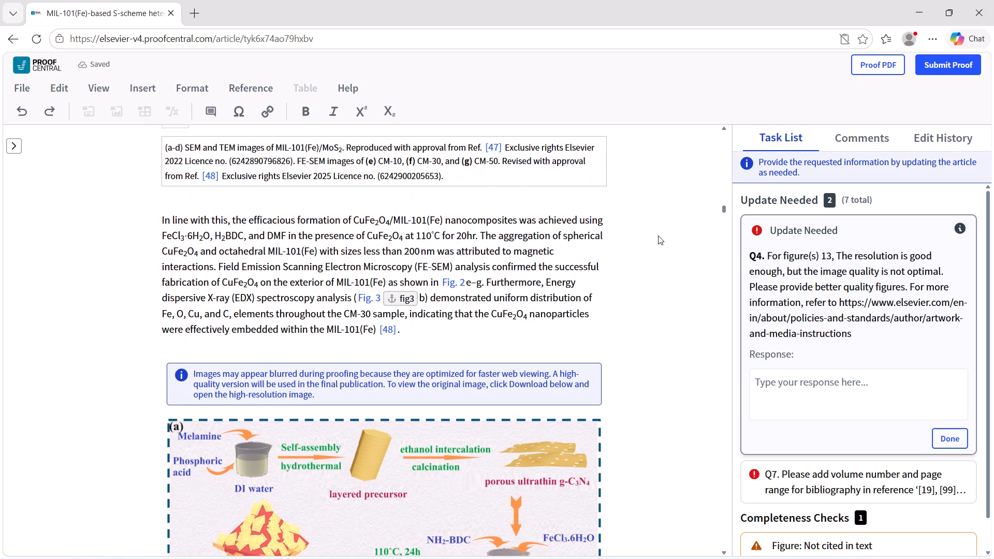
pyautogui.scroll(-3, 658, 236)
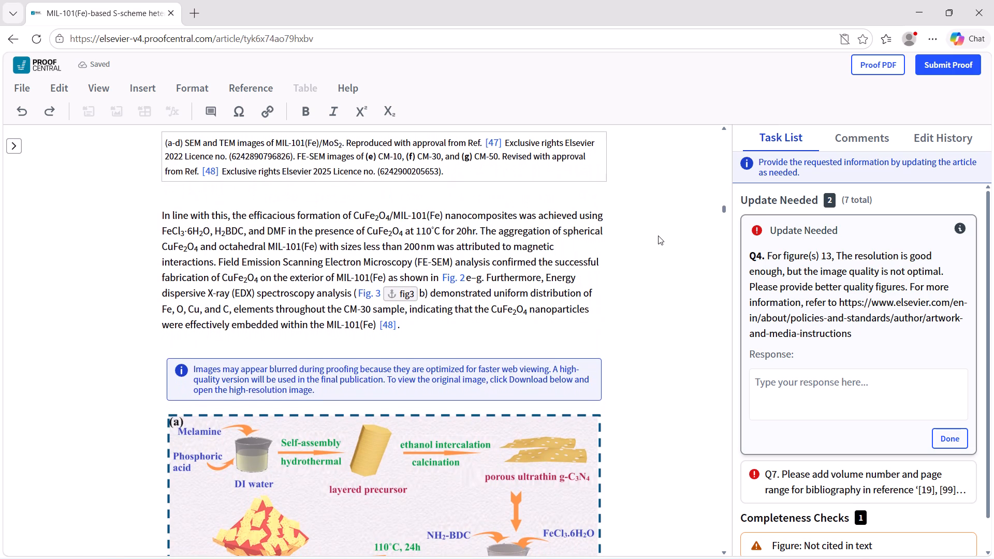
pyautogui.scroll(-1, 658, 236)
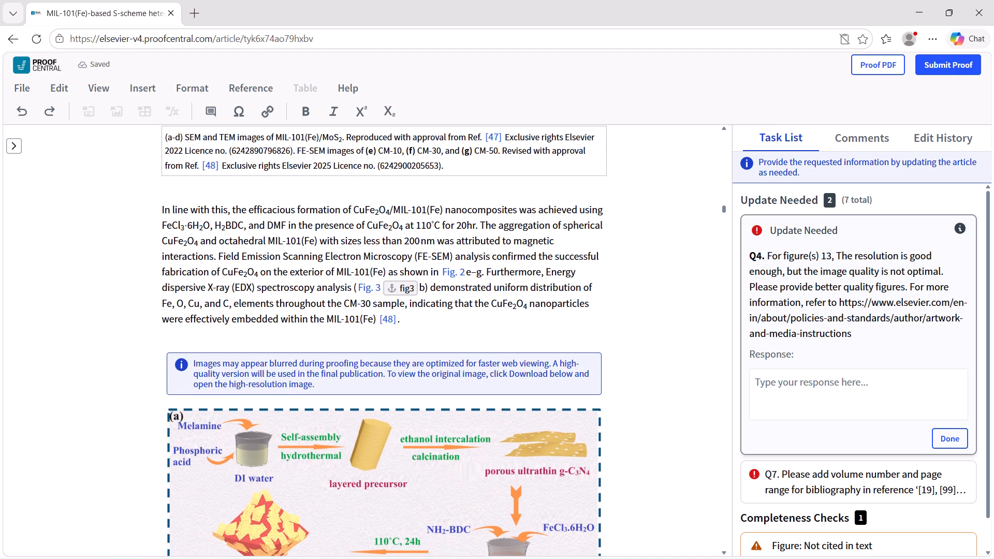
pyautogui.click(414, 285)
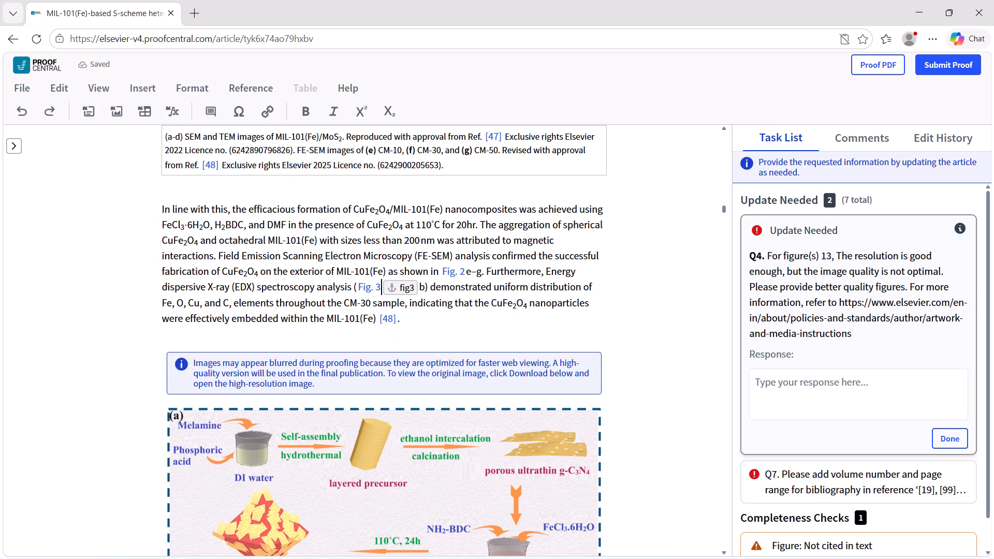
pyautogui.click(399, 290)
# Read the Section 3.2 Hydrothermal method paragraph on NH2-MIL-101(Fe)/ZnCdS (FMZCS) with its Fig. 4 and Fig. 5 citations, up to the start of Fig. 4.
pyautogui.scroll(-2, 399, 290)
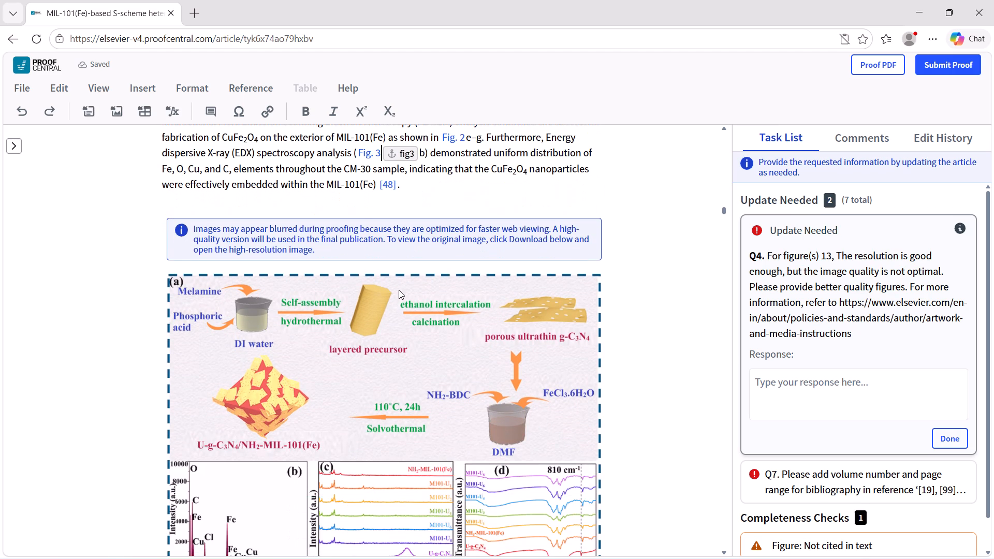
pyautogui.scroll(-4, 399, 290)
pyautogui.scroll(-2, 545, 322)
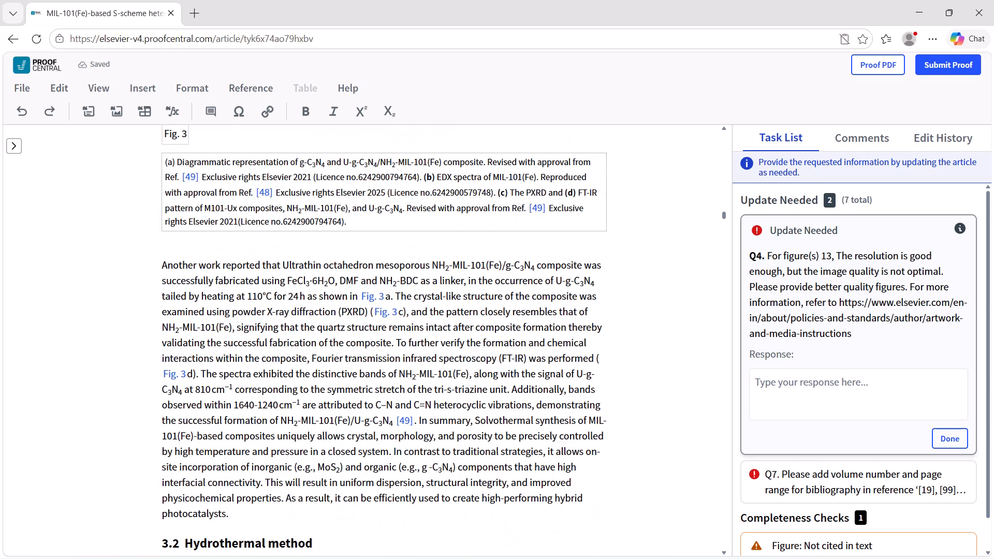
pyautogui.scroll(-2, 644, 363)
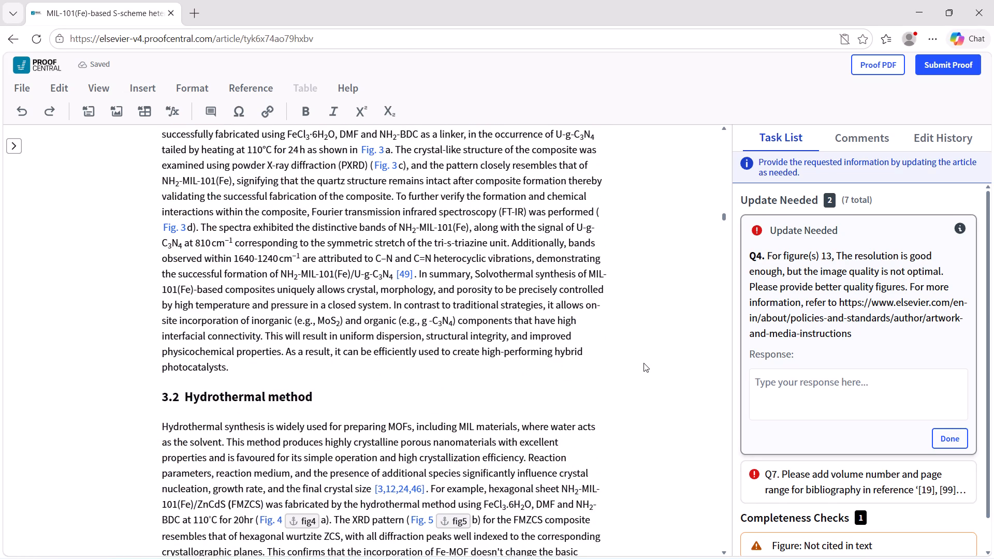
pyautogui.scroll(-4, 644, 363)
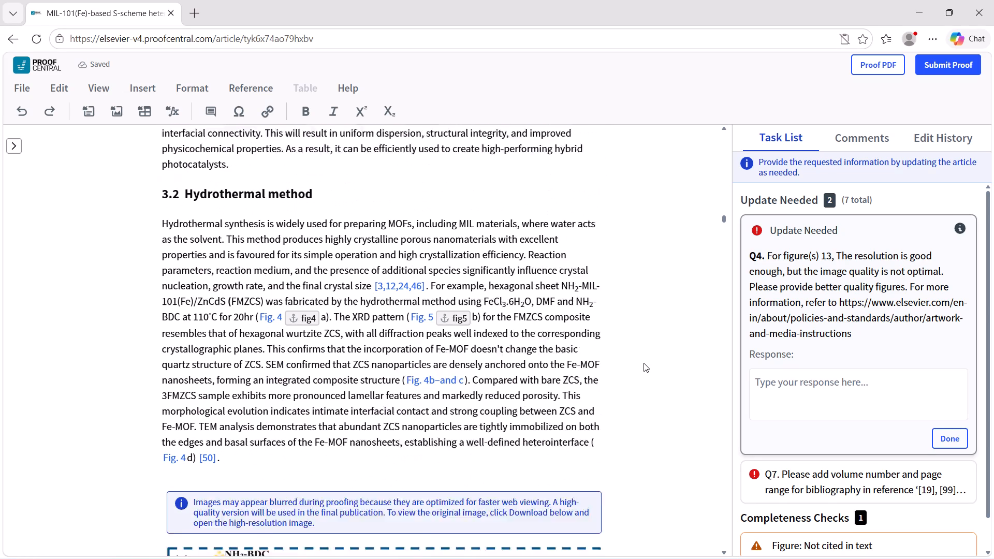
pyautogui.scroll(-1, 644, 363)
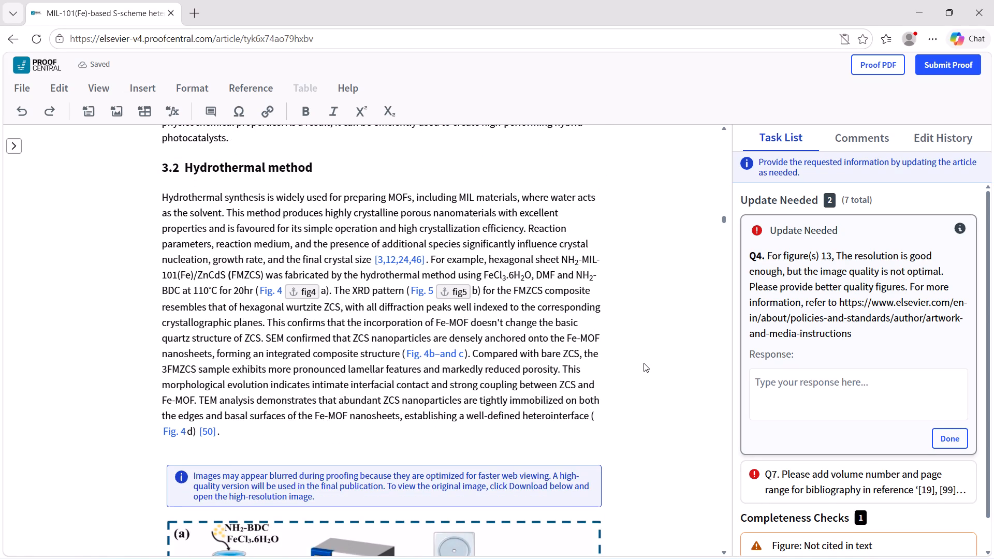
pyautogui.scroll(-5, 644, 363)
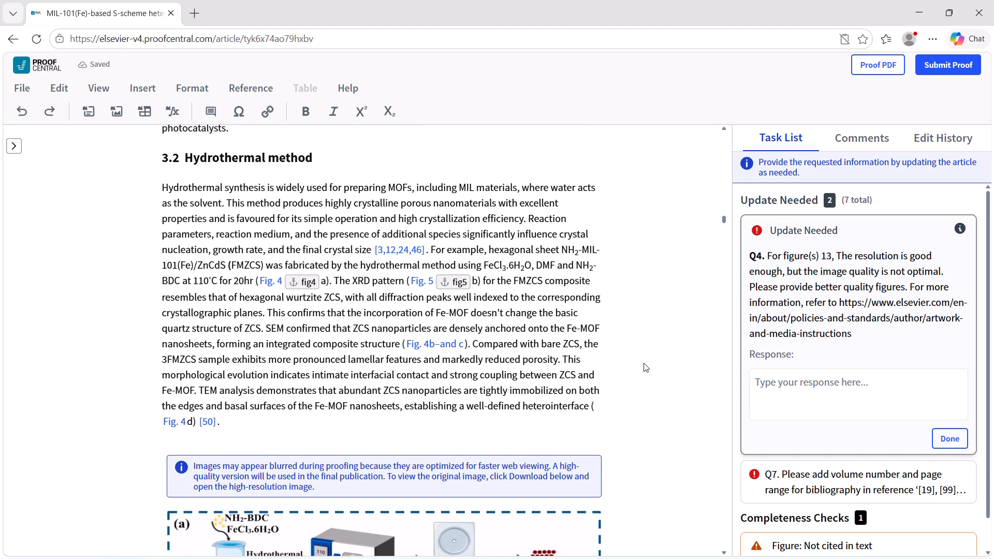
pyautogui.scroll(-1, 644, 363)
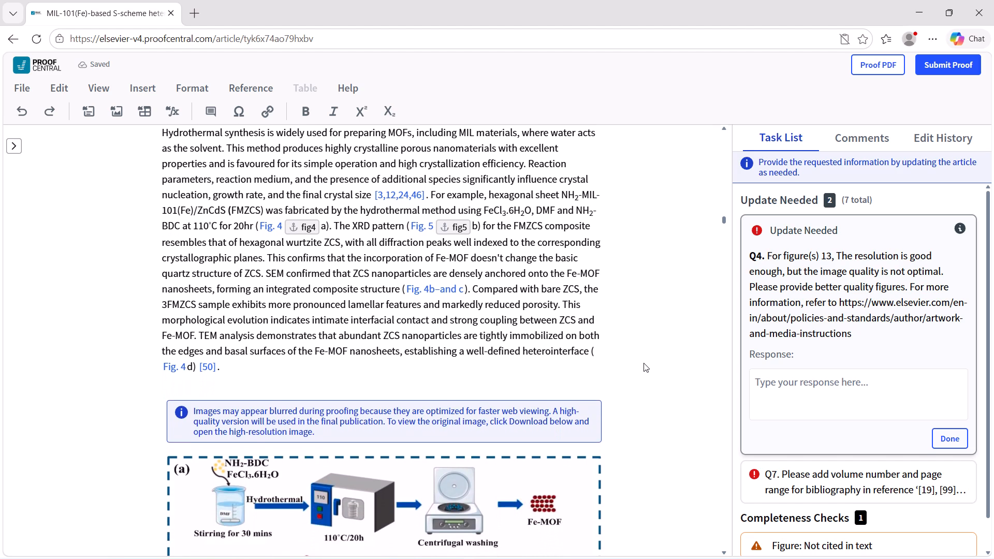
pyautogui.scroll(-1, 644, 363)
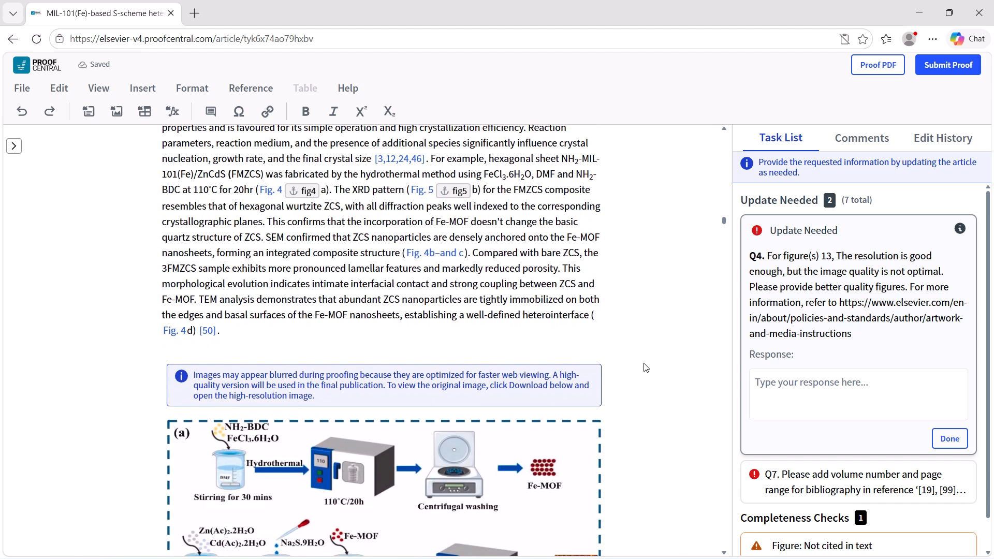
# Finish the FMZCS paragraph and examine Fig. 4, with its preparation scheme, SEM and TEM panels (a) to (d) and its caption.
pyautogui.scroll(-2, 644, 363)
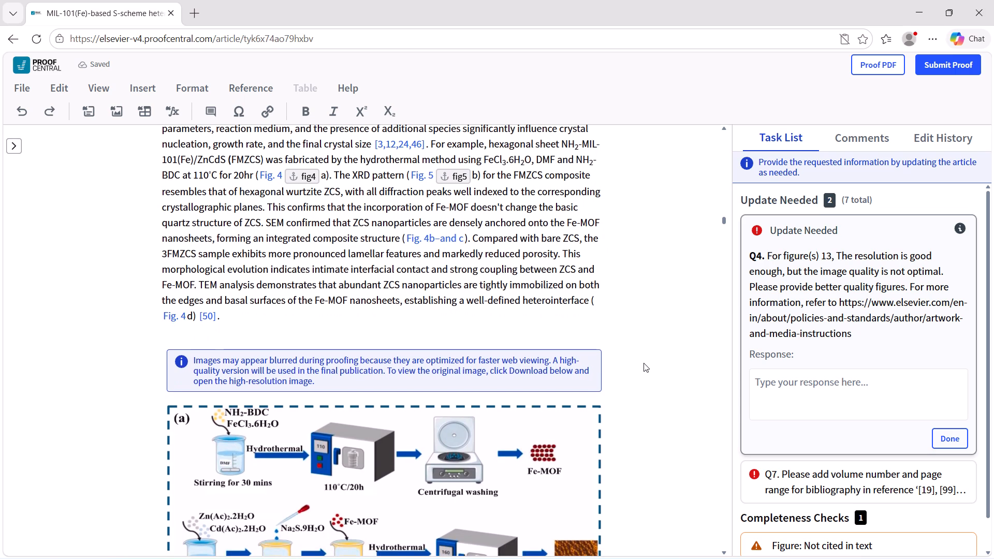
pyautogui.scroll(-1, 644, 360)
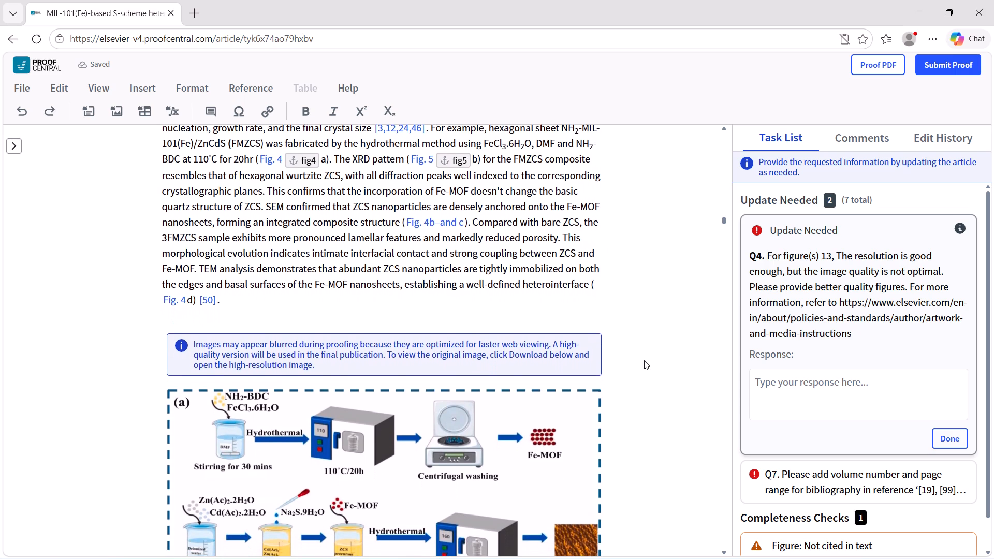
pyautogui.scroll(-1, 644, 360)
pyautogui.scroll(-1, 684, 330)
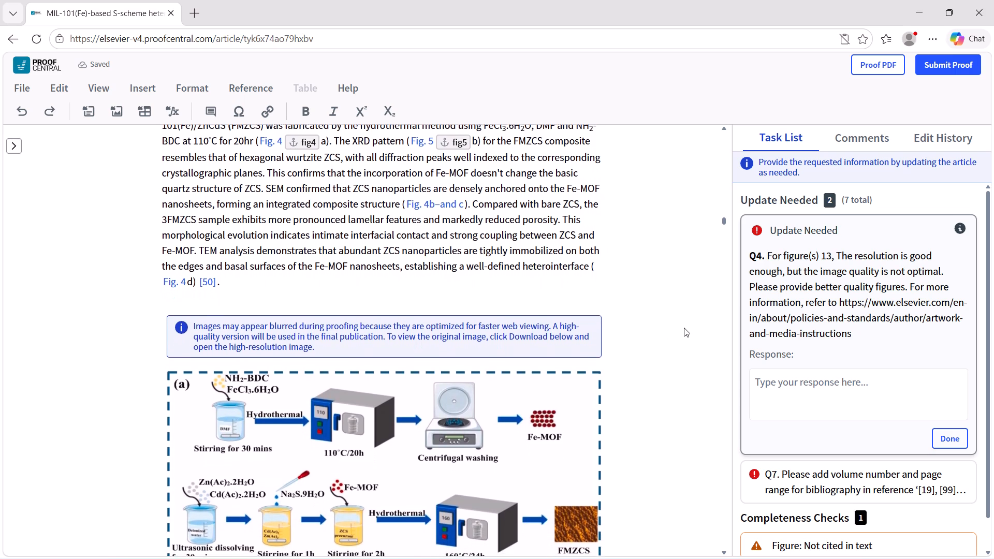
pyautogui.scroll(-1, 684, 328)
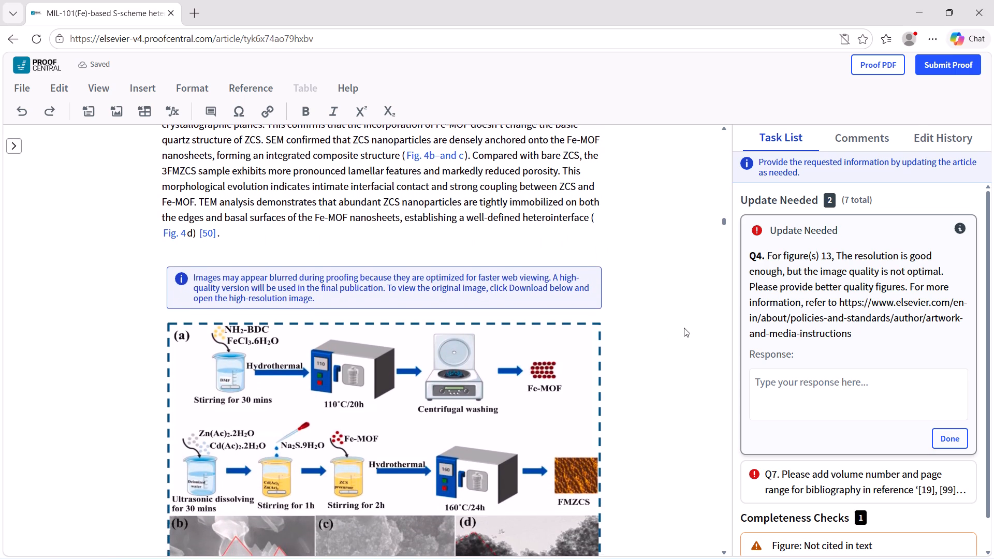
pyautogui.scroll(-2, 684, 328)
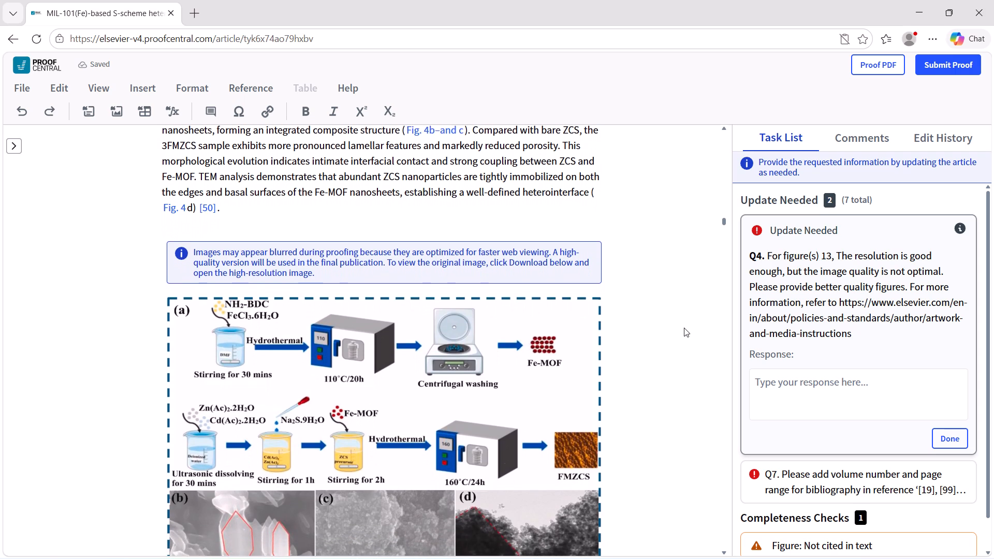
pyautogui.scroll(-2, 684, 328)
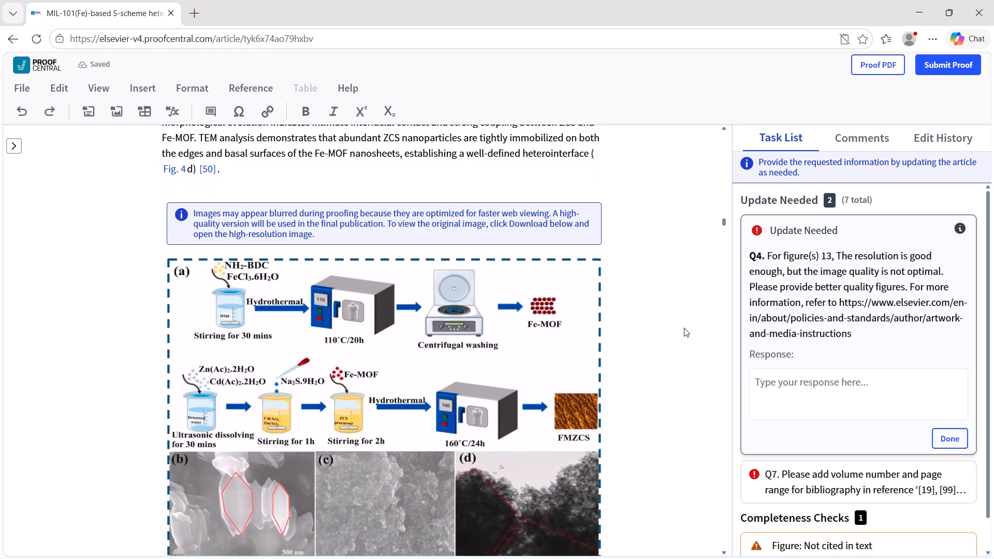
pyautogui.scroll(-3, 684, 328)
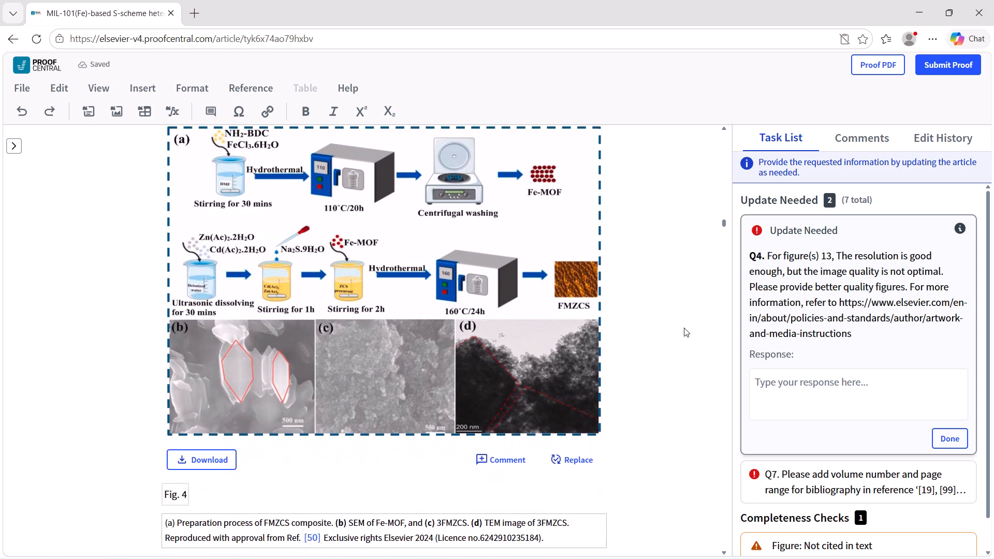
# Examine Fig. 5 with its SEM, XRD, HRTEM and XPS panels (a) to (f), including the caption and licence credits.
pyautogui.scroll(-7, 684, 328)
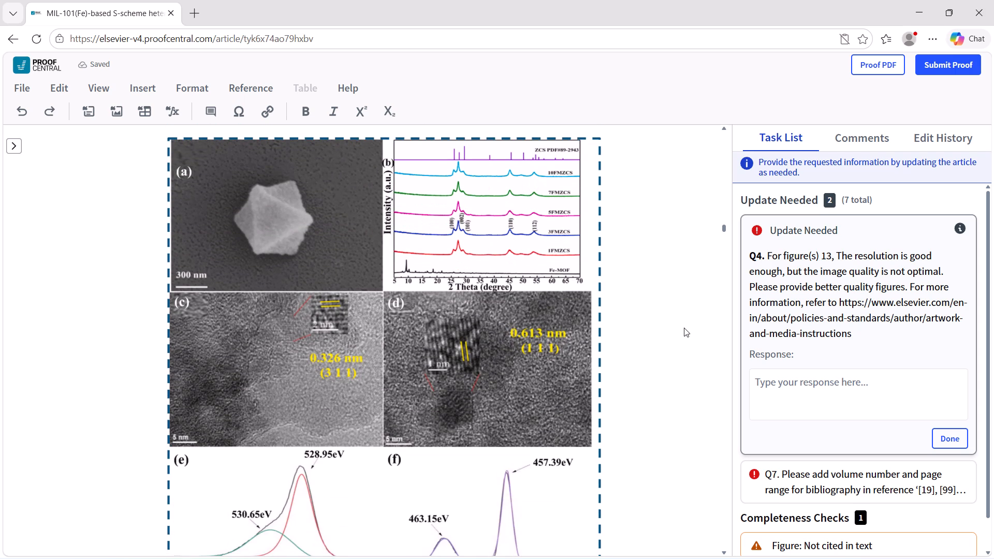
pyautogui.scroll(-1, 684, 328)
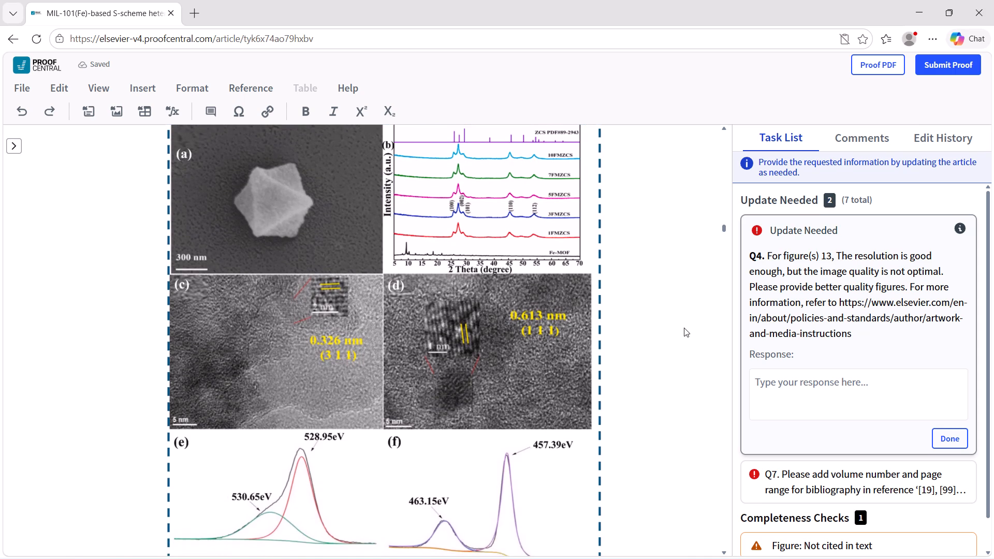
pyautogui.scroll(-3, 684, 328)
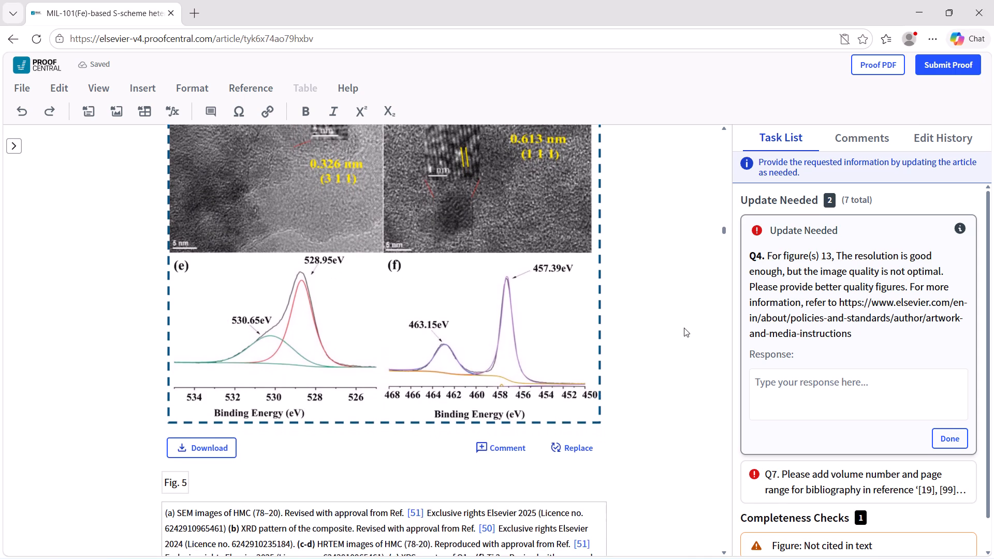
pyautogui.scroll(-5, 684, 328)
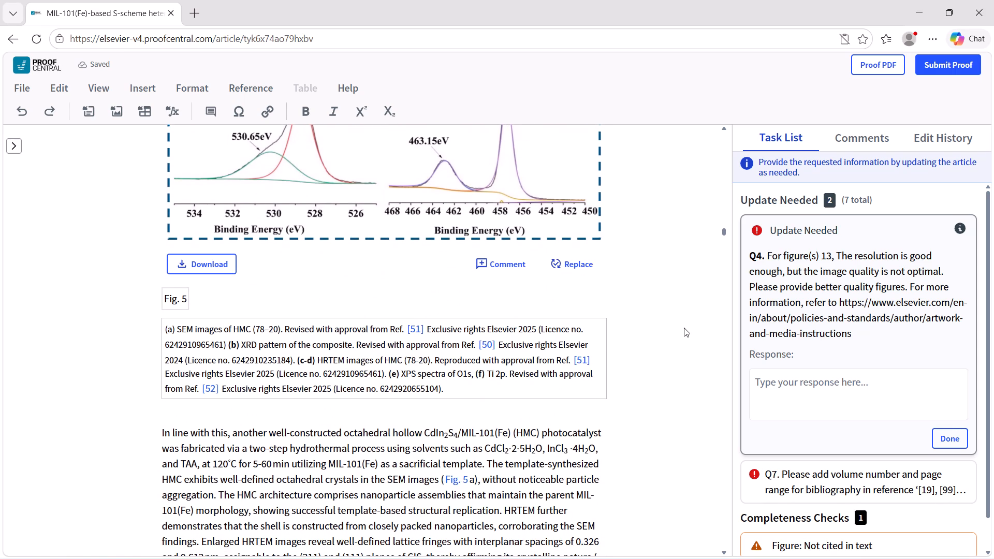
# Read the Section 3.2 paragraph on the octahedral hollow CdIn2S4/MIL-101(Fe) (HMC) photocatalyst, with its Fig. 5 citations.
pyautogui.scroll(-1, 684, 328)
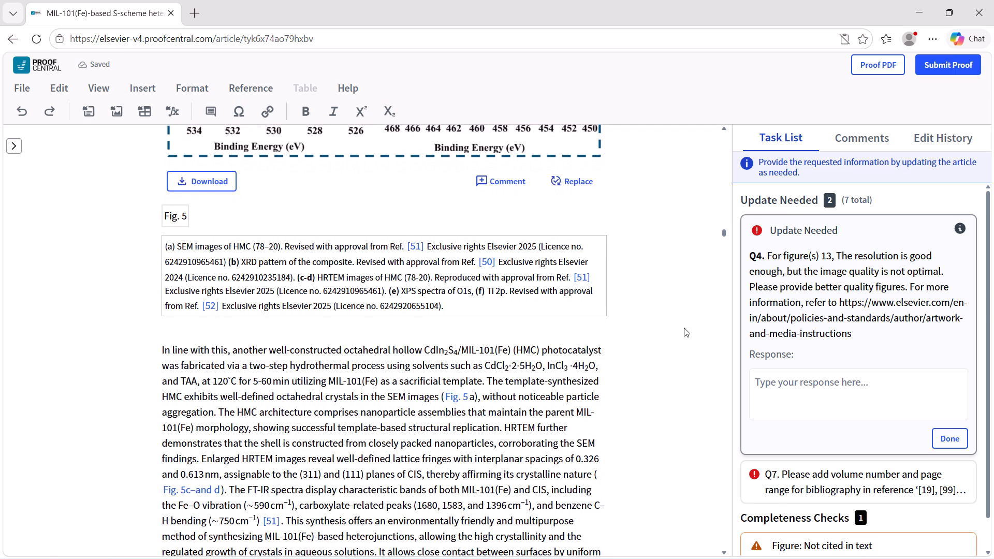
pyautogui.scroll(-3, 684, 328)
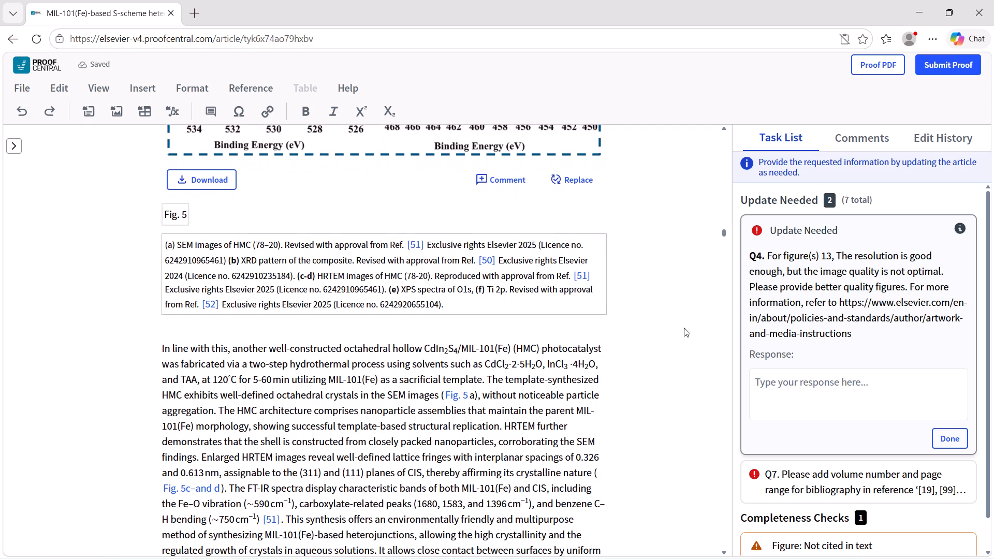
pyautogui.scroll(-2, 684, 328)
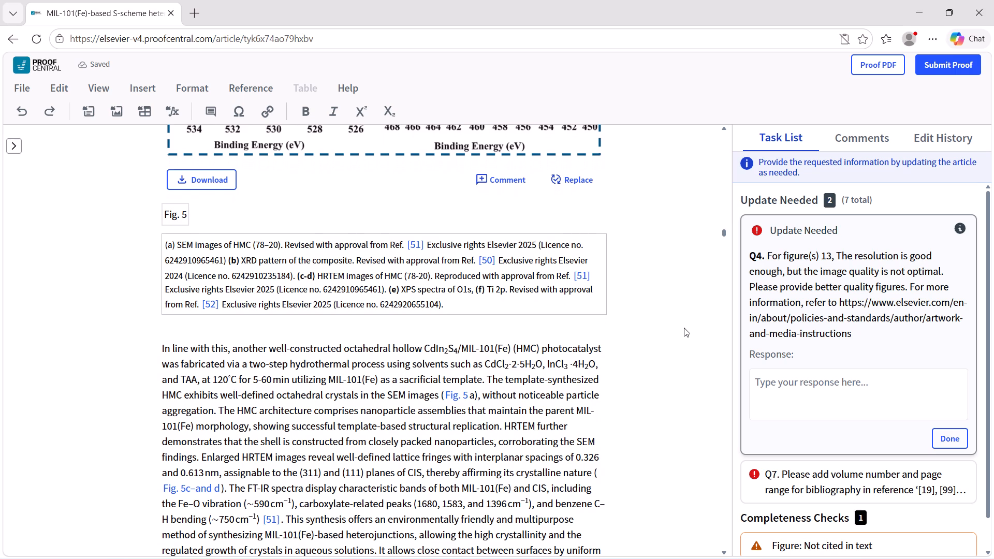
pyautogui.scroll(-2, 684, 328)
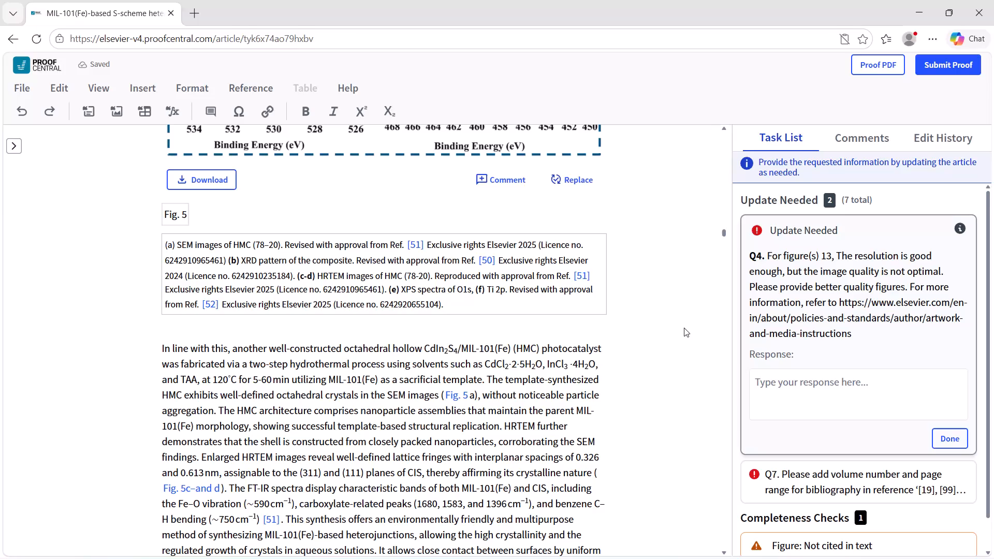
pyautogui.scroll(-5, 684, 328)
# Read the rest of the HMC paragraph, covering the synthesis benefits and the Table 1 citation, up to the Table 1 title and header row.
pyautogui.scroll(-1, 684, 328)
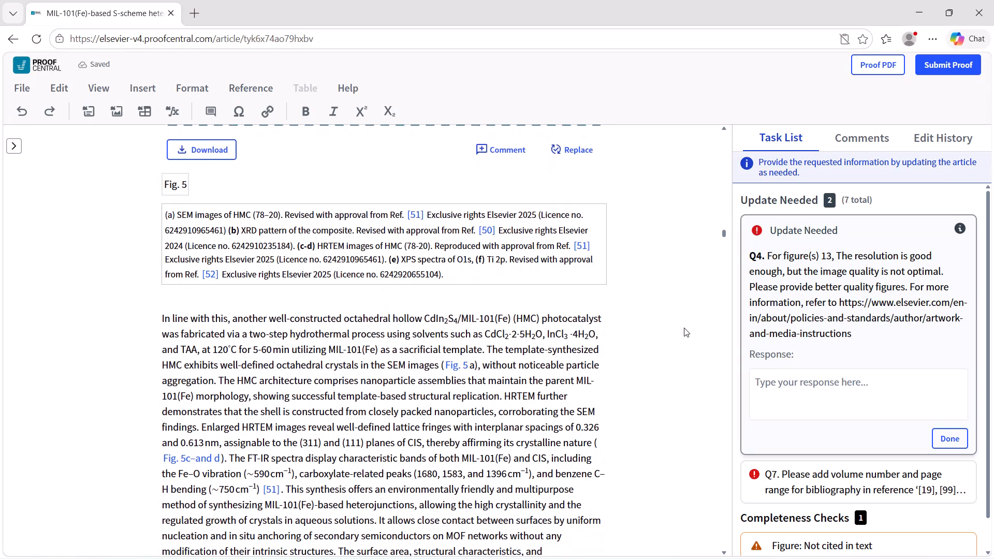
pyautogui.scroll(-2, 684, 328)
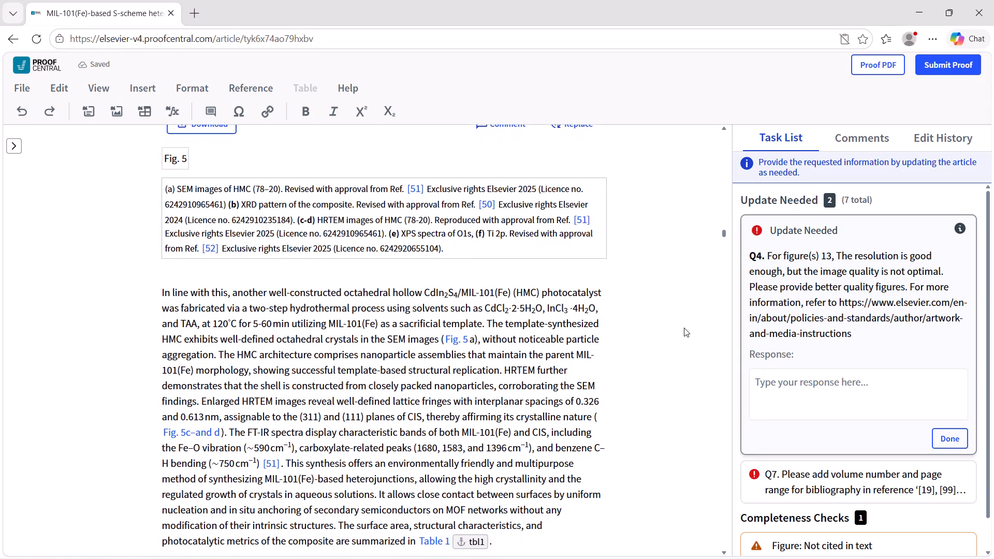
pyautogui.scroll(-2, 684, 328)
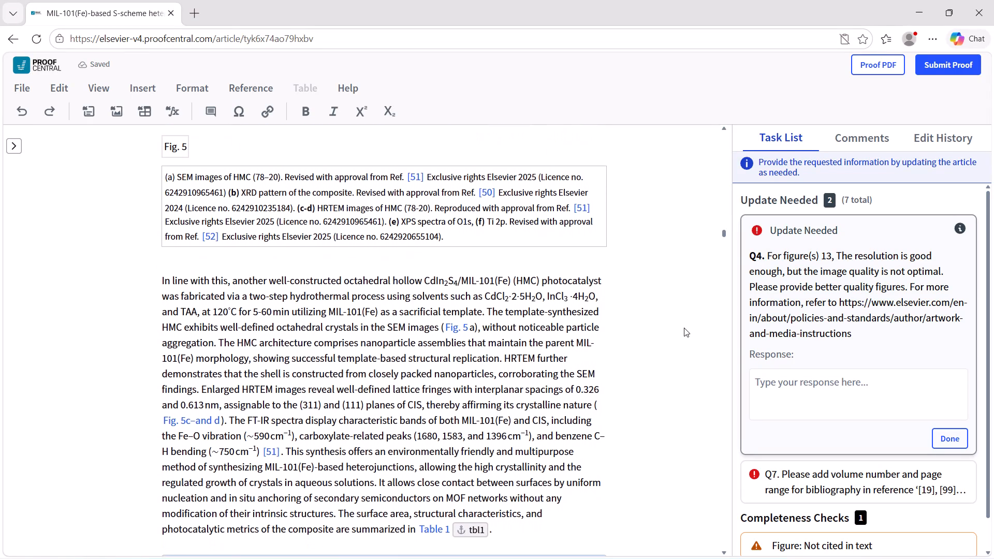
pyautogui.scroll(-3, 684, 328)
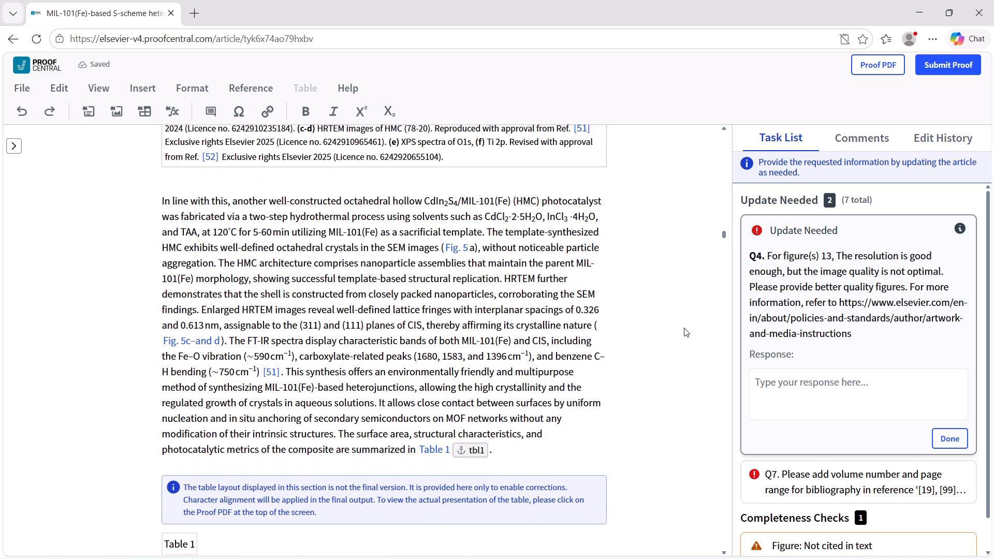
pyautogui.scroll(-1, 684, 328)
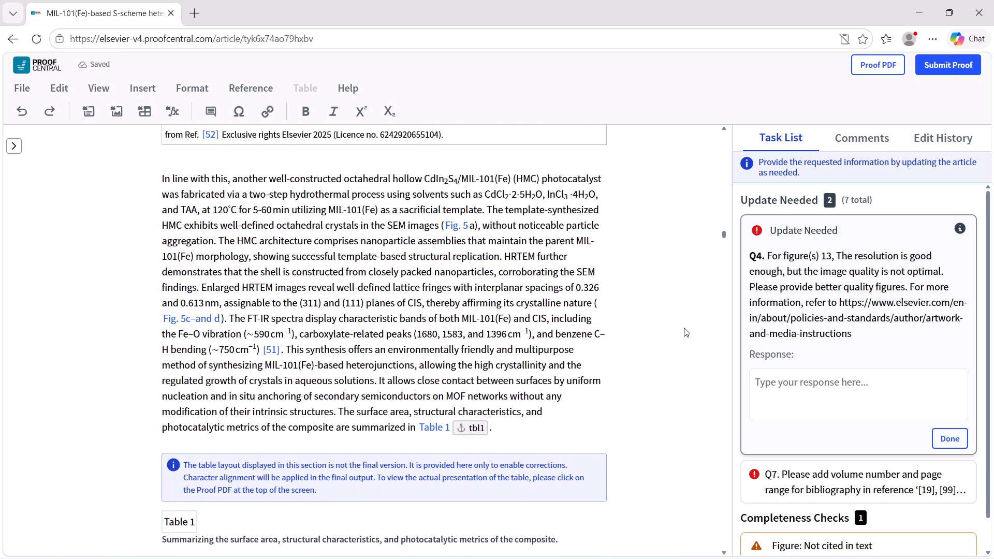
pyautogui.scroll(-2, 684, 328)
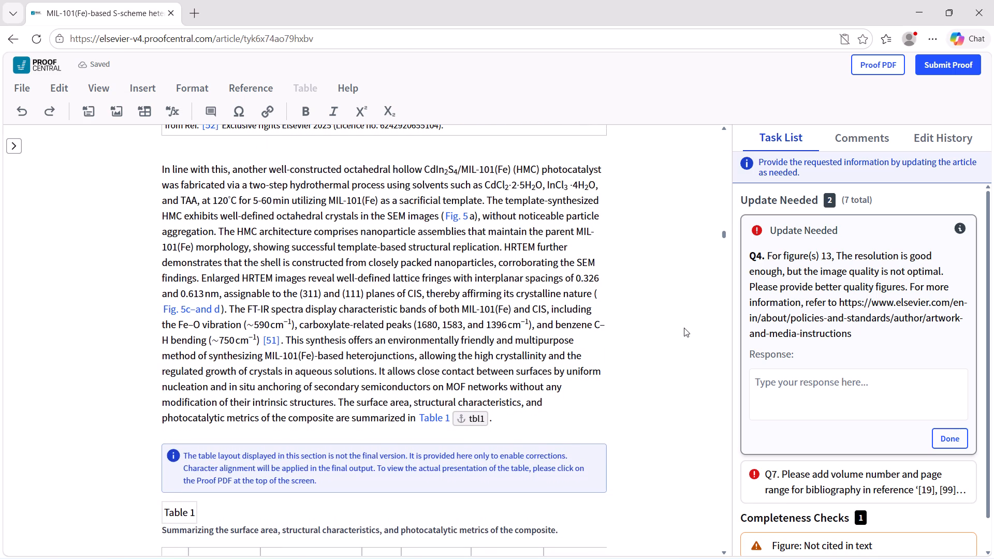
pyautogui.scroll(-3, 684, 328)
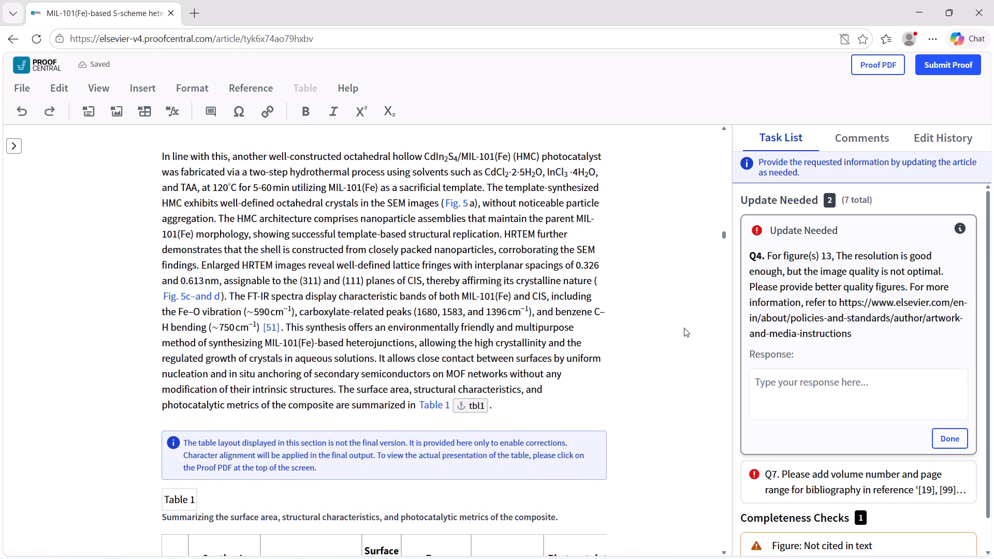
pyautogui.scroll(-2, 684, 328)
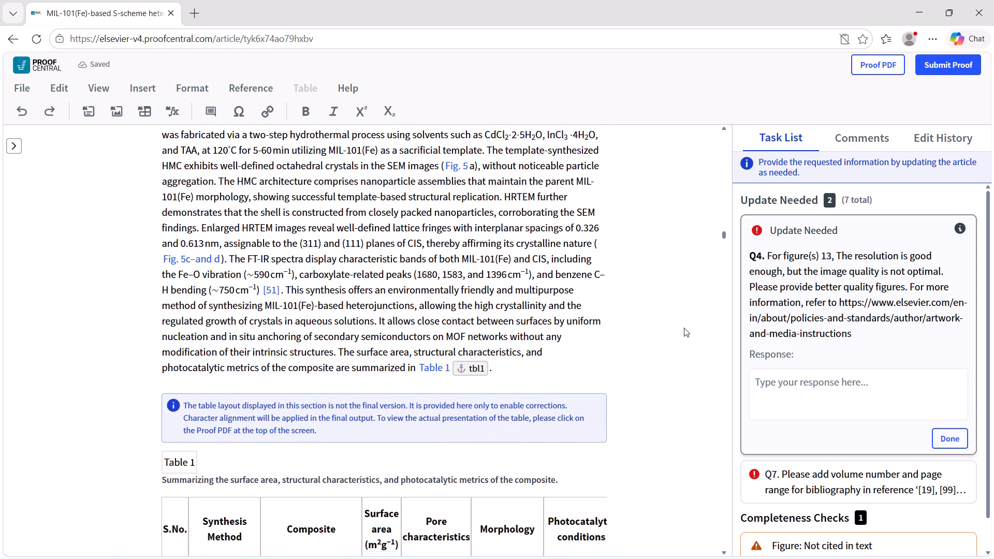
# Skim Table 1, the microwave-assisted synthesis text and Table 2 on synthesis methods, continuing to the Section 4.1 text above Fig. 6.
pyautogui.scroll(-6, 684, 328)
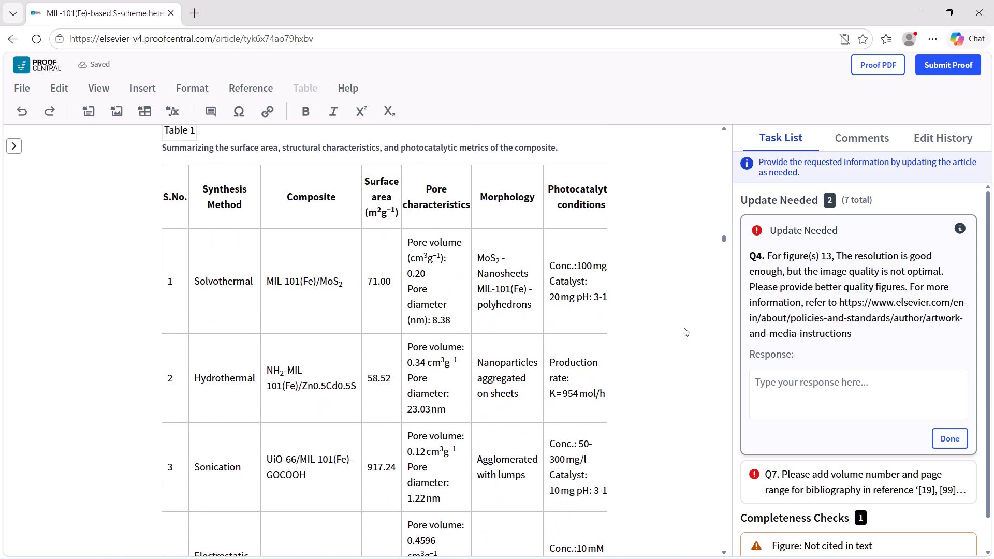
pyautogui.scroll(-12, 684, 328)
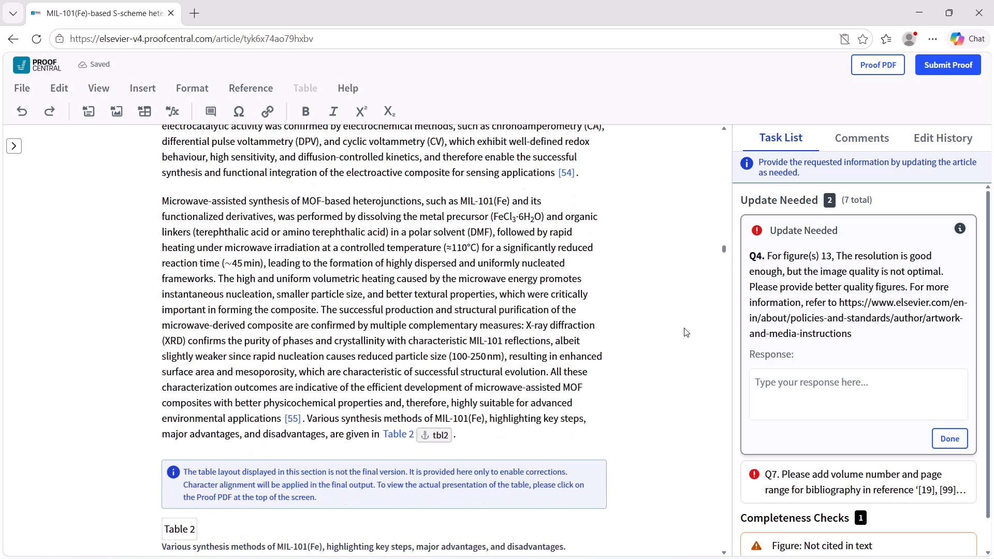
pyautogui.scroll(-11, 684, 328)
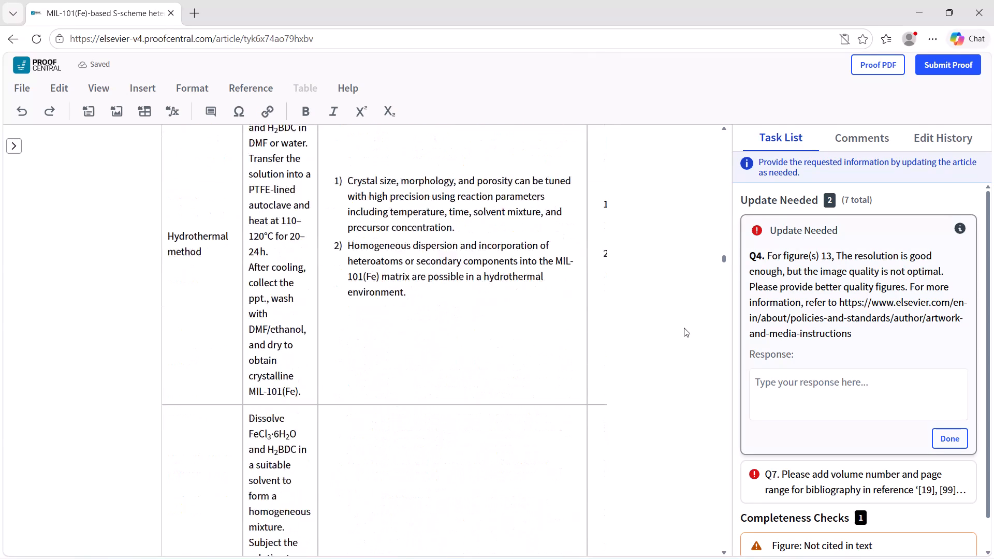
pyautogui.scroll(-14, 684, 328)
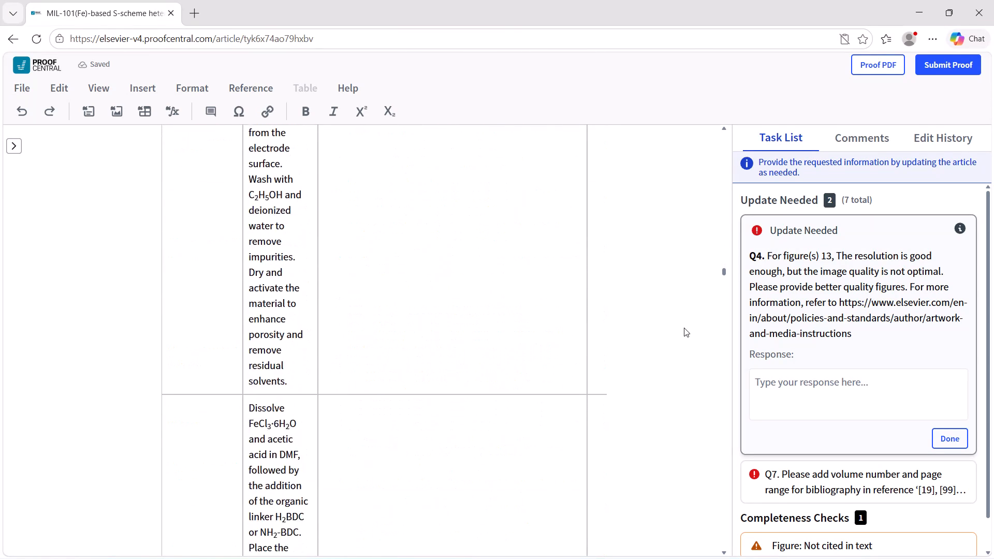
pyautogui.scroll(-9, 684, 328)
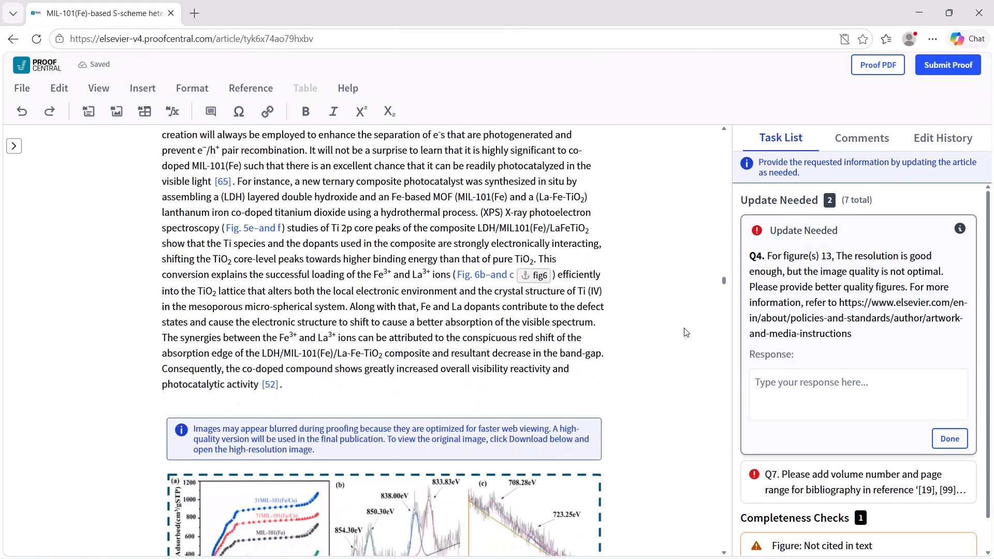
pyautogui.scroll(2, 684, 328)
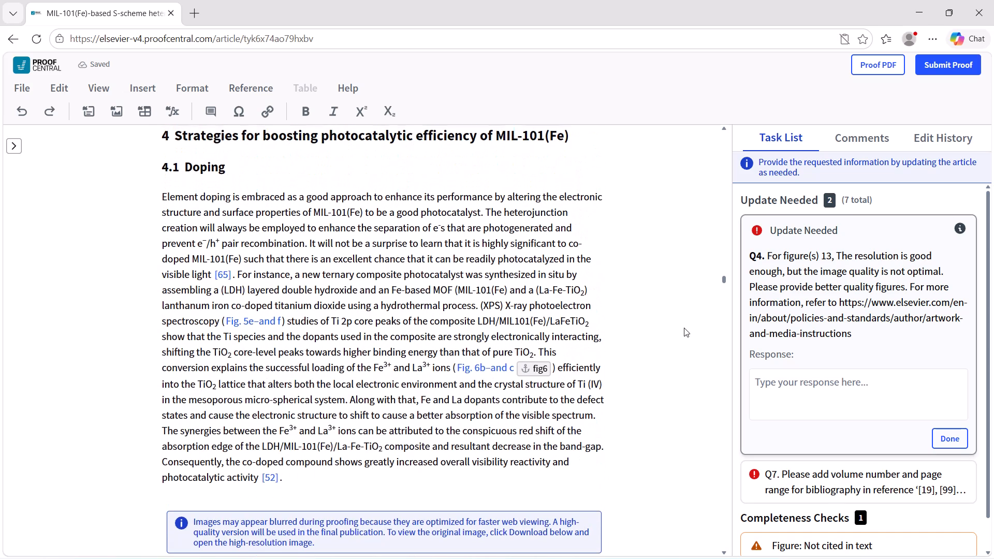
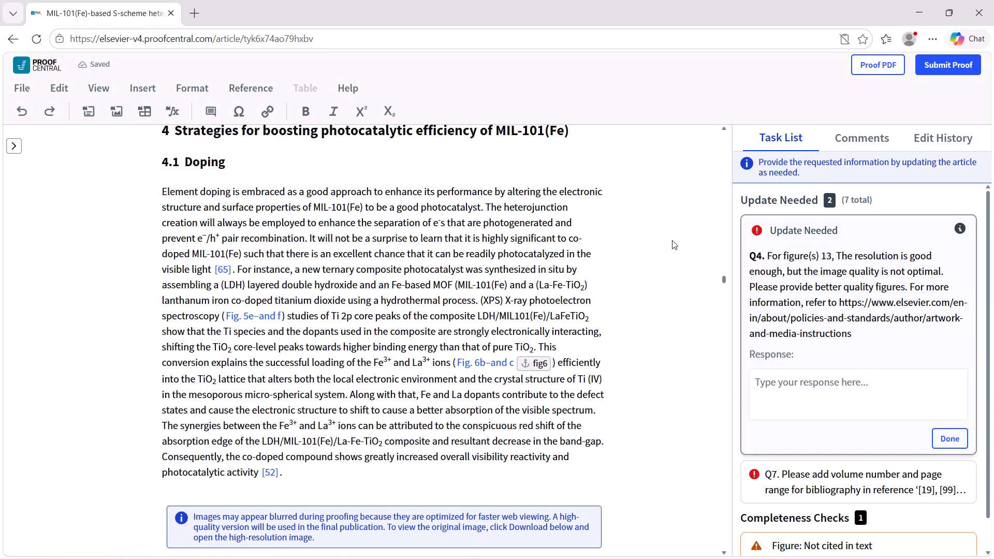
pyautogui.scroll(-1, 672, 240)
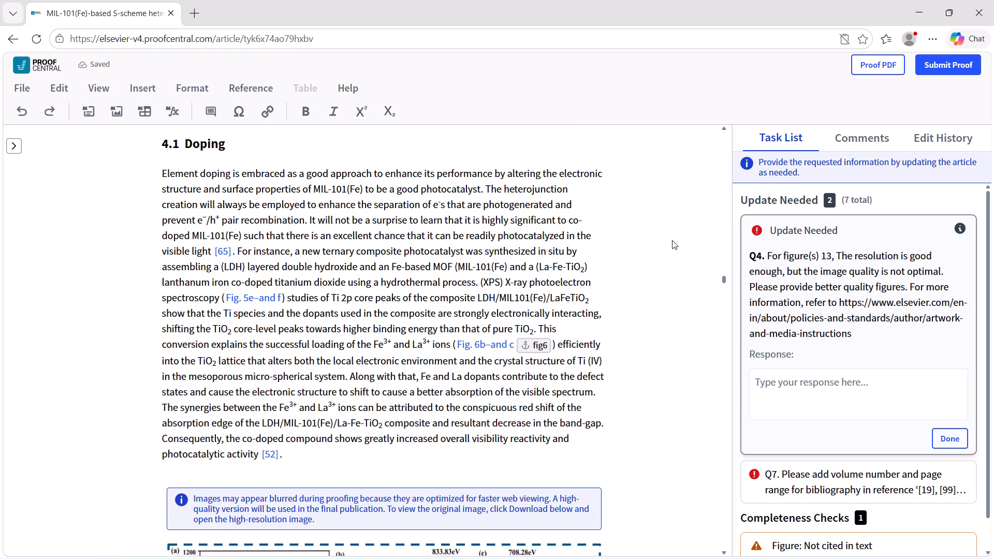
pyautogui.scroll(-1, 672, 240)
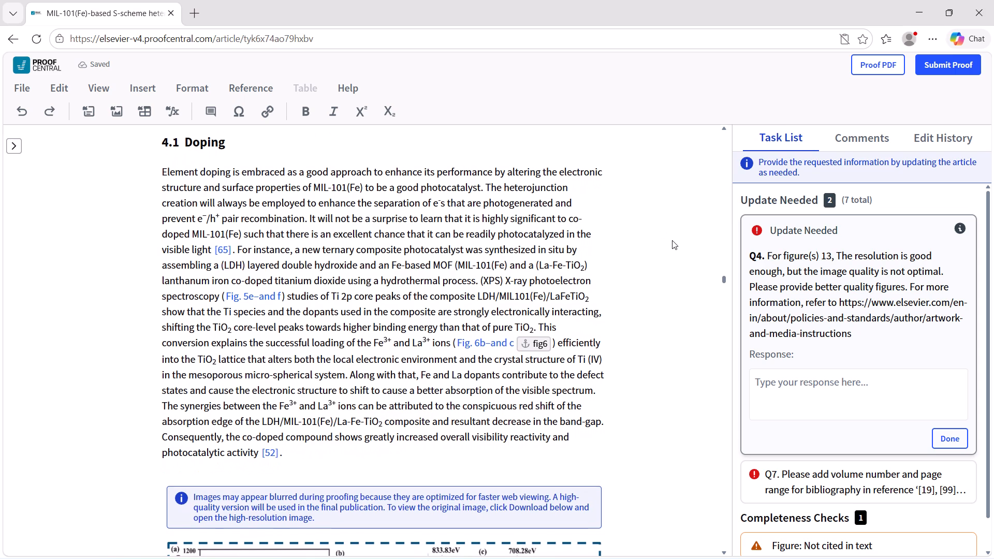
pyautogui.scroll(-2, 672, 240)
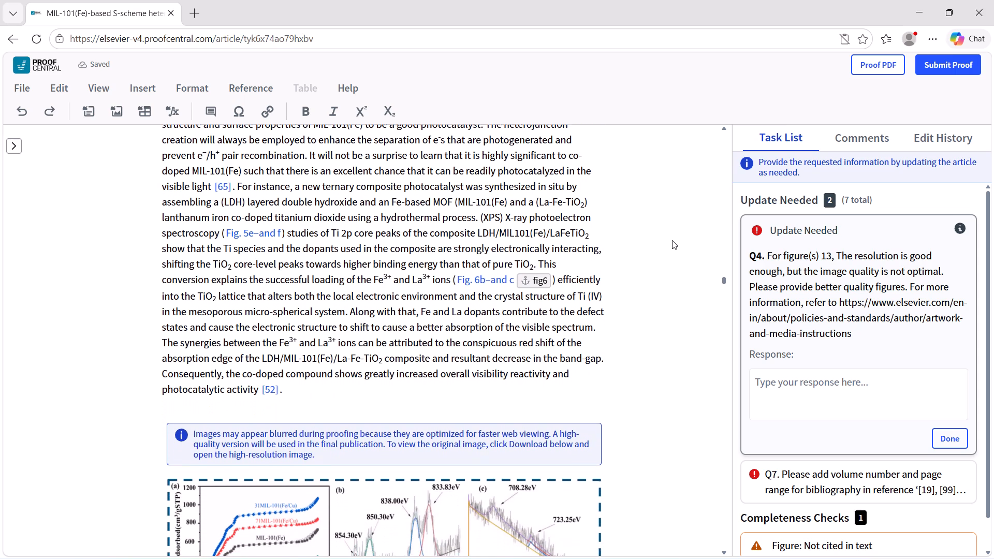
pyautogui.scroll(-2, 672, 240)
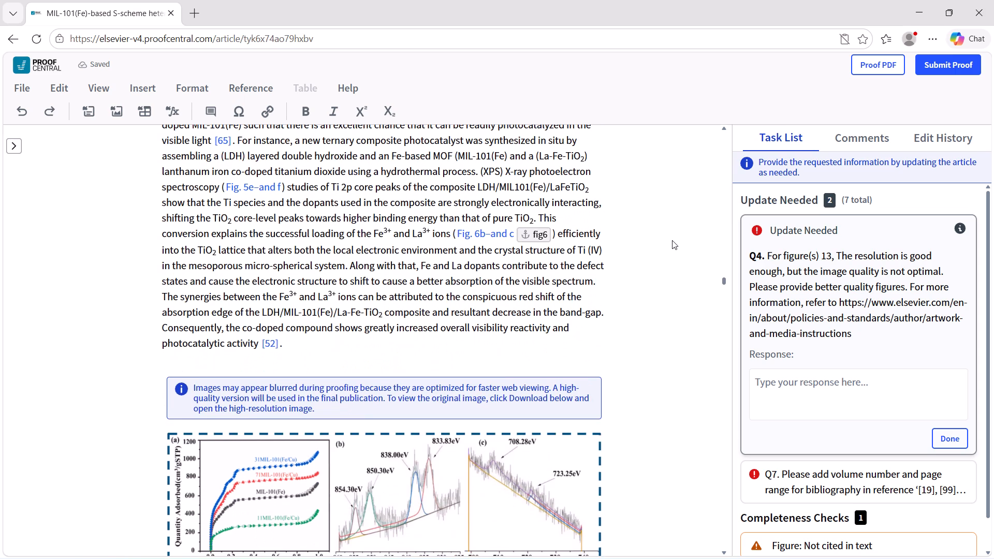
pyautogui.scroll(-7, 672, 240)
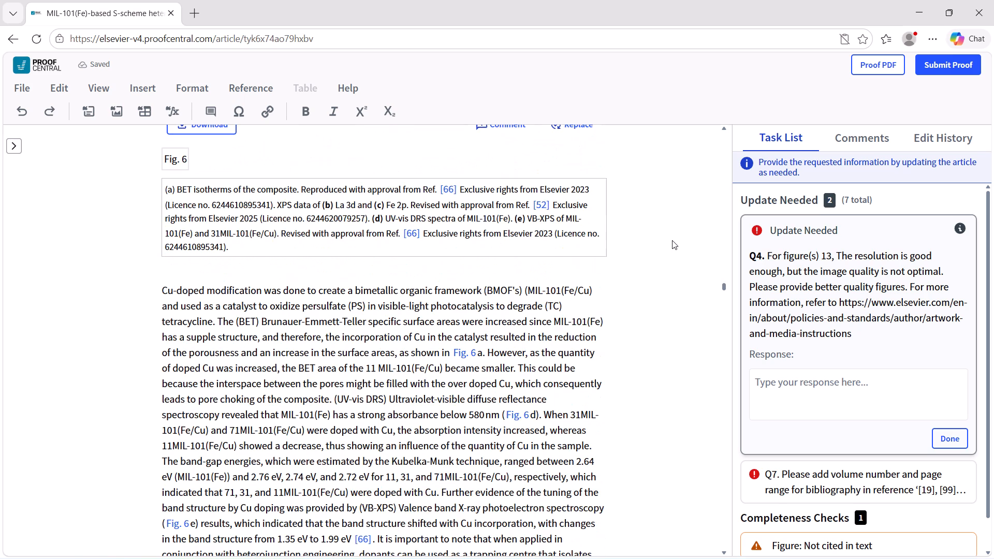
# Read the Section 4.1 paragraph on Cu-doped MIL-101(Fe/Cu), checking the BET surface area and UV-vis DRS text with its Fig. 6 citations.
pyautogui.scroll(-2, 672, 240)
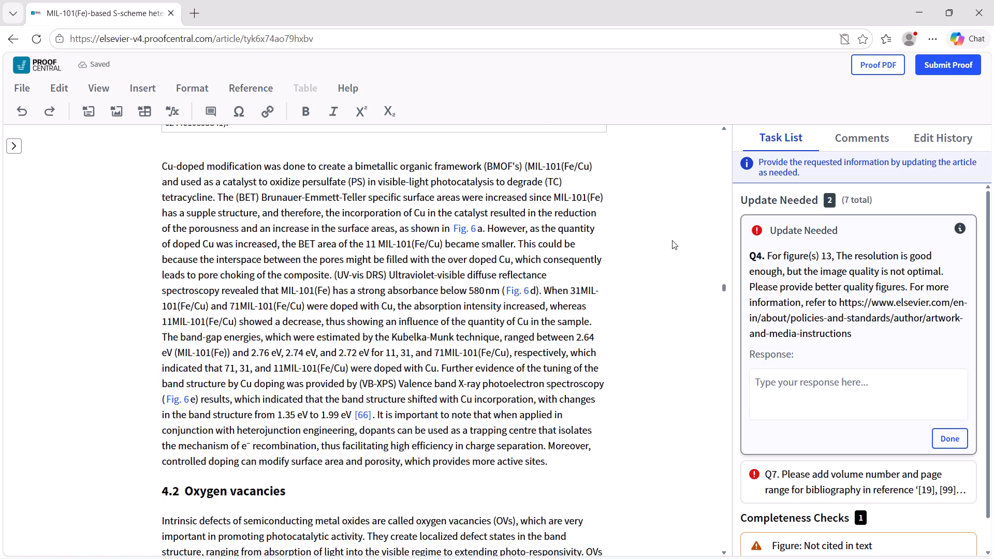
pyautogui.scroll(-5, 672, 240)
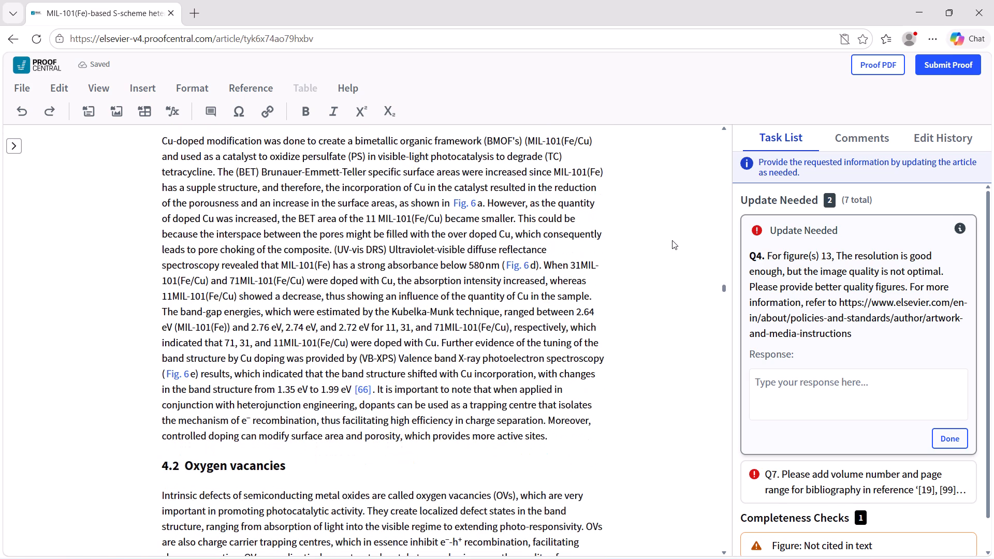
pyautogui.scroll(-2, 672, 240)
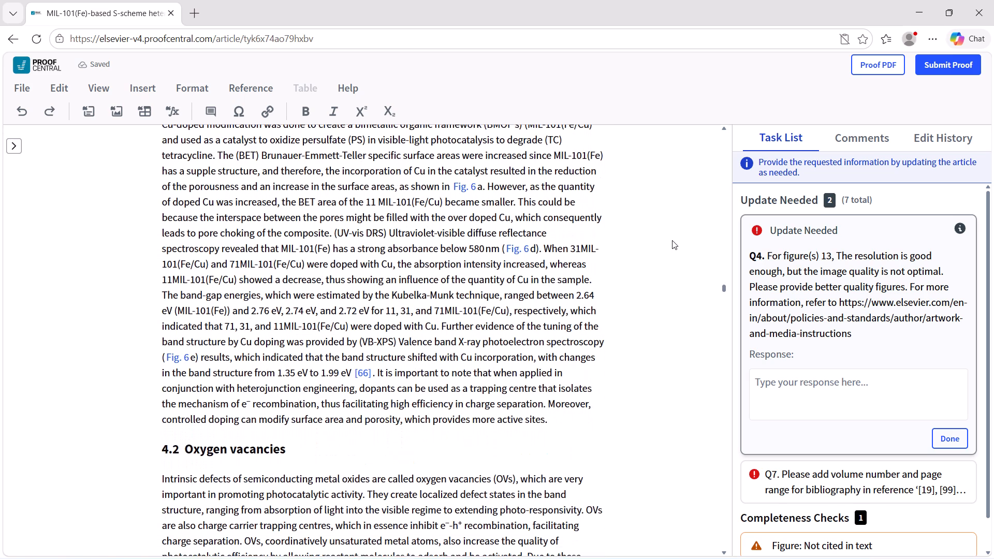
pyautogui.scroll(-2, 672, 240)
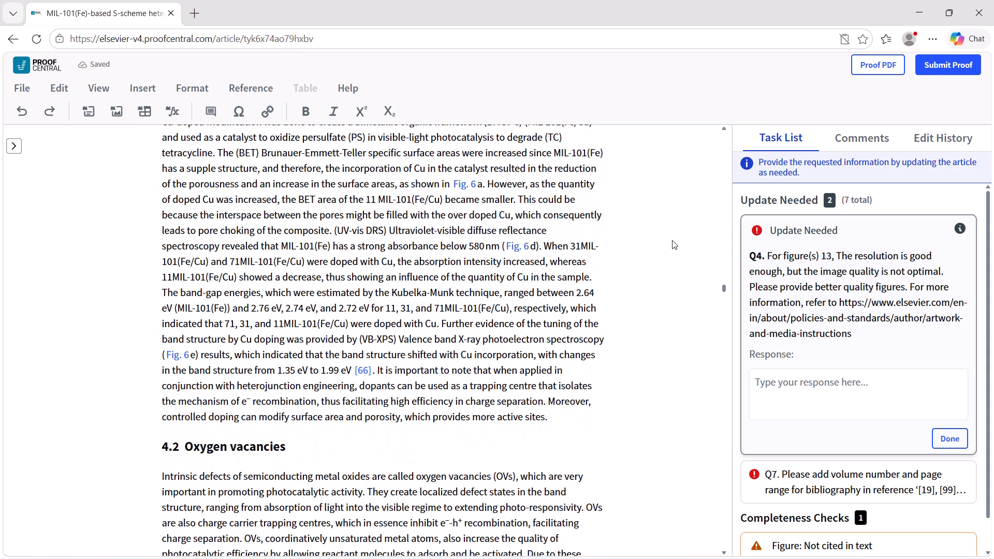
pyautogui.scroll(-1, 688, 268)
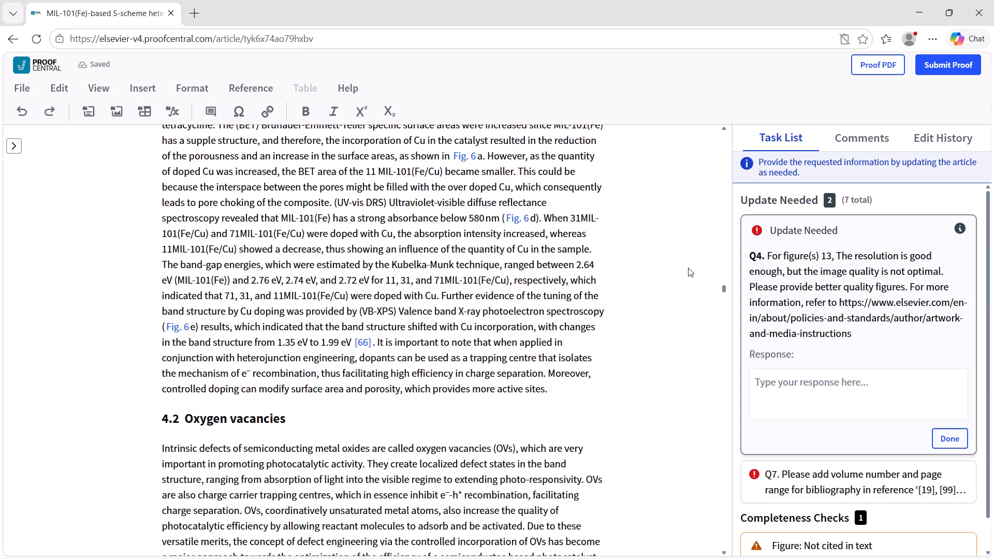
pyautogui.scroll(-2, 688, 268)
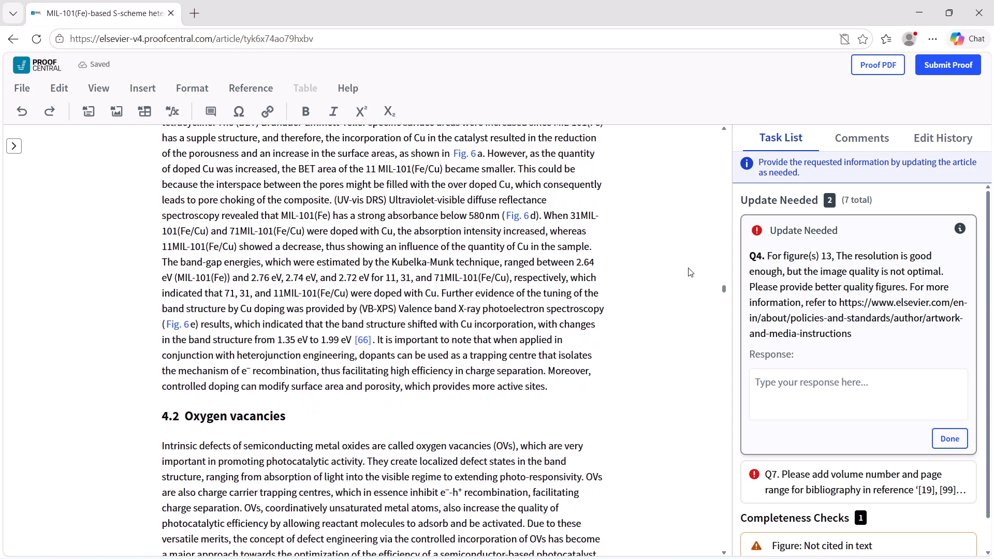
pyautogui.scroll(-1, 688, 268)
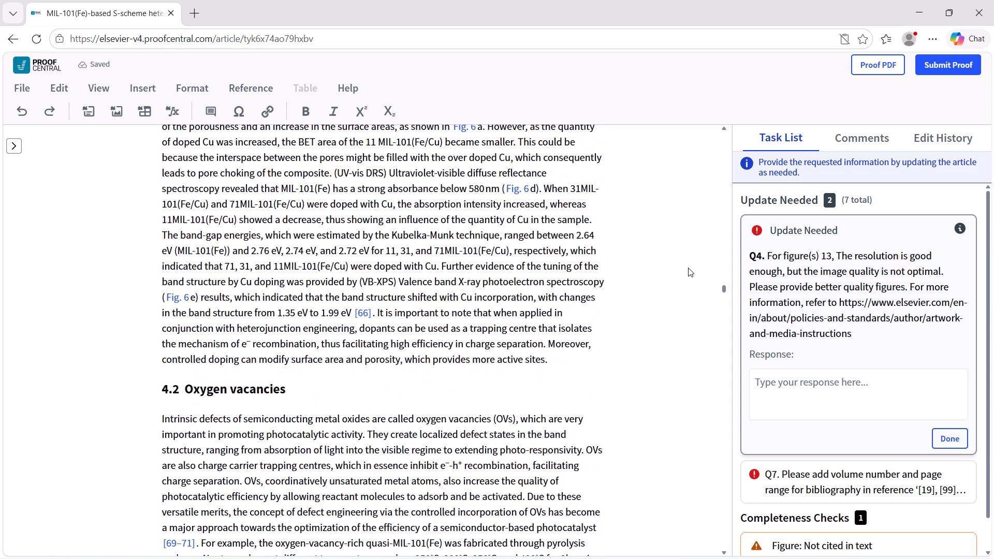
pyautogui.scroll(-1, 688, 268)
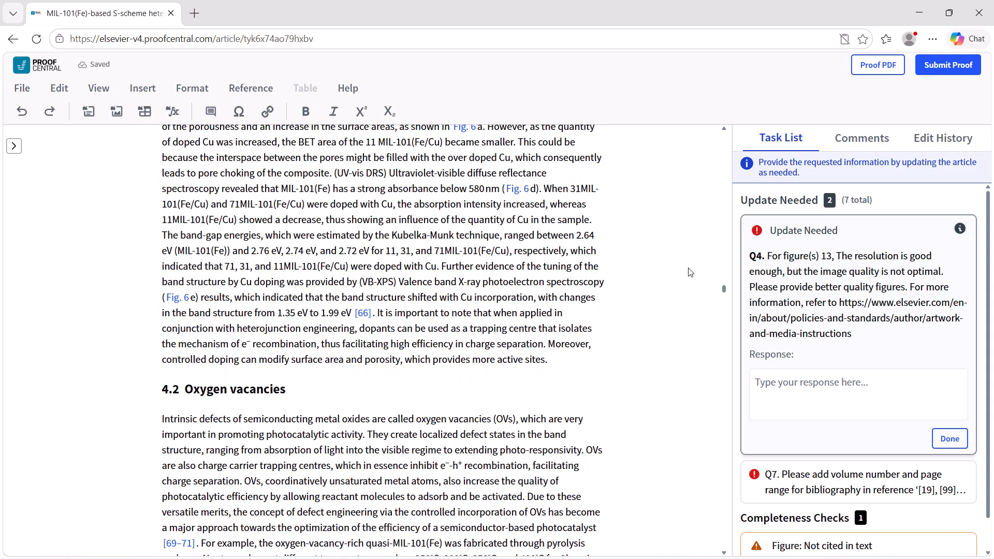
pyautogui.scroll(-3, 688, 268)
# Read the rest of the Cu-doped paragraph, covering band-gap energies, VB-XPS and charge separation, and the opening of Section 4.2 Oxygen vacancies.
pyautogui.scroll(-1, 688, 268)
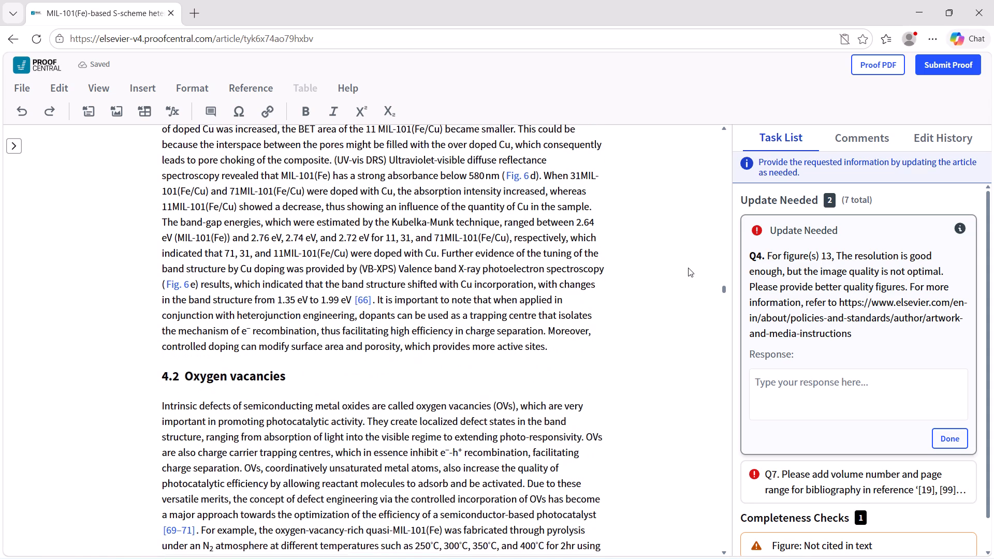
pyautogui.scroll(-1, 688, 268)
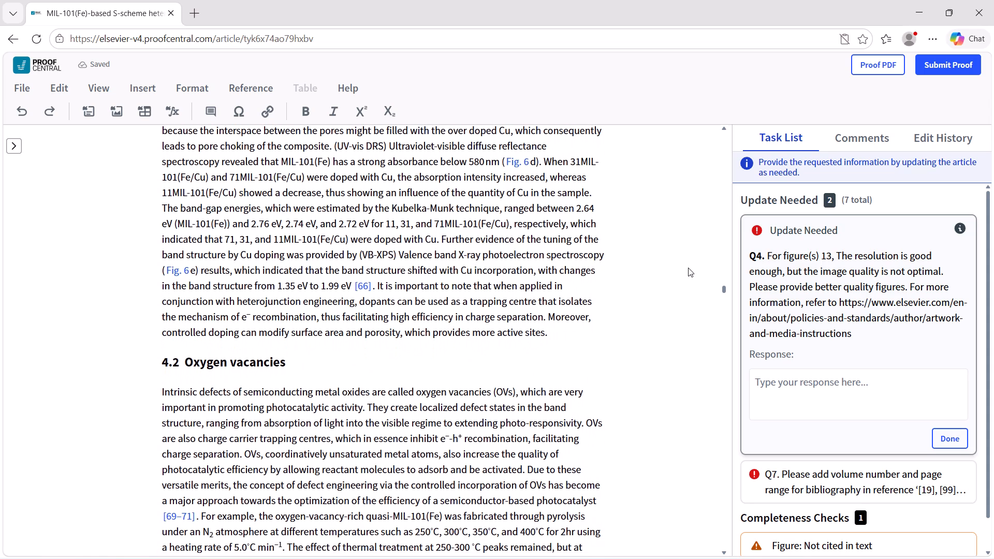
pyautogui.scroll(-1, 688, 268)
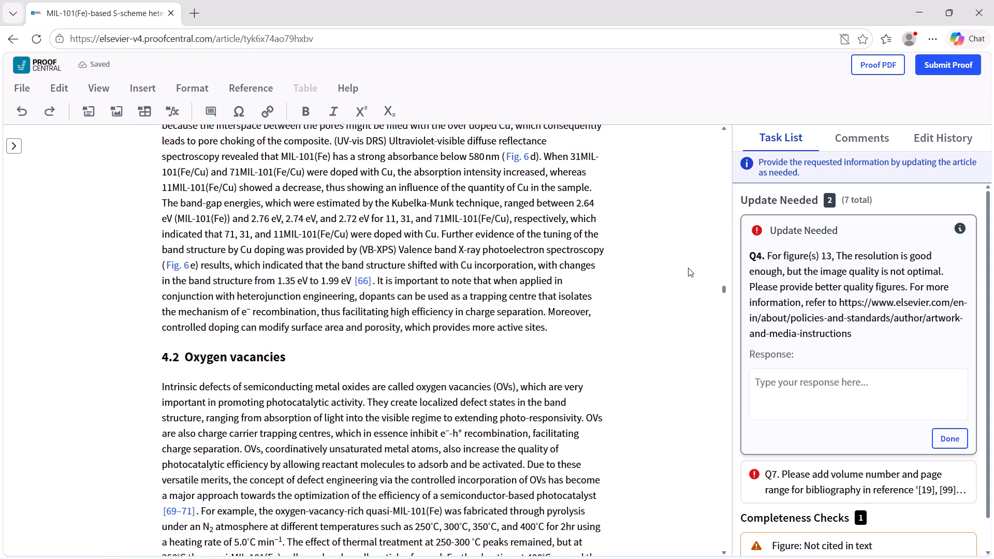
pyautogui.scroll(-1, 688, 268)
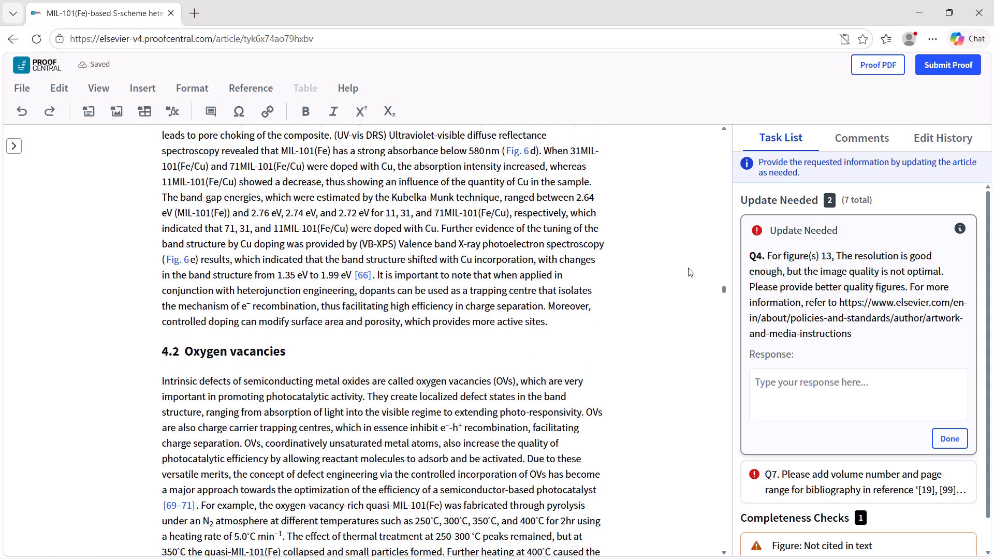
pyautogui.scroll(-1, 688, 268)
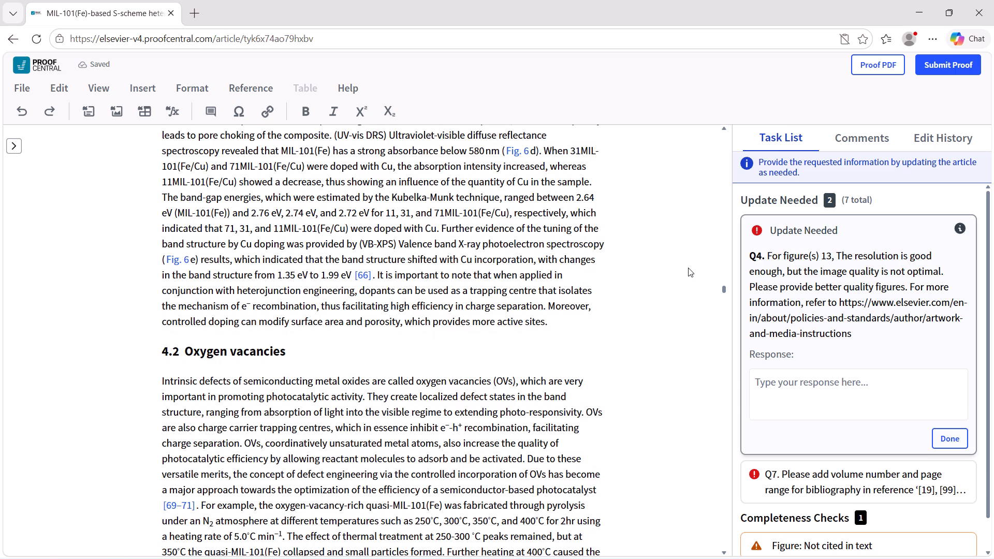
pyautogui.scroll(-9, 688, 268)
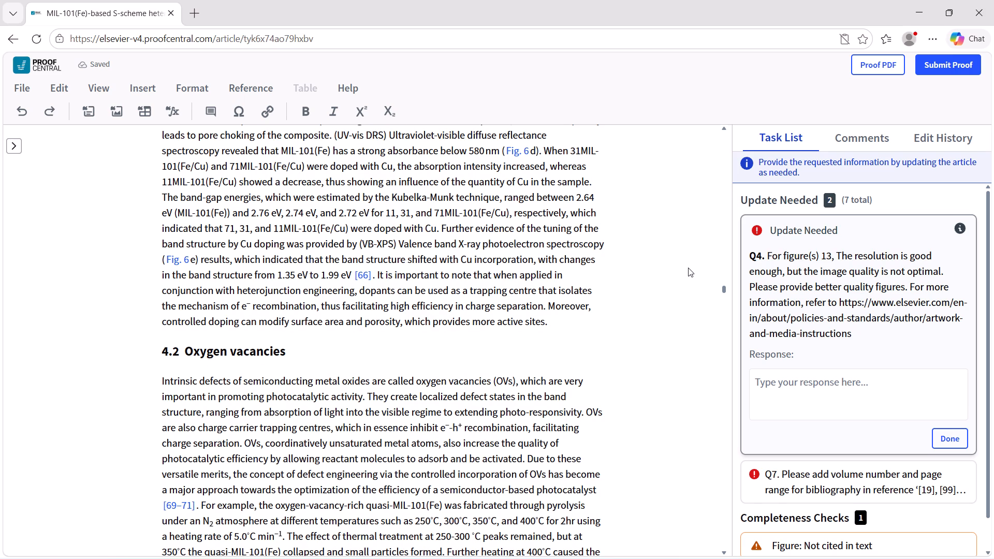
pyautogui.scroll(-3, 688, 268)
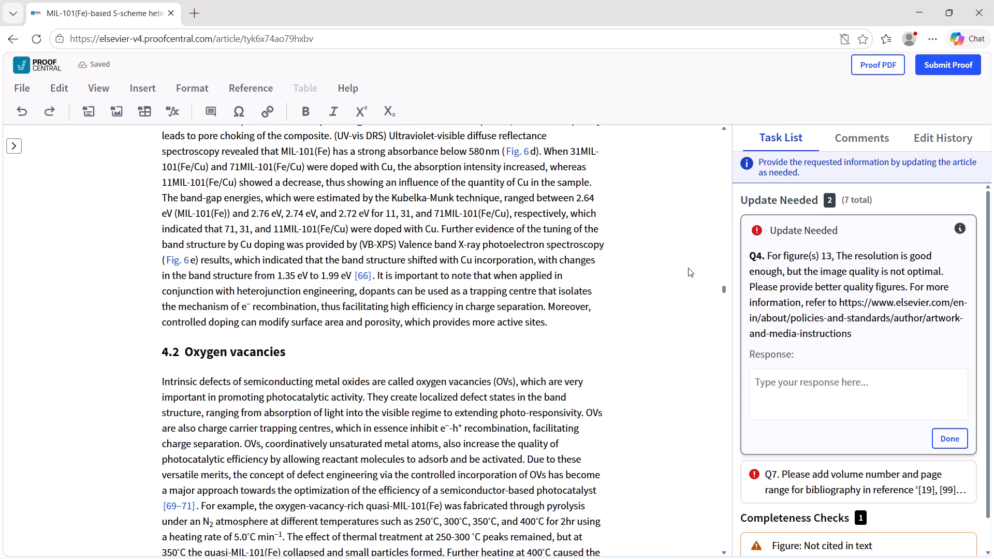
pyautogui.scroll(-5, 688, 268)
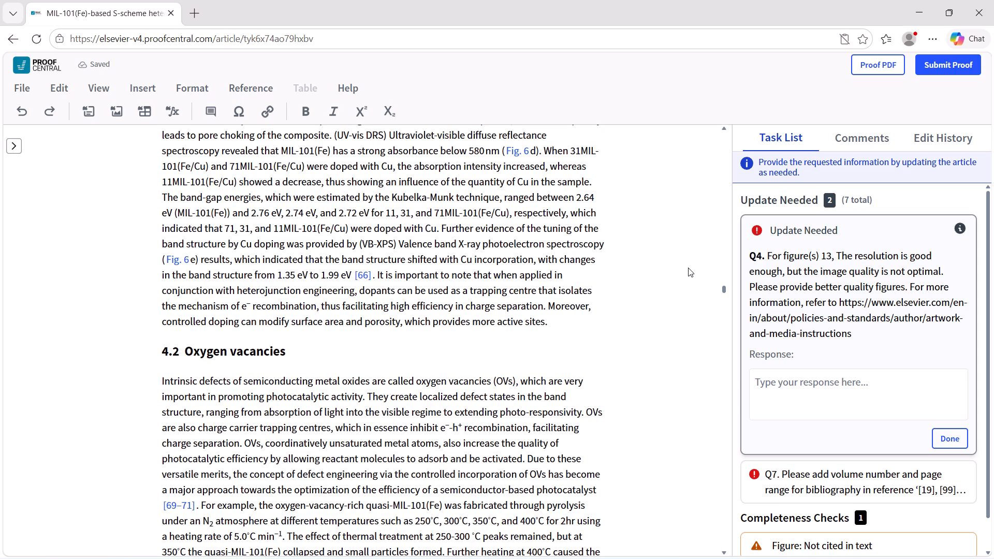
pyautogui.scroll(-3, 688, 268)
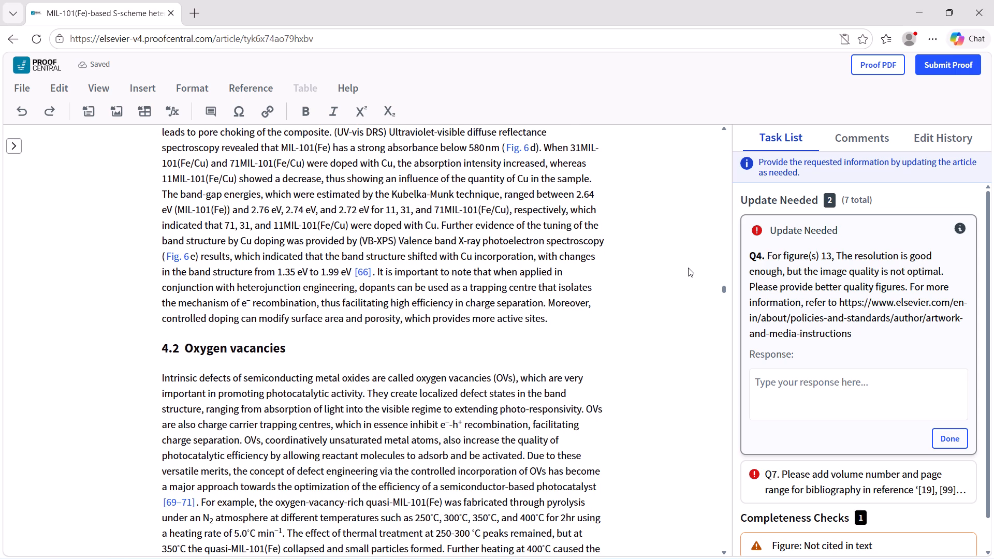
# Read the Section 4.2 Oxygen vacancies paragraph on quasi-MIL-101(Fe) pyrolysis, XPS and EPR analysis, with its Fig. 7 citations.
pyautogui.scroll(-2, 688, 268)
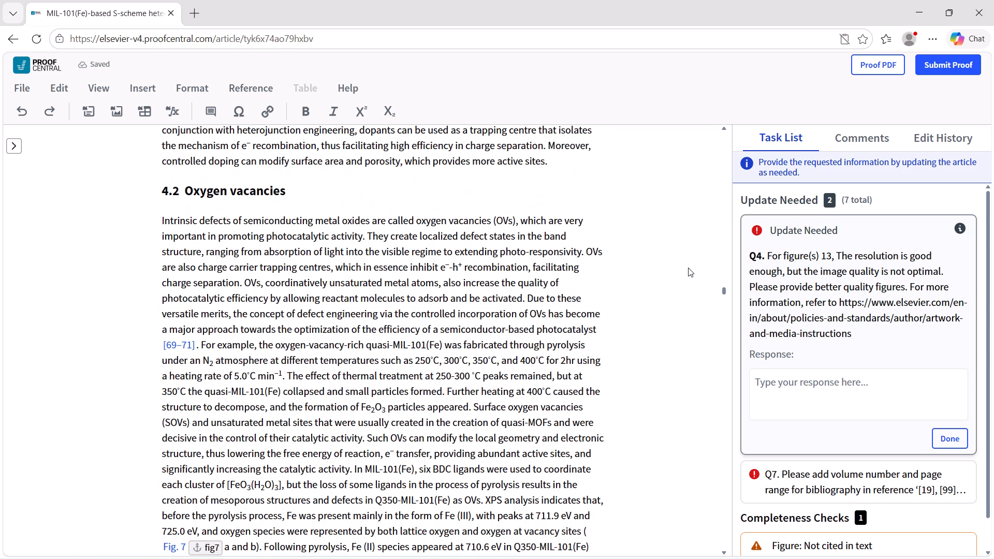
pyautogui.scroll(-2, 688, 268)
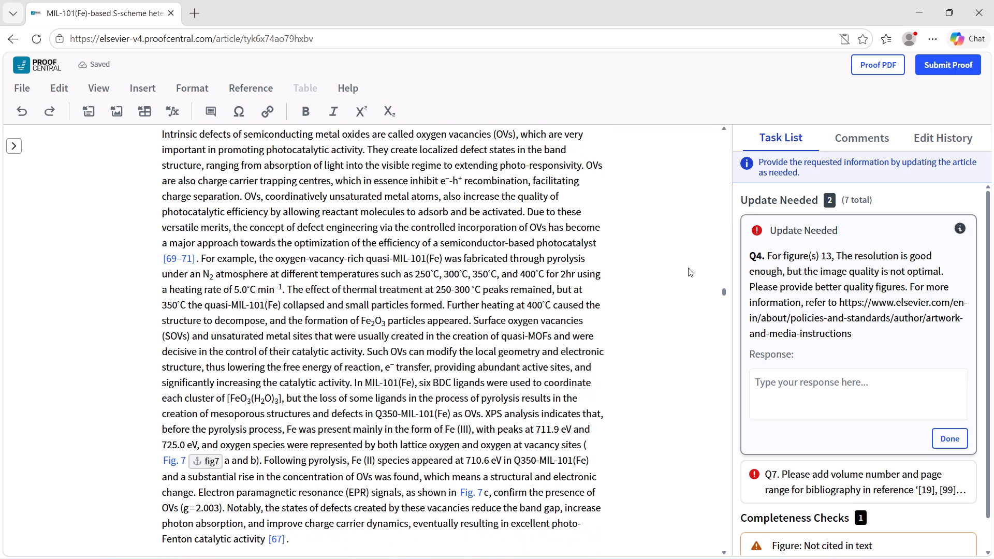
pyautogui.scroll(-2, 688, 268)
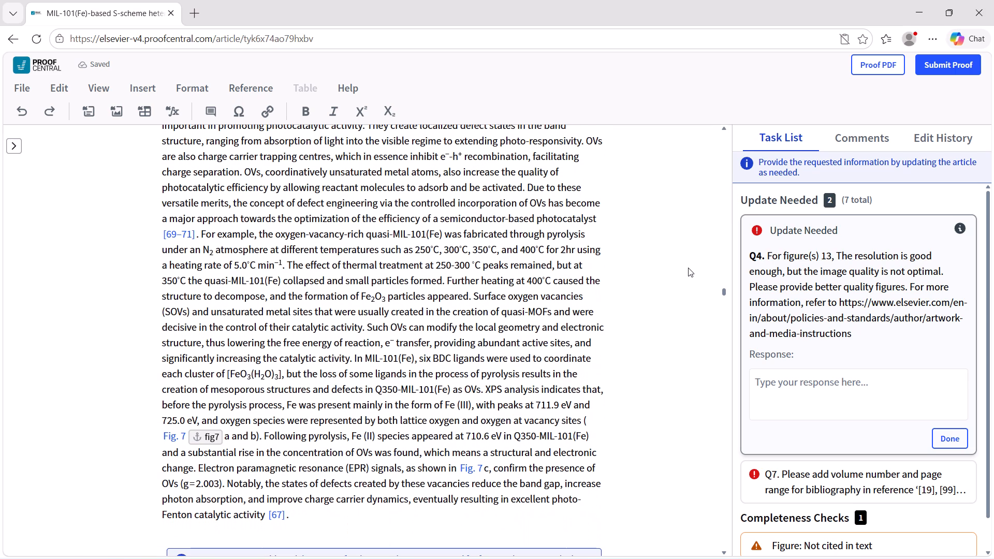
pyautogui.scroll(-2, 688, 268)
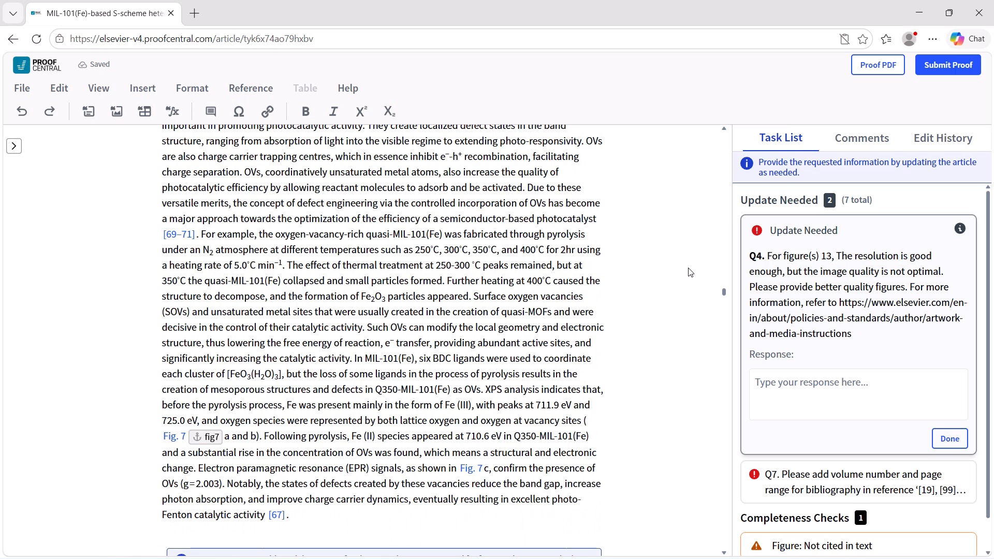
pyautogui.scroll(-4, 688, 268)
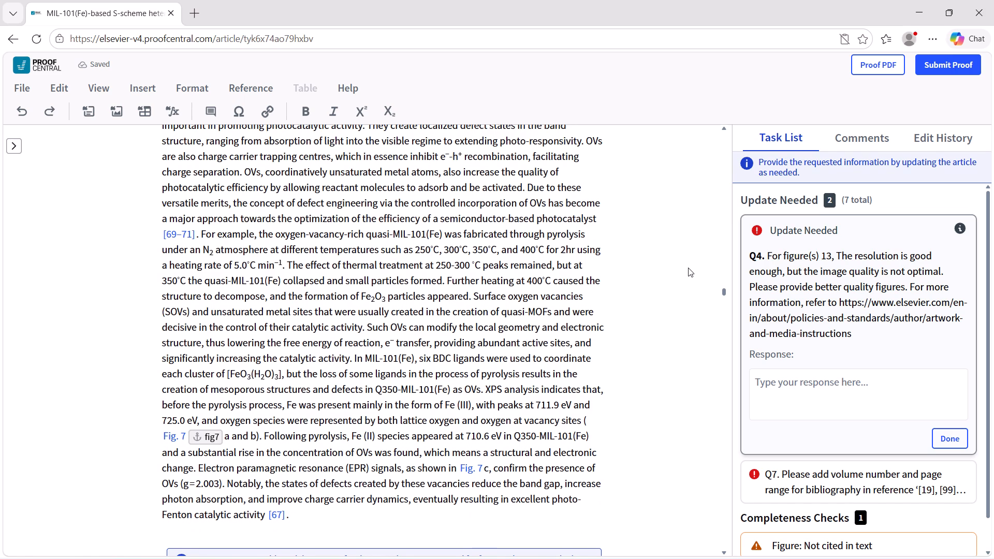
pyautogui.scroll(-1, 688, 268)
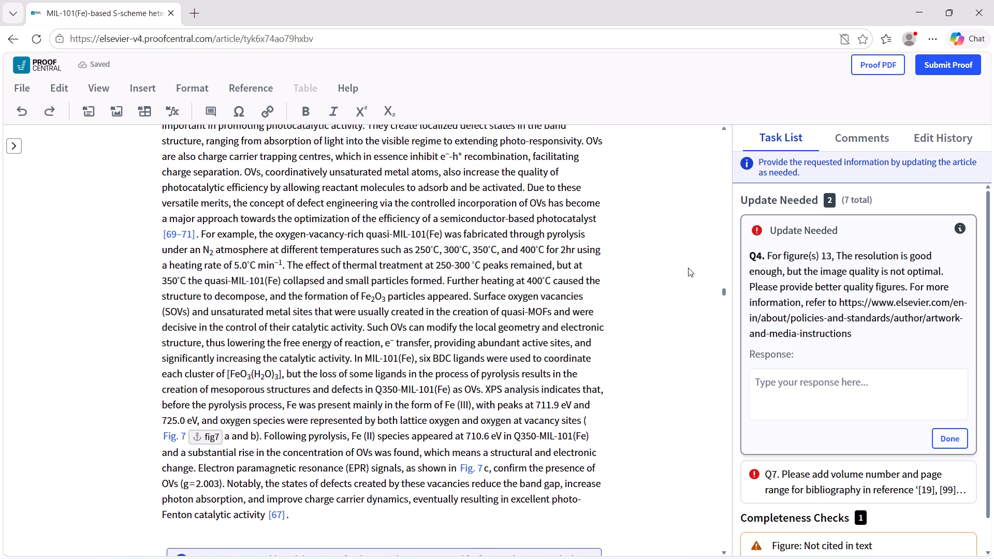
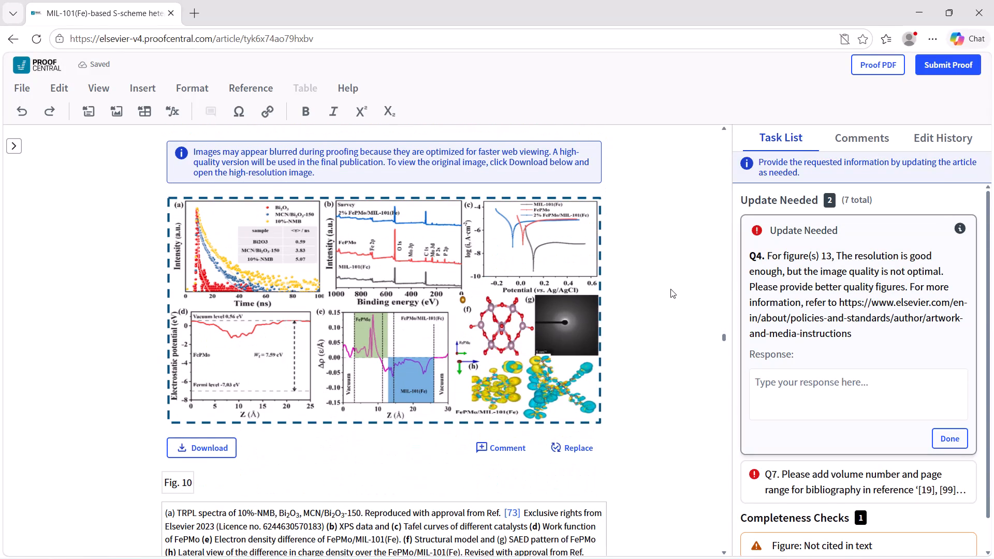
# Look over Fig. 10 on the FePMo/MIL-101(Fe) analyses and read its caption.
pyautogui.scroll(-1, 670, 289)
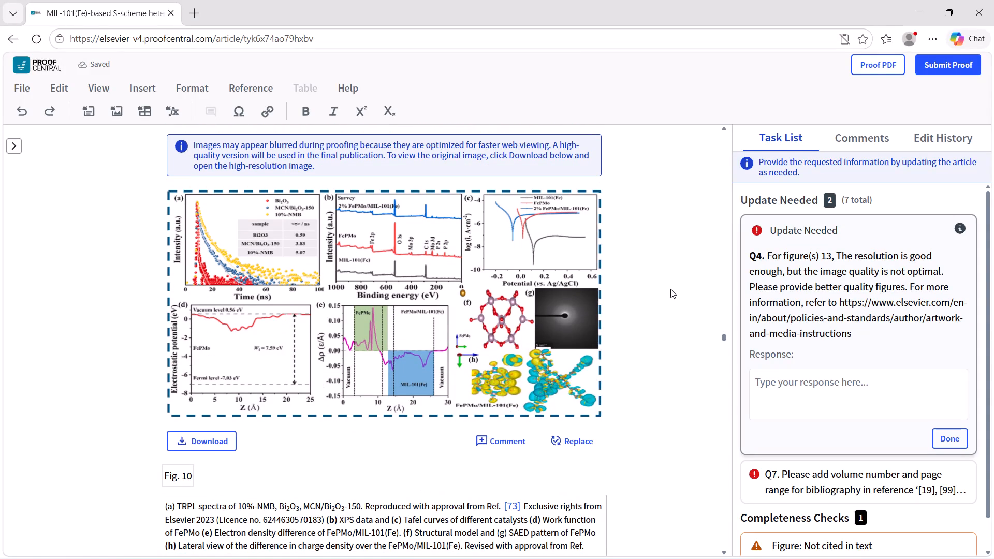
pyautogui.scroll(-4, 670, 289)
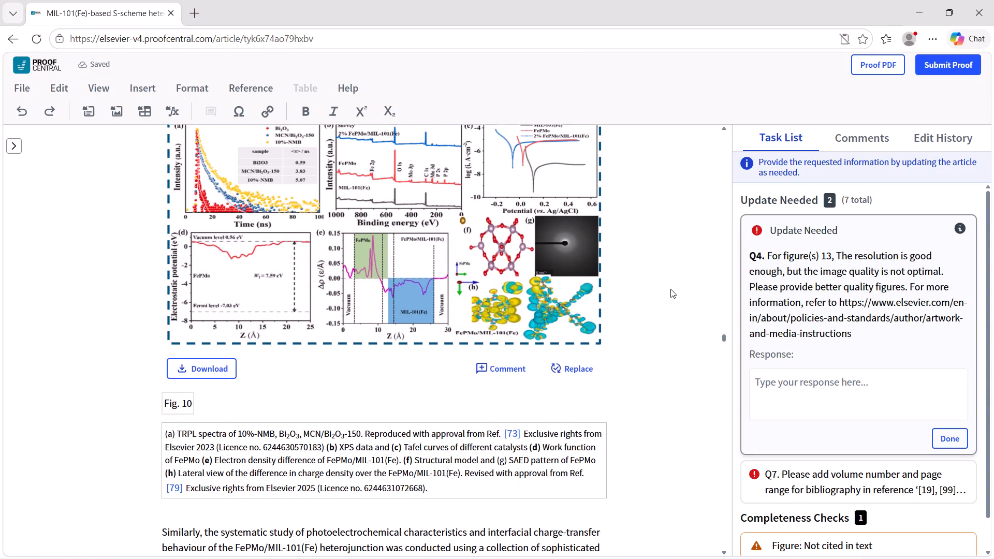
pyautogui.scroll(-2, 670, 289)
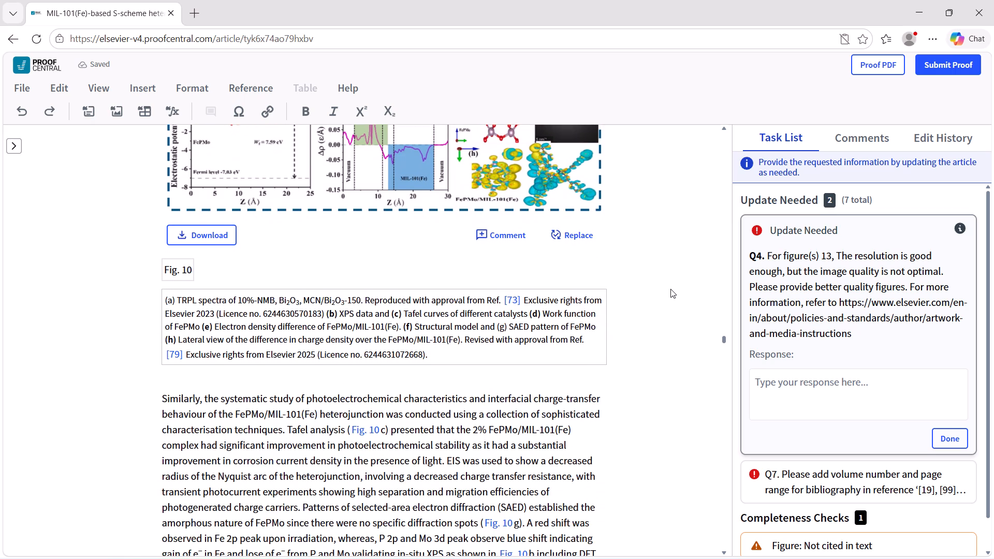
# Read the FePMo/MIL-101(Fe) heterojunction paragraph below Fig. 10, covering Tafel, EIS, SAED and in-situ XPS analysis with its Fig. 10 citations.
pyautogui.scroll(-4, 670, 289)
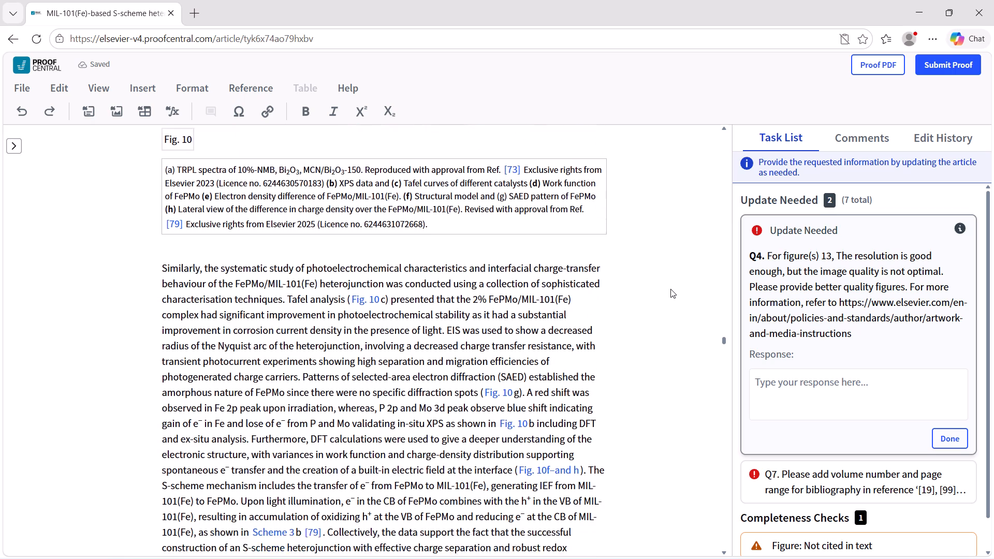
pyautogui.scroll(-1, 670, 289)
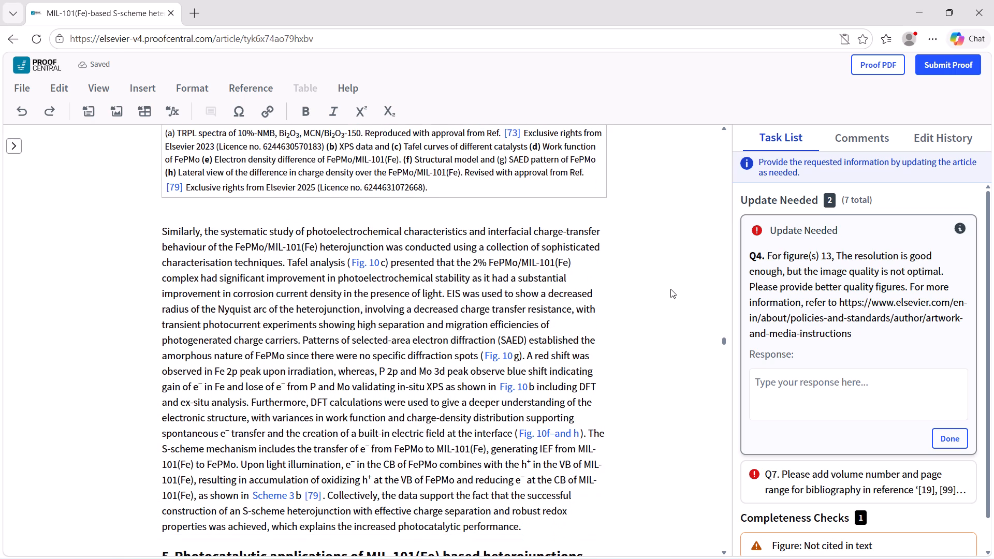
pyautogui.scroll(-1, 670, 289)
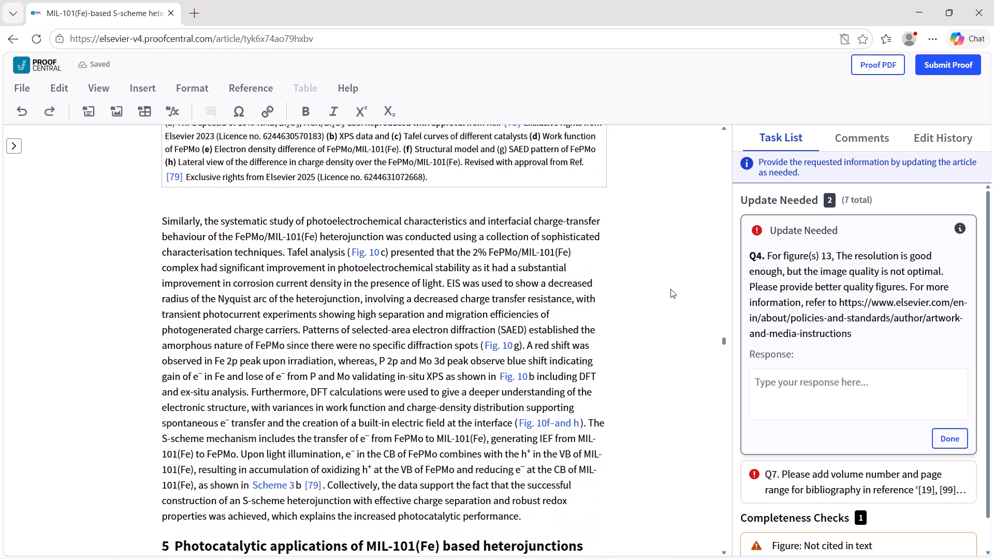
pyautogui.scroll(-3, 670, 289)
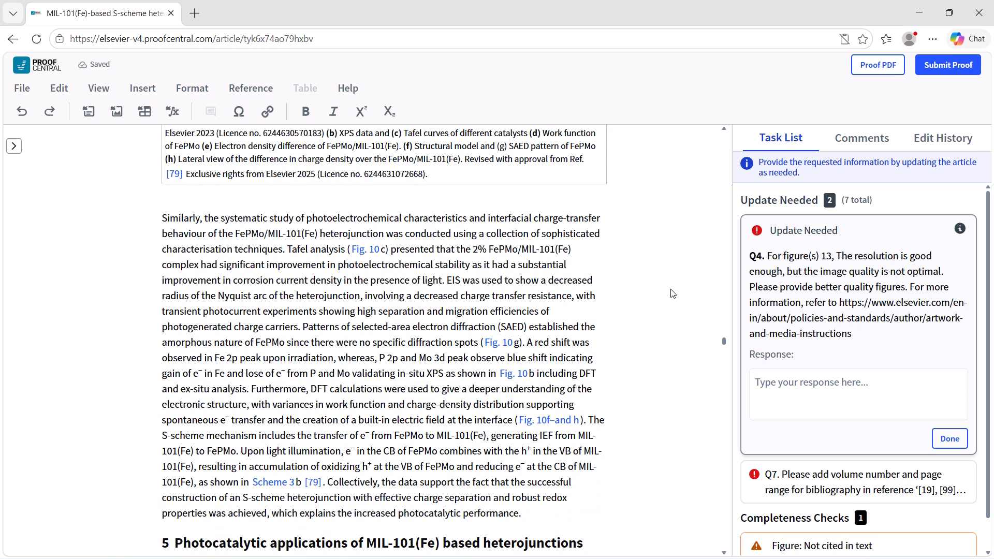
pyautogui.scroll(-5, 670, 289)
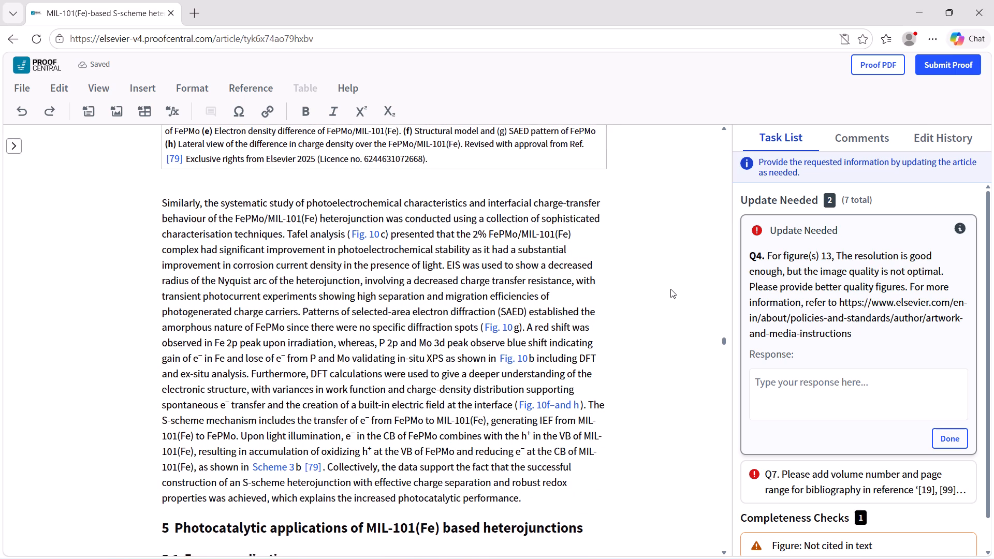
pyautogui.scroll(-3, 670, 289)
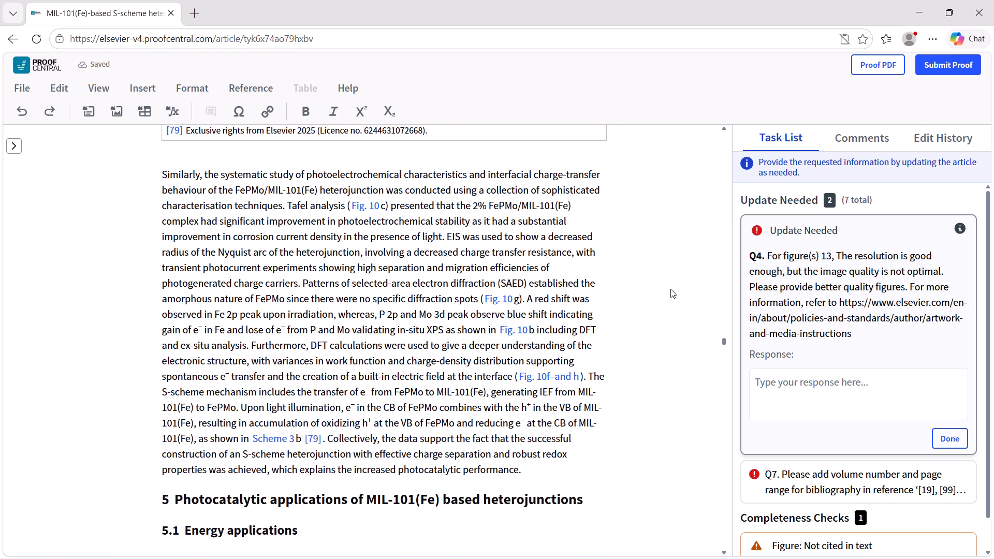
pyautogui.scroll(-2, 670, 289)
# Read the rest of the FePMo/MIL-101(Fe) paragraph, checking the DFT and S-scheme mechanism text with its Fig. 10 and Scheme 3b citations.
pyautogui.scroll(-1, 670, 289)
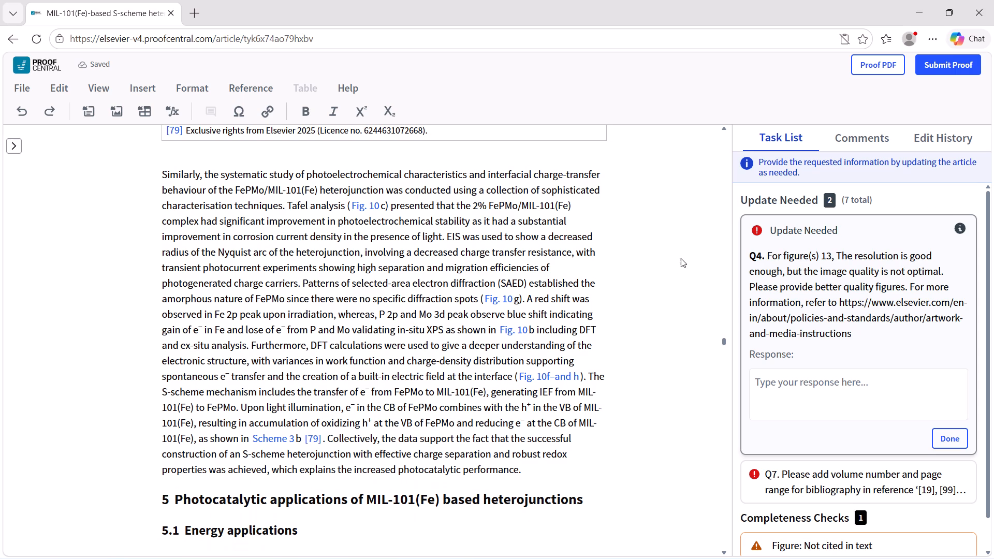
pyautogui.scroll(-1, 681, 258)
pyautogui.scroll(-1, 663, 304)
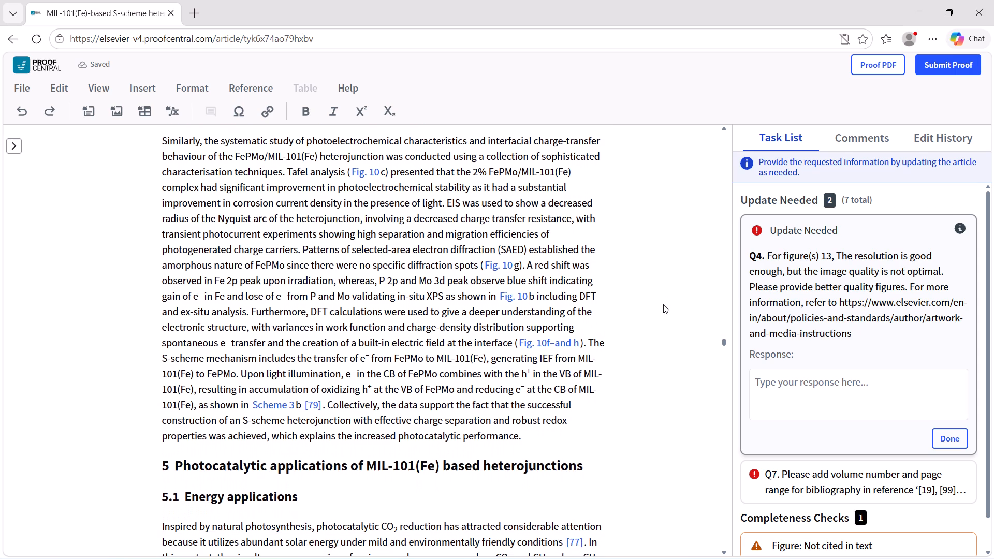
pyautogui.scroll(-2, 663, 304)
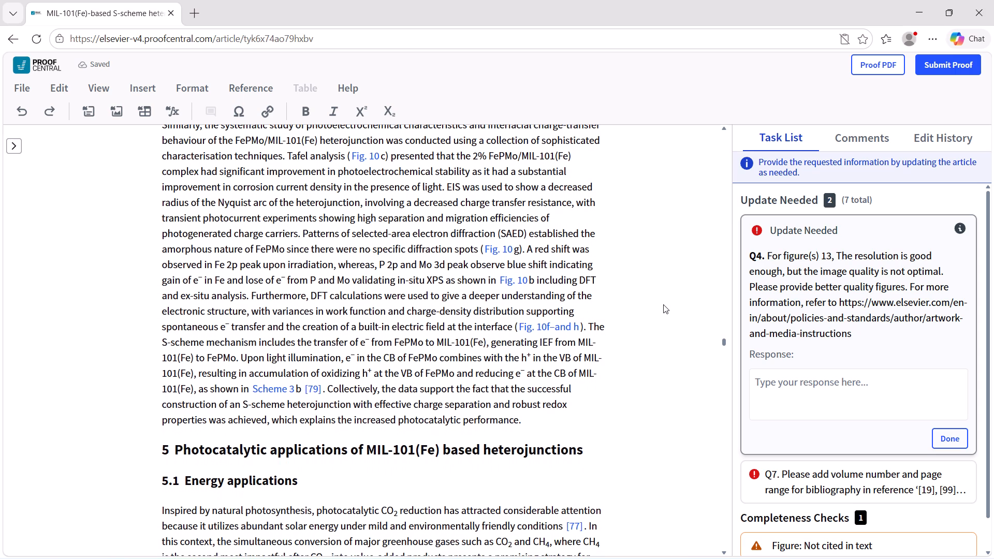
pyautogui.scroll(-3, 663, 304)
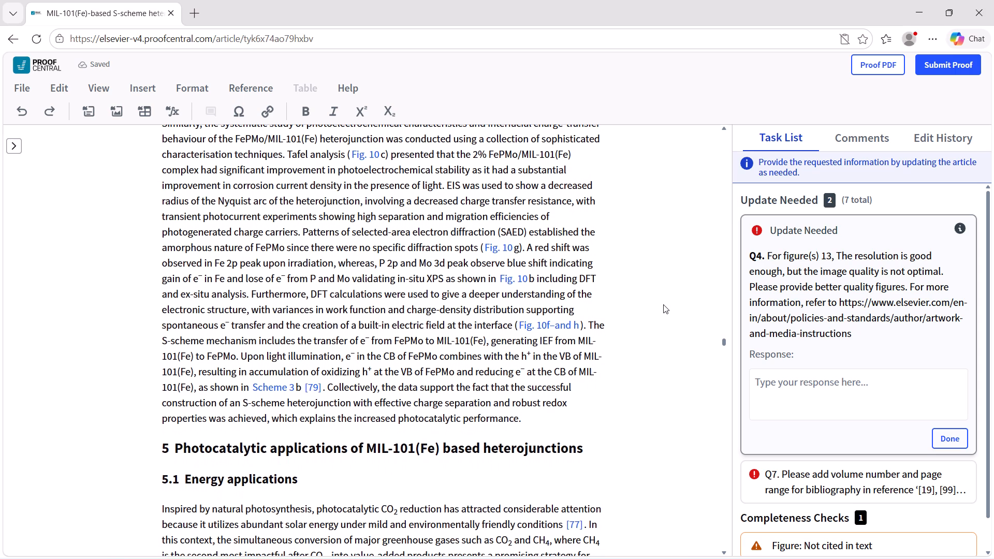
pyautogui.scroll(1, 663, 304)
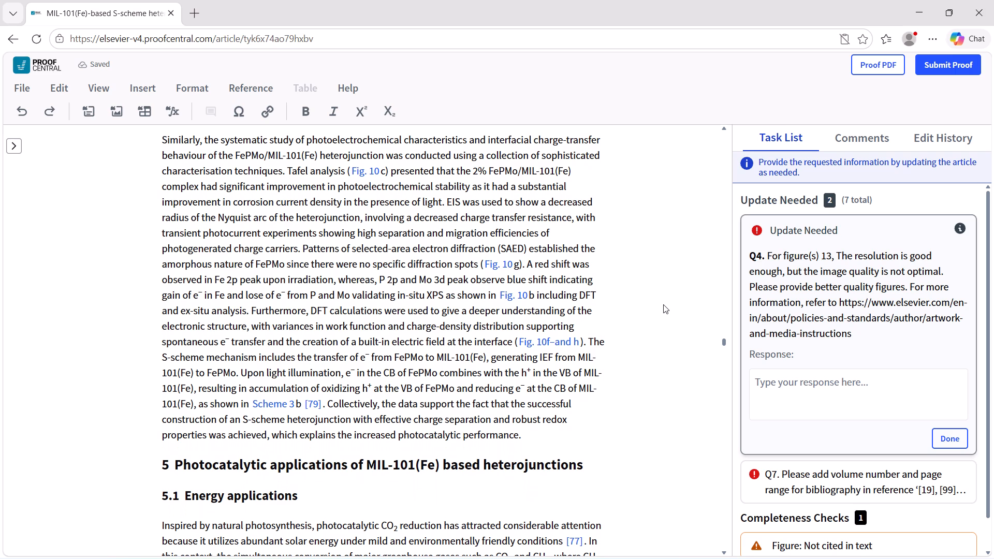
pyautogui.scroll(1, 663, 304)
pyautogui.scroll(1, 353, 194)
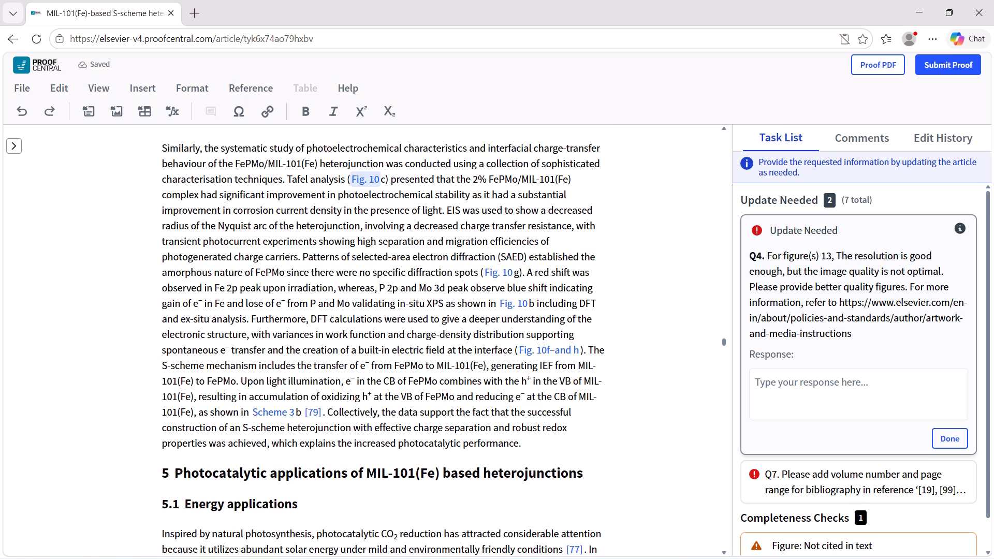
pyautogui.scroll(-1, 542, 227)
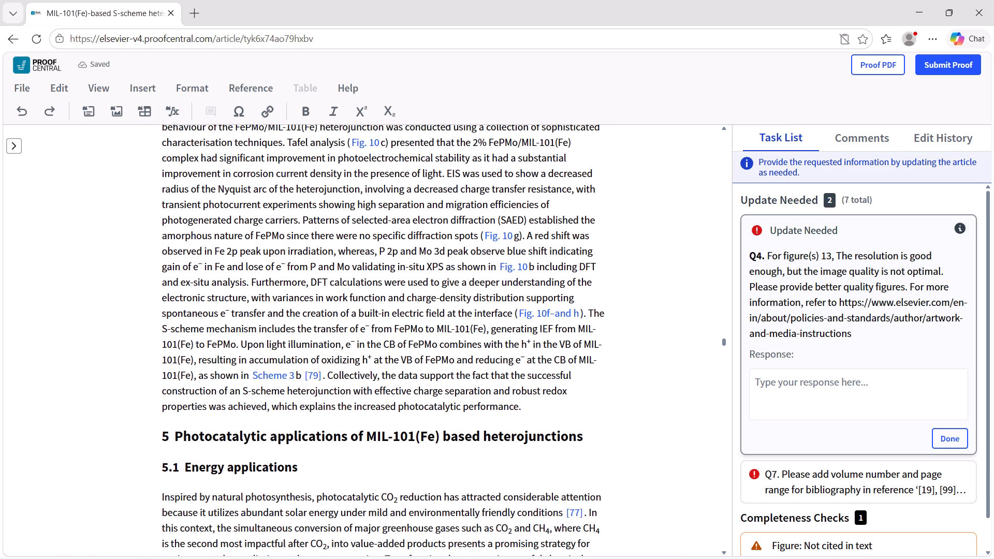
pyautogui.scroll(-3, 542, 227)
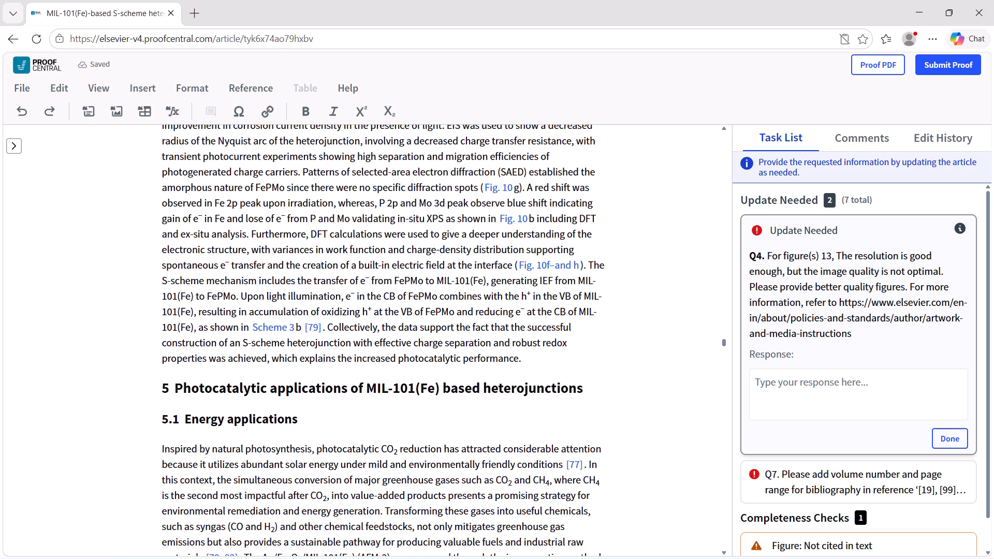
# Read the first Section 5.1 Energy applications paragraph on CO2 reduction over Au/Fe3O4/MIL-101(Fe), including its Fig. 11 and Fig. 12 citations.
pyautogui.scroll(-1, 542, 227)
pyautogui.scroll(-2, 596, 342)
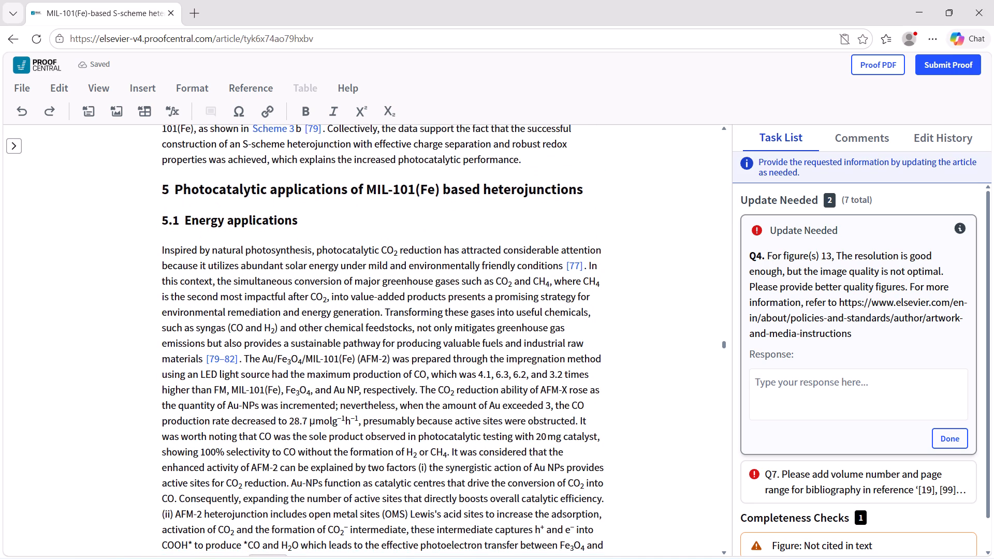
pyautogui.scroll(-3, 548, 366)
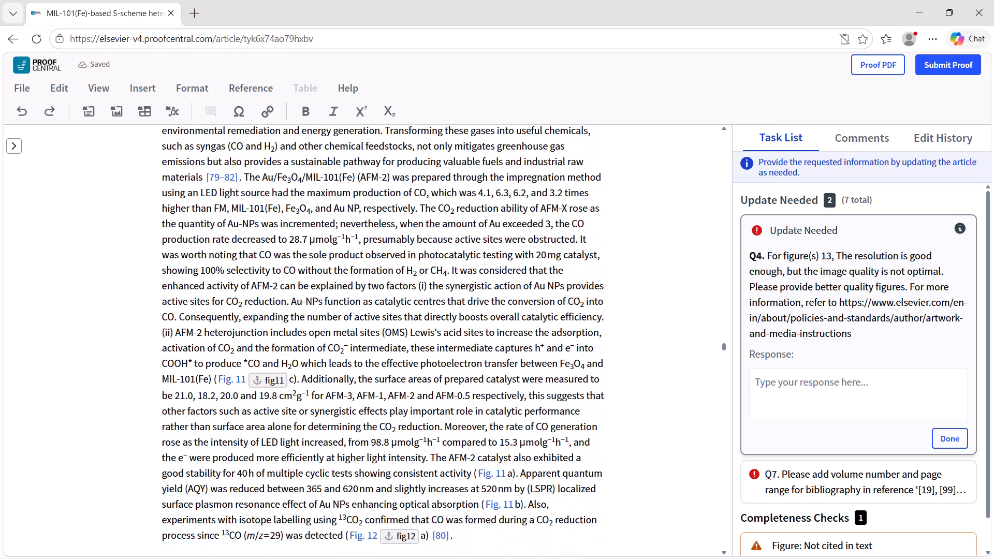
pyautogui.scroll(-1, 548, 366)
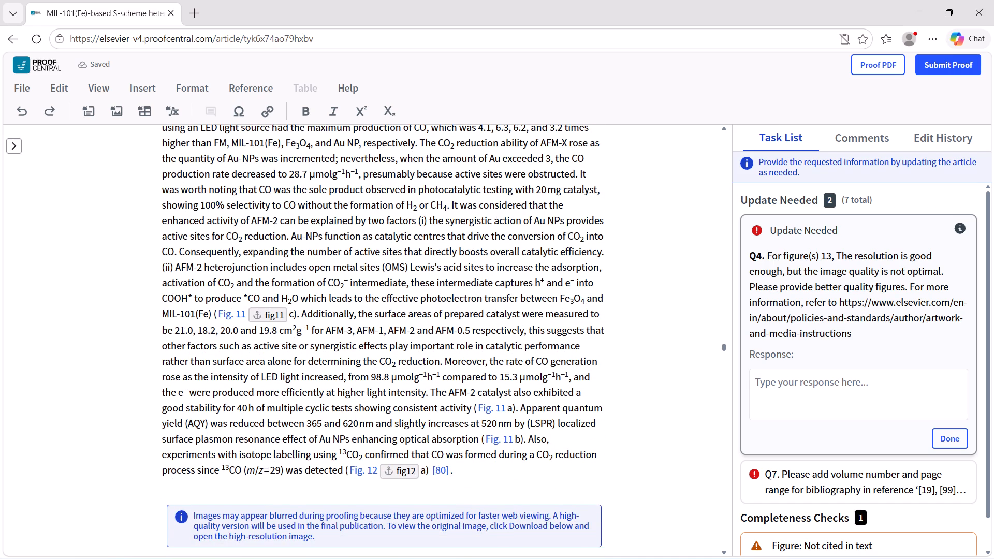
pyautogui.scroll(-1, 548, 366)
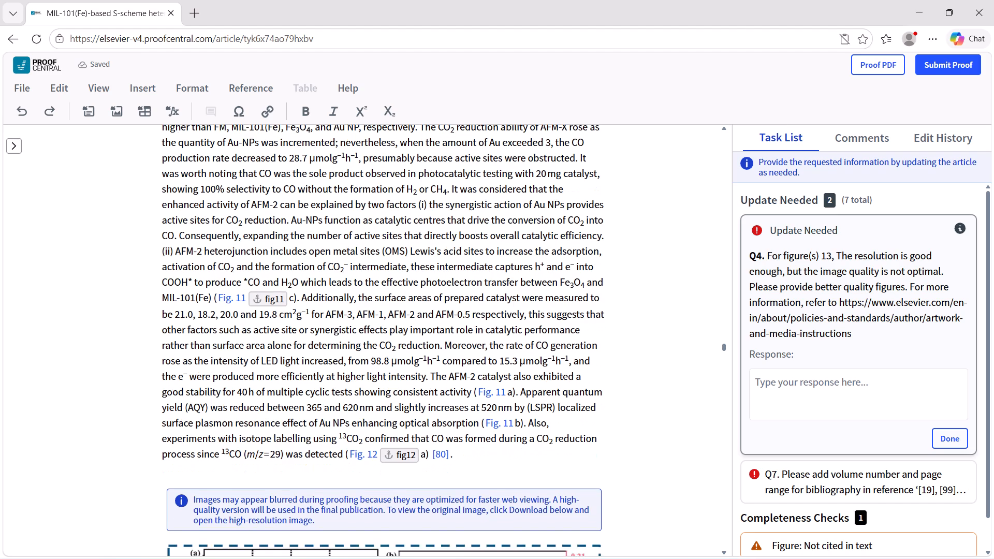
pyautogui.scroll(-1, 548, 366)
pyautogui.scroll(-1, 493, 385)
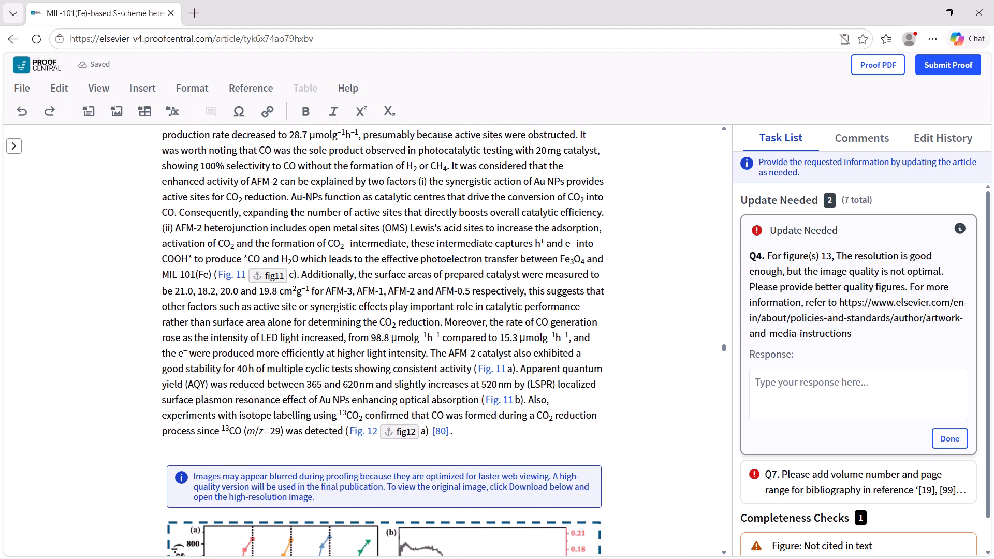
# Look over Fig. 11 on AFM-2 cyclic stability, AQY and the photocatalytic mechanism, and read its caption.
pyautogui.scroll(-4, 493, 385)
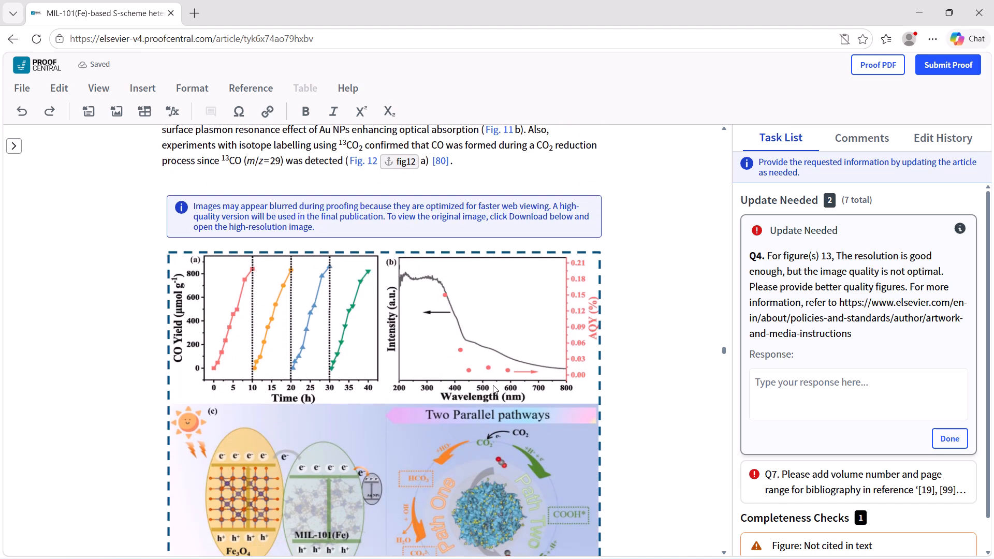
pyautogui.scroll(-3, 493, 385)
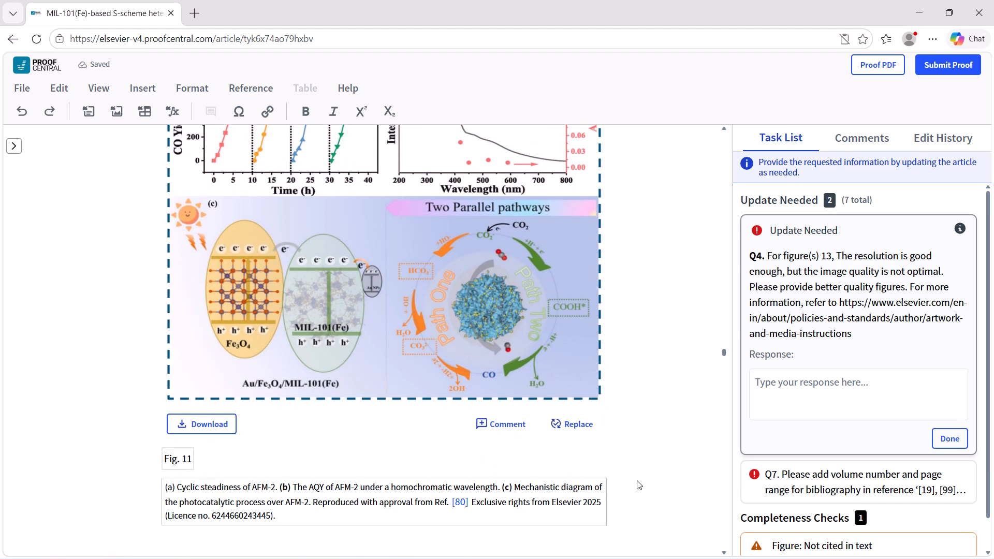
pyautogui.scroll(-2, 637, 480)
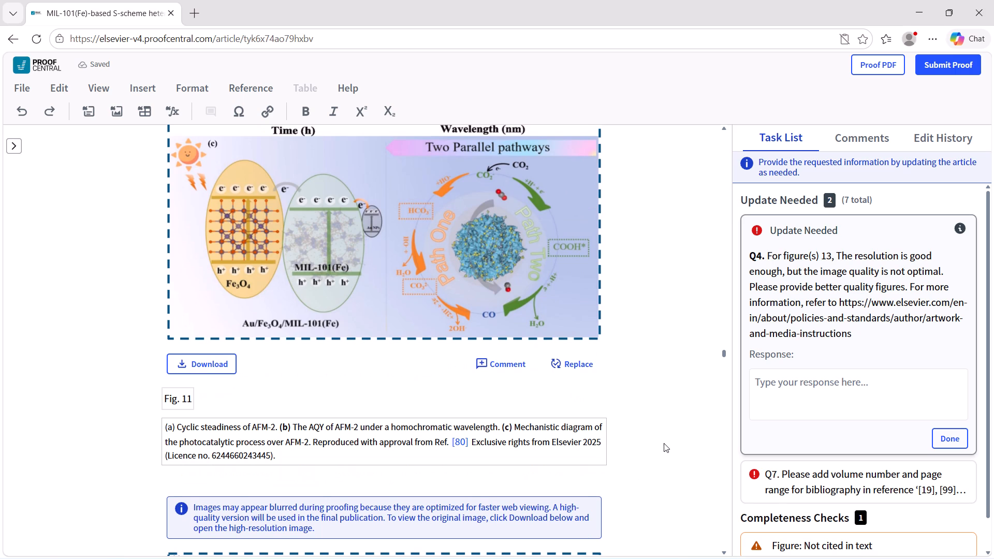
# Skim Fig. 12, its caption and the paragraph on CO2 reduction over NH2-MIL-101(Fe)/g-C3N4 composites, continuing to Fig. 13.
pyautogui.scroll(-5, 664, 438)
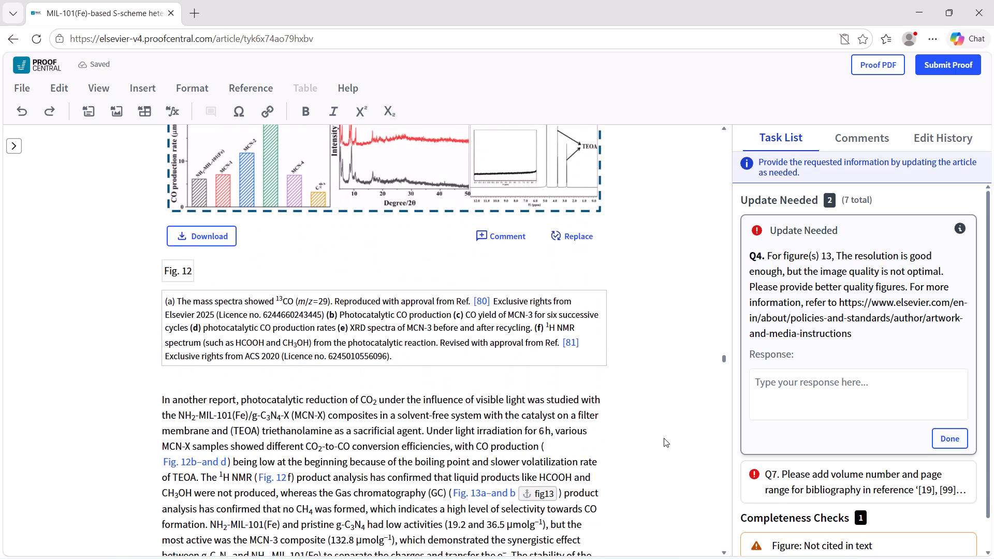
pyautogui.scroll(-7, 664, 438)
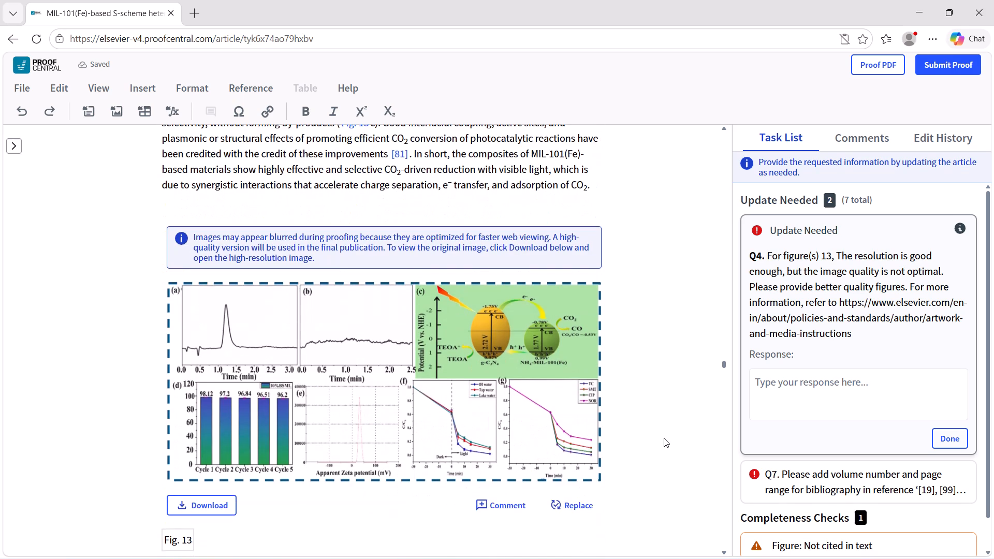
# Examine the image quality of Fig. 13, the figure named in query Q4, together with its caption.
pyautogui.scroll(-1, 664, 438)
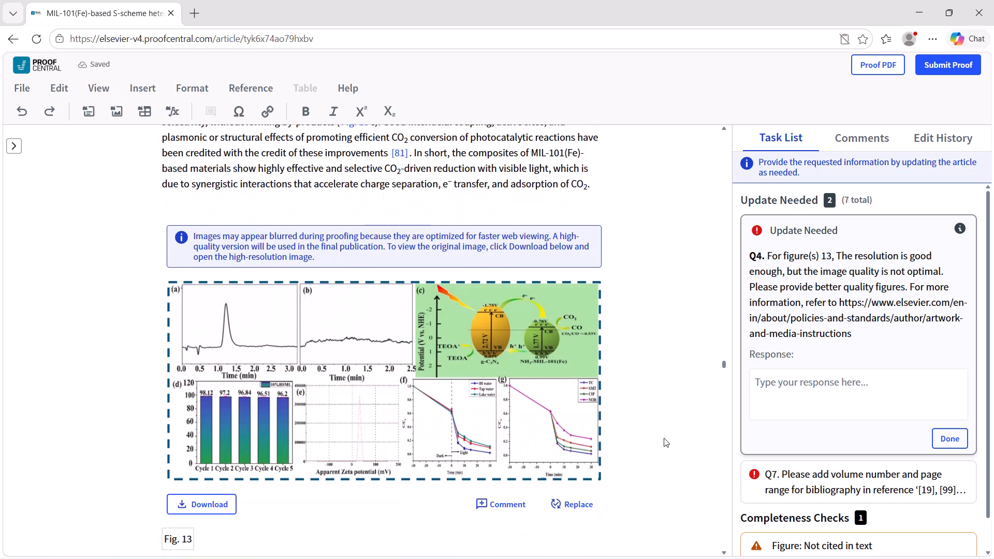
pyautogui.scroll(-1, 664, 438)
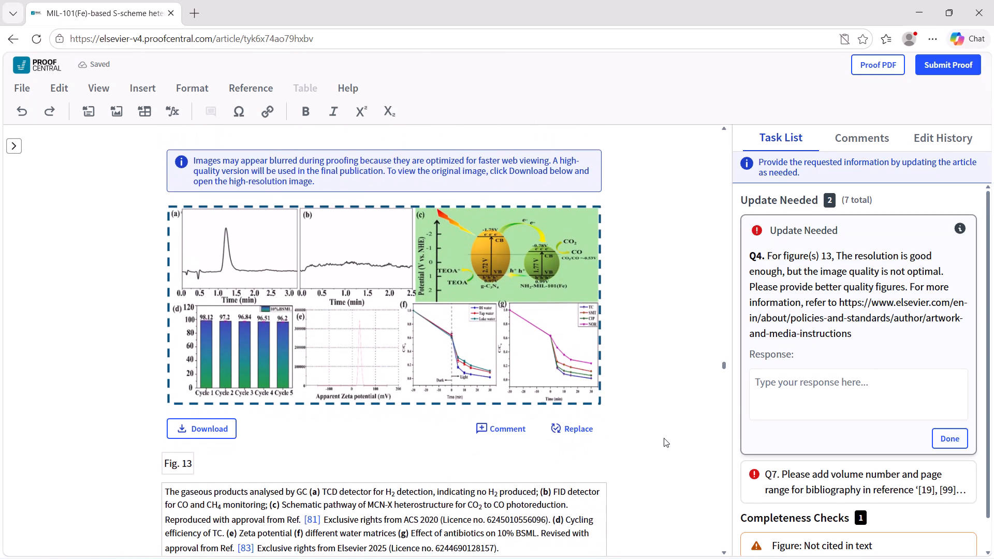
pyautogui.hscroll(-1, 664, 438)
pyautogui.scroll(1, 664, 438)
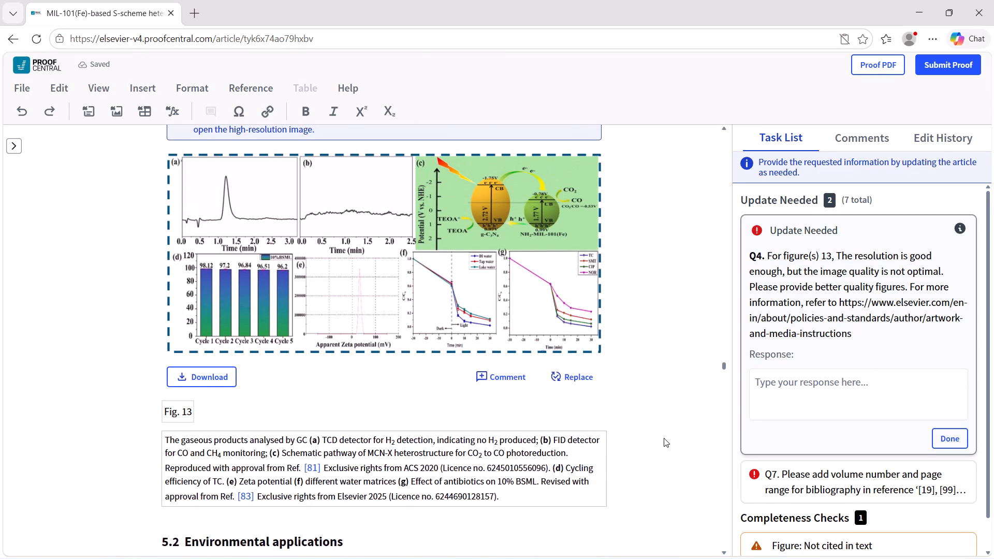
pyautogui.scroll(2, 664, 438)
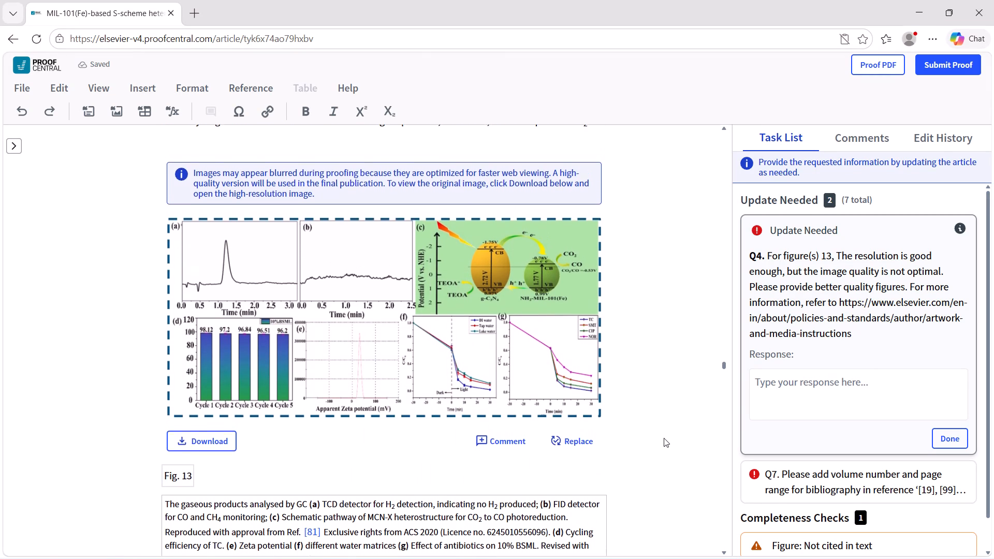
pyautogui.scroll(2, 664, 438)
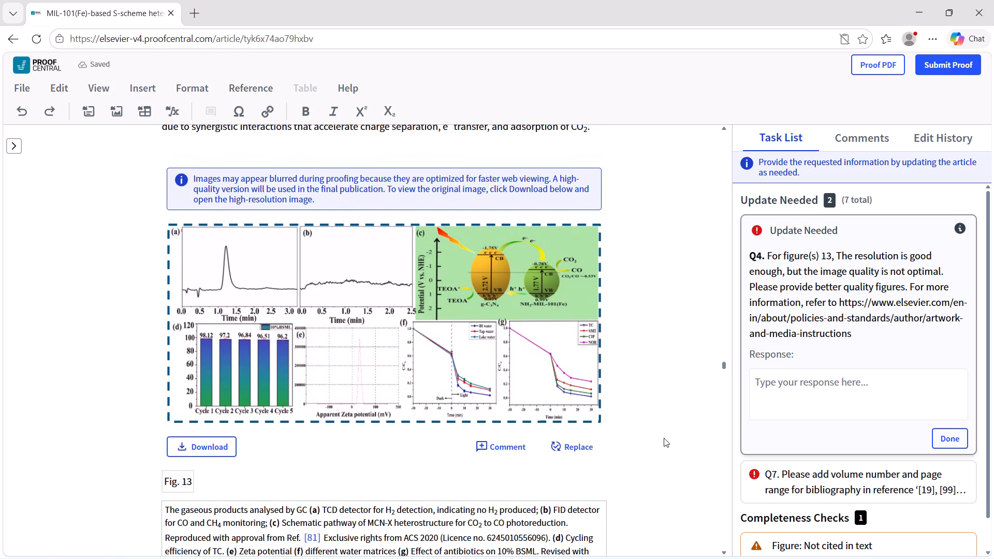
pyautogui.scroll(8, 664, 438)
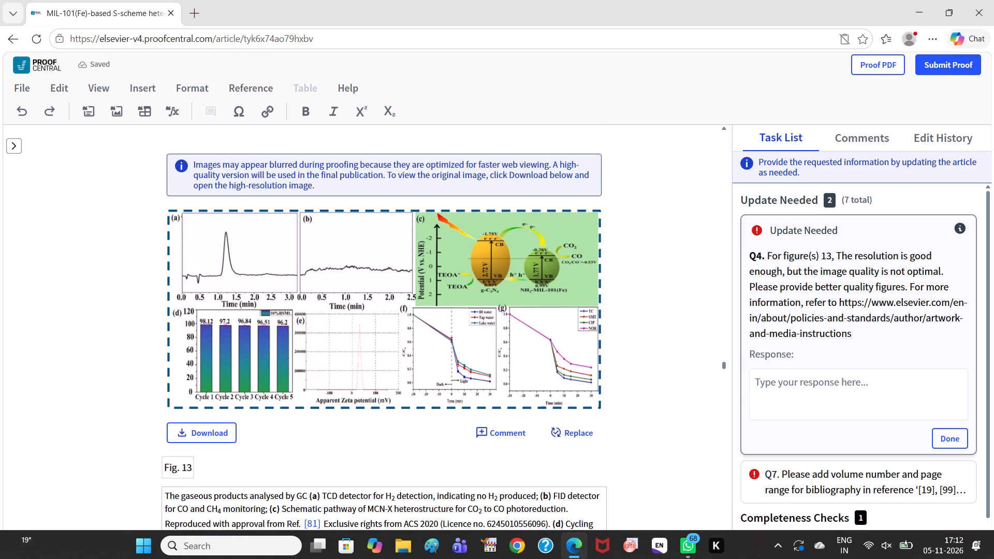
# Read the Fig. 13 caption and the opening of Section 5.2.1 Antibiotic degradation, then return to the Fig. 13 image.
pyautogui.scroll(-1, 669, 400)
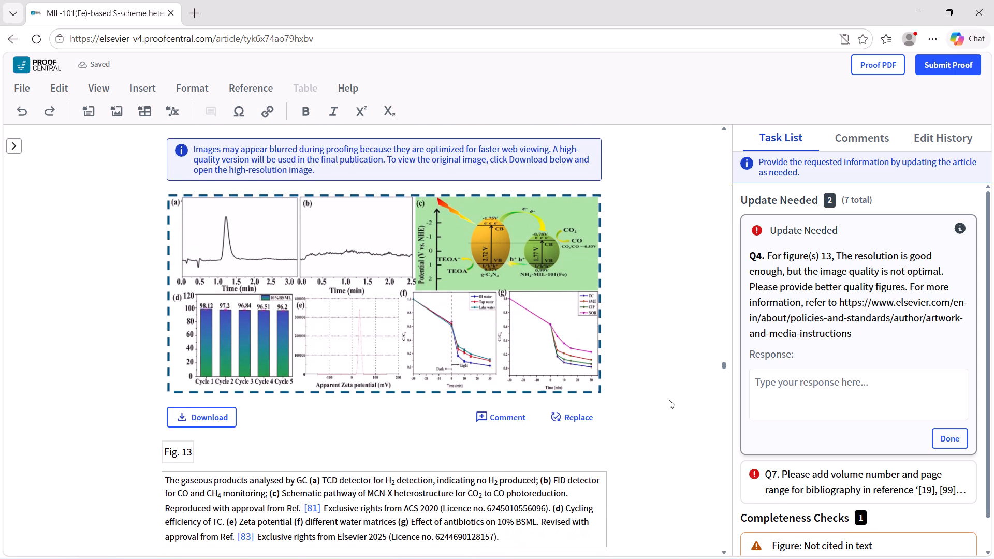
pyautogui.scroll(-2, 669, 400)
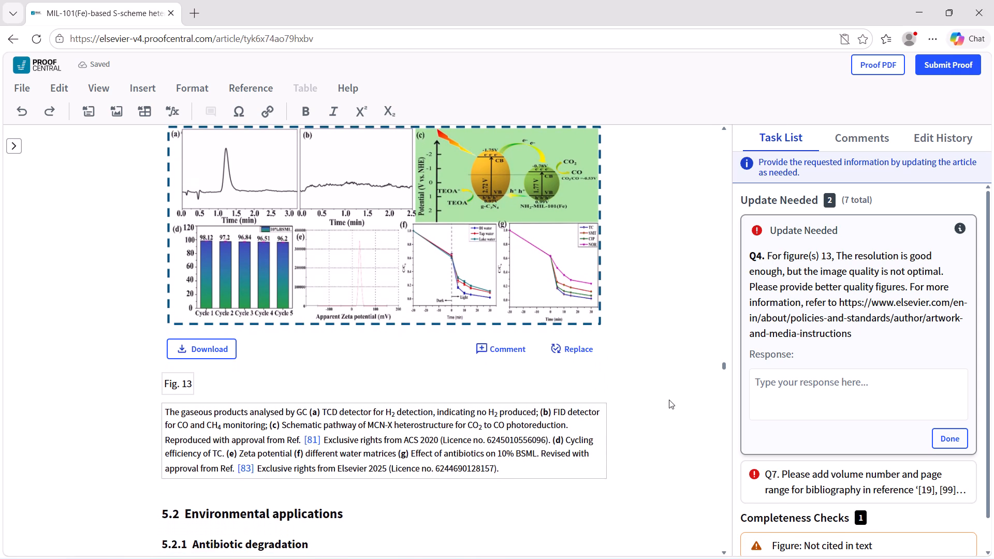
pyautogui.scroll(-3, 669, 400)
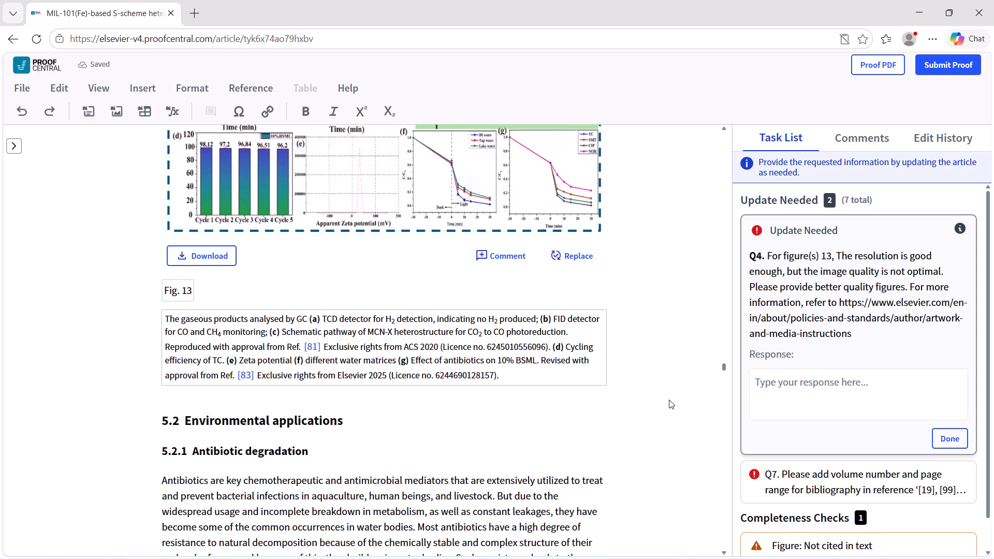
pyautogui.scroll(-2, 669, 400)
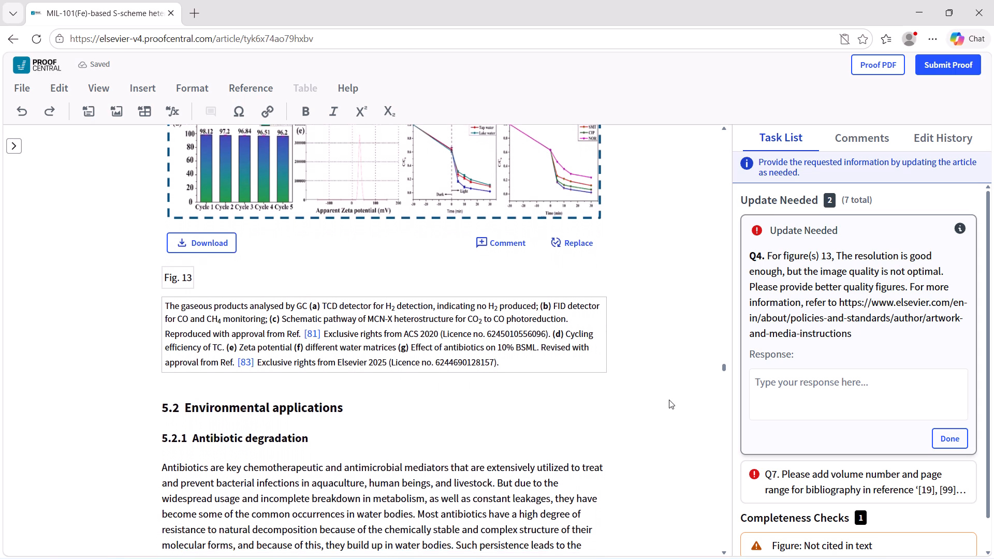
pyautogui.scroll(-3, 669, 400)
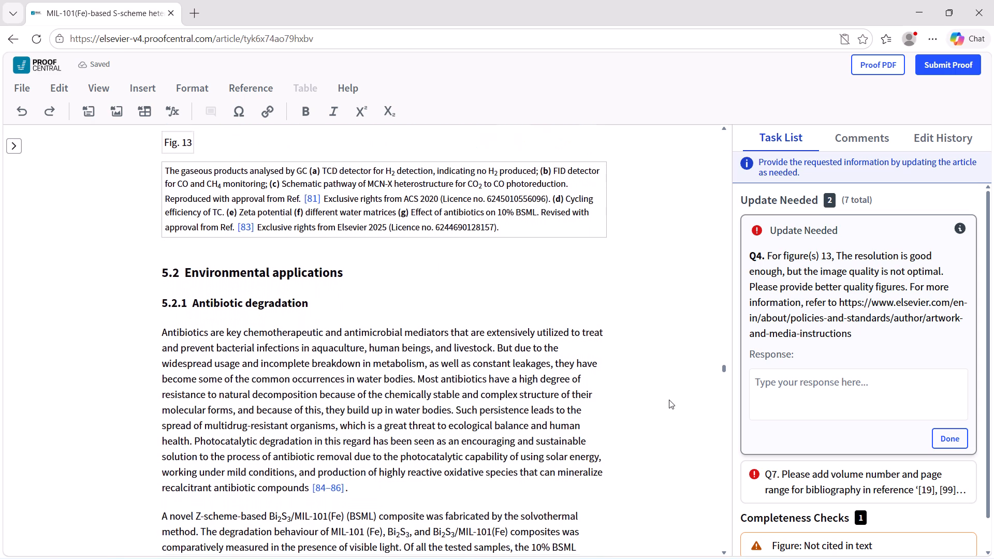
pyautogui.scroll(-1, 669, 400)
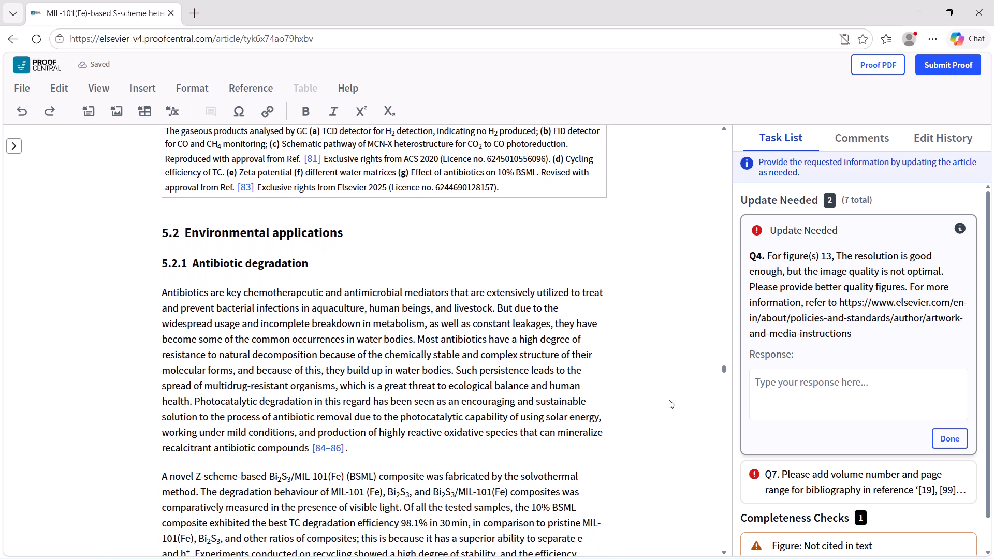
pyautogui.scroll(-1, 669, 400)
pyautogui.scroll(6, 669, 400)
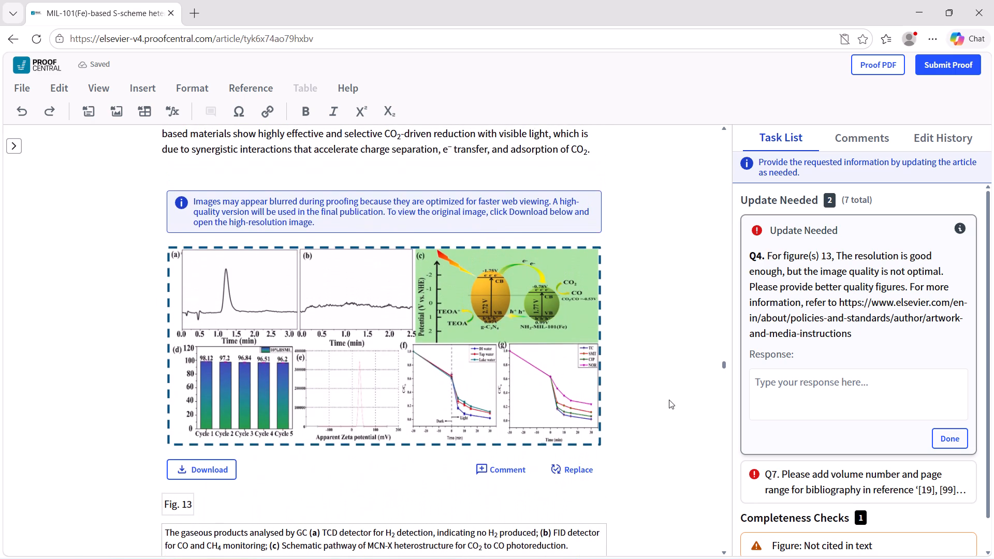
pyautogui.scroll(1, 669, 400)
pyautogui.scroll(-1, 669, 400)
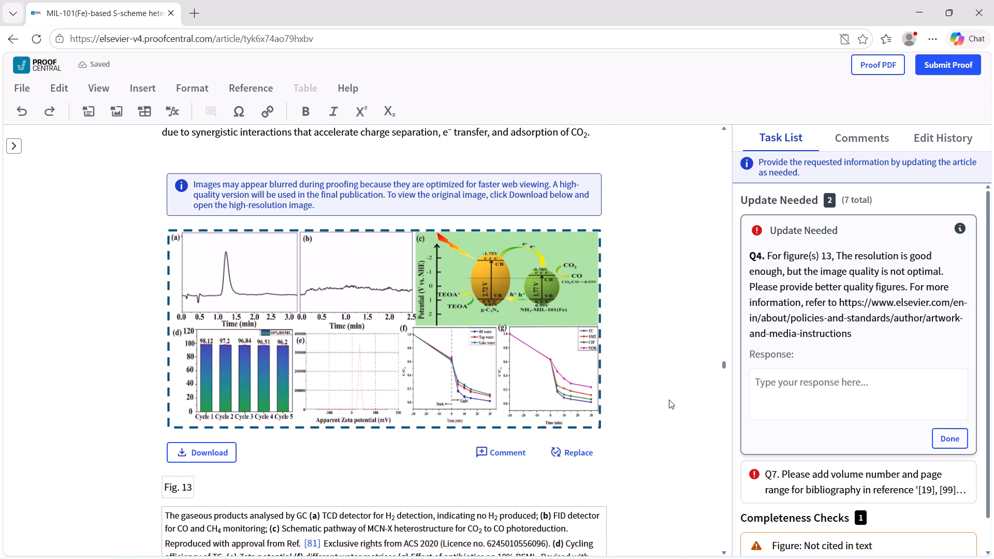
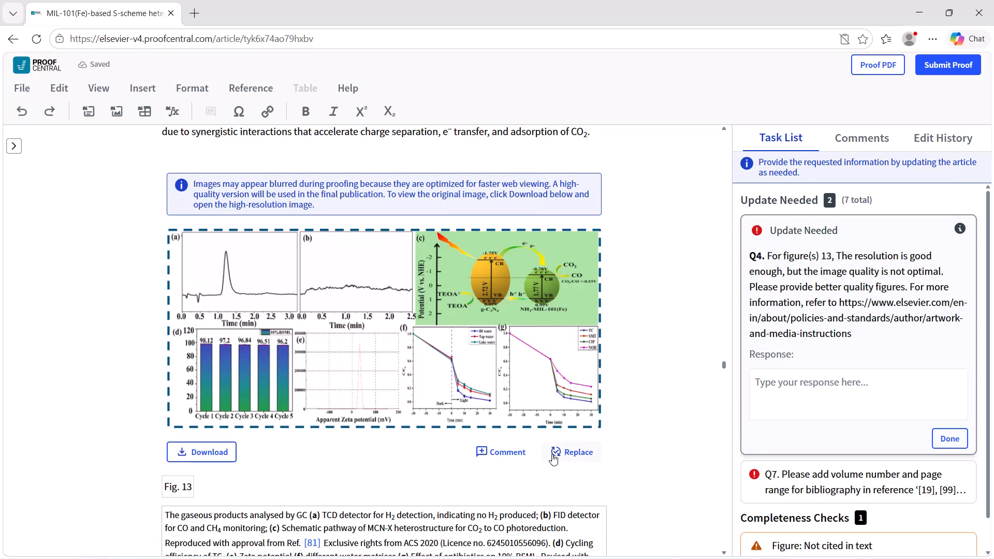
# Look back at Fig. 12 and the CO2 reduction paragraph, comparing them with the Fig. 13 image and its caption.
pyautogui.scroll(1, 544, 464)
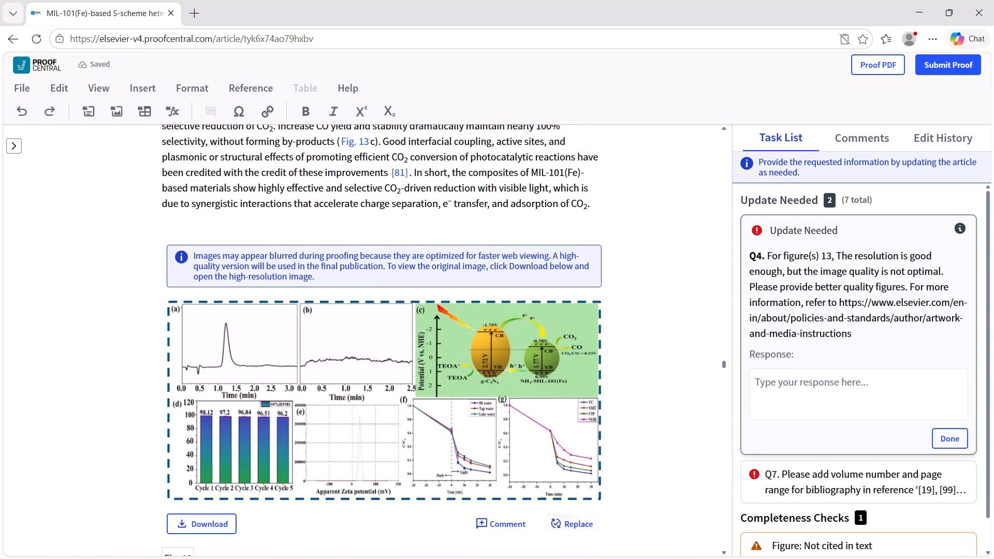
pyautogui.scroll(3, 509, 521)
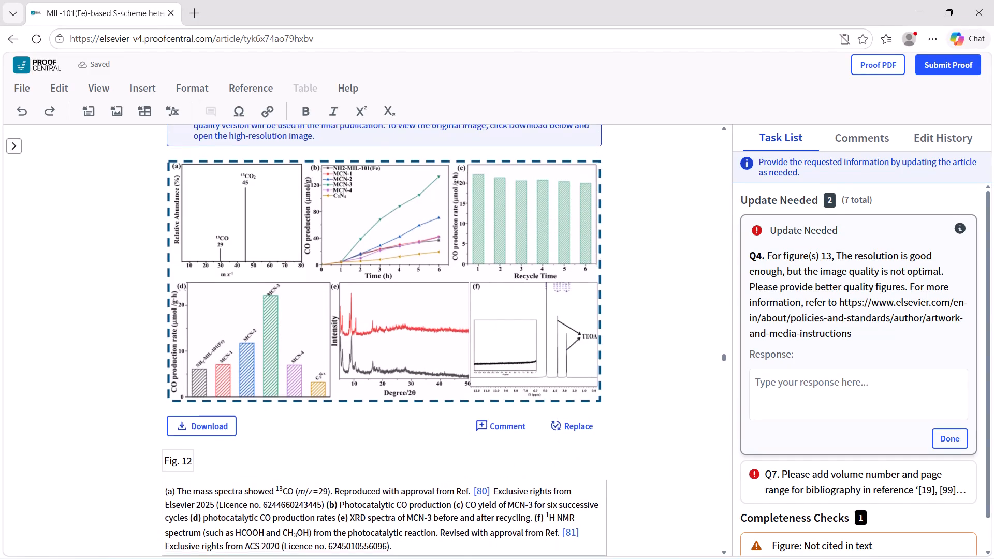
pyautogui.scroll(1, 509, 521)
pyautogui.scroll(-2, 509, 521)
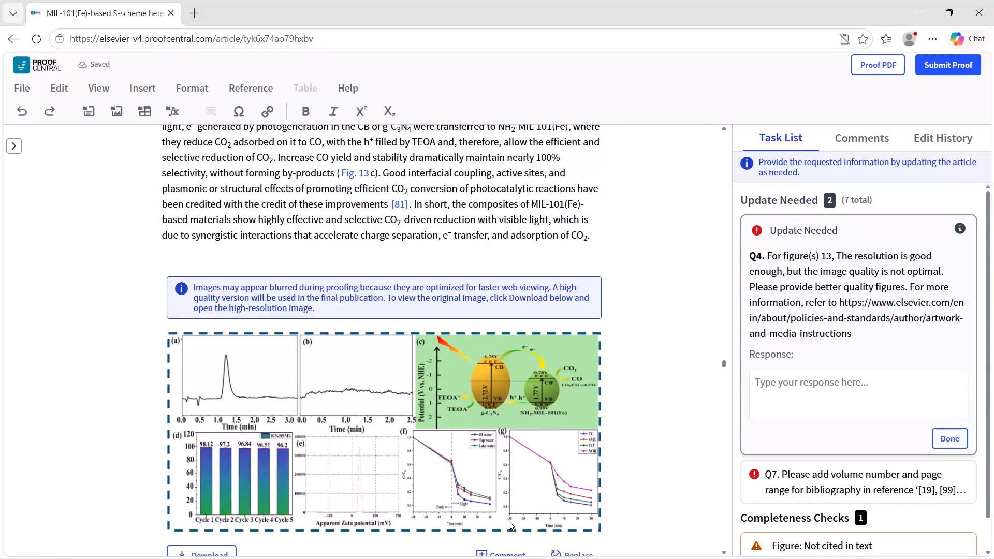
pyautogui.scroll(-1, 509, 521)
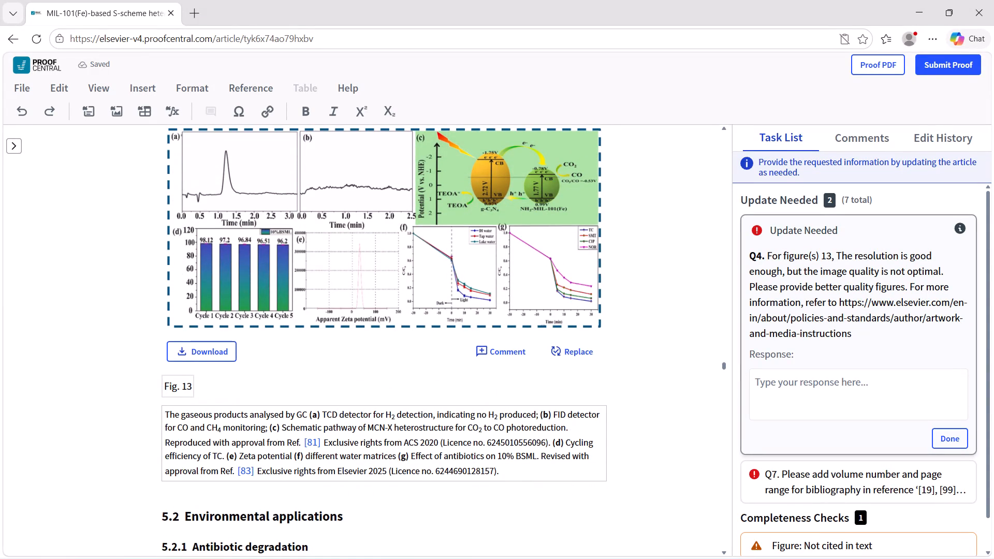
# Open the image replacement dialog for Fig. 13 to address the image quality request in query Q4.
pyautogui.click(805, 381)
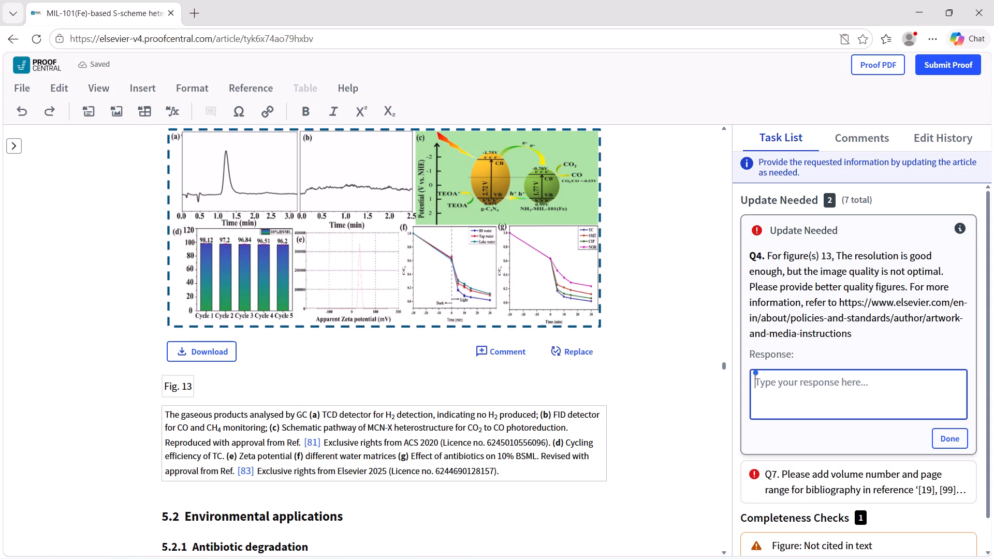
pyautogui.click(557, 353)
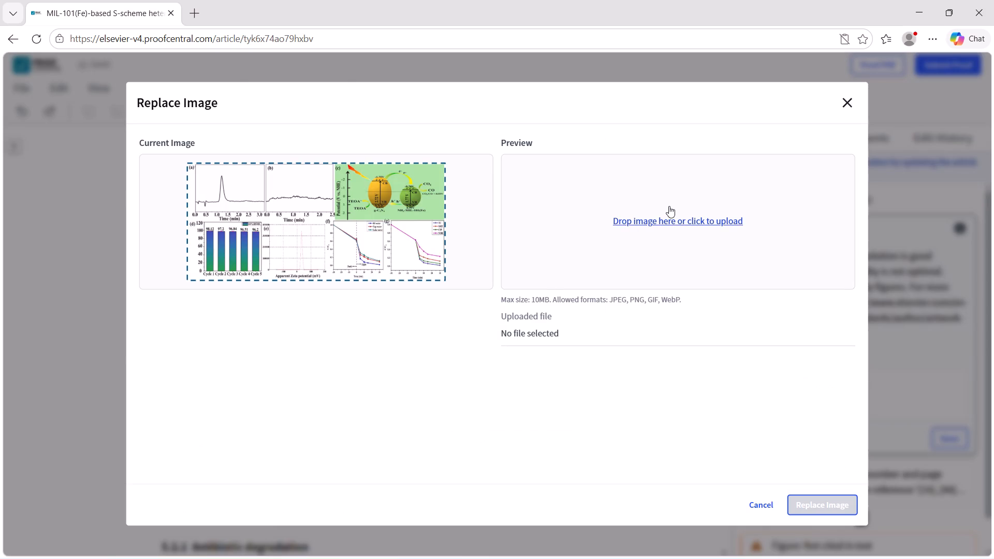
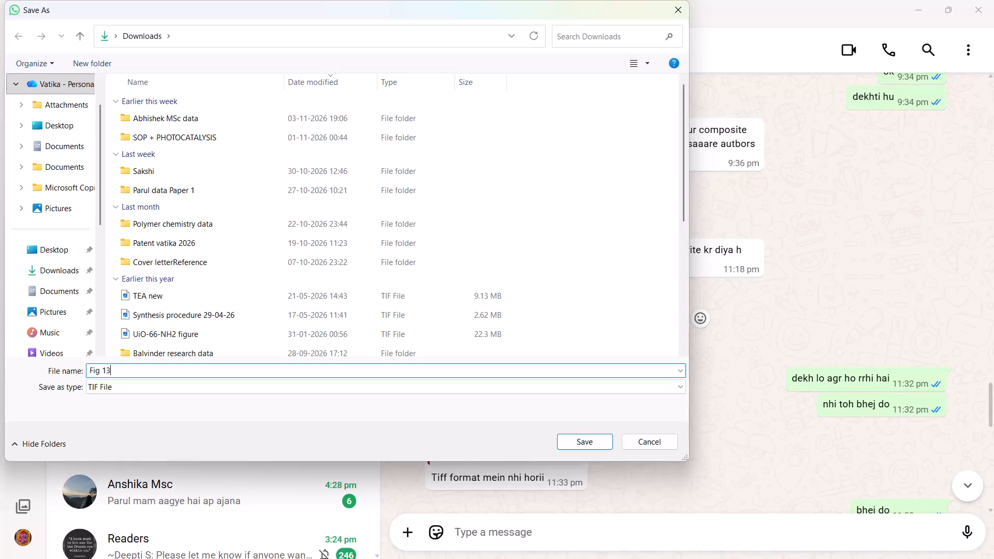
# Save the figure from the WhatsApp chat to the Downloads folder as Fig 13, with TIF File as the file type.
pyautogui.click(63, 272)
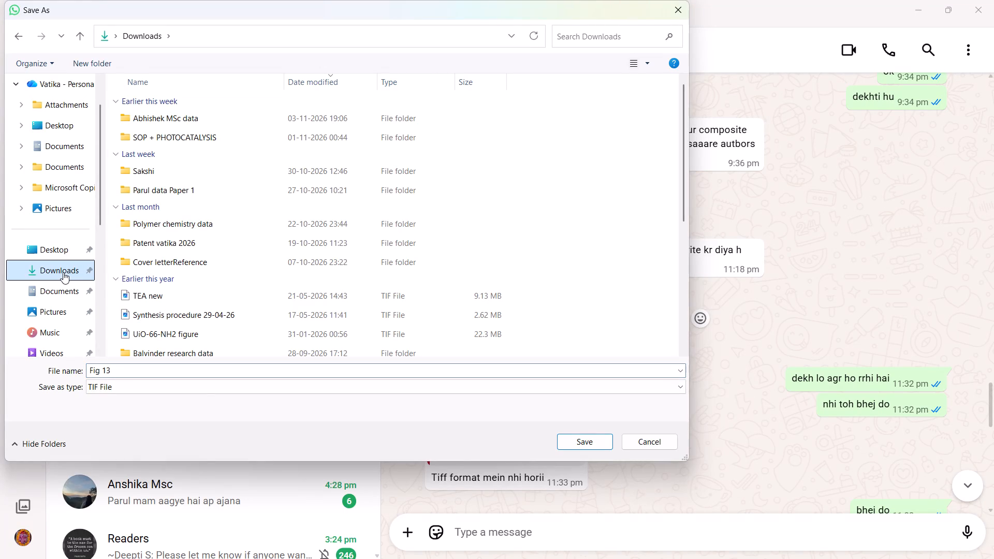
pyautogui.click(63, 272)
pyautogui.click(440, 382)
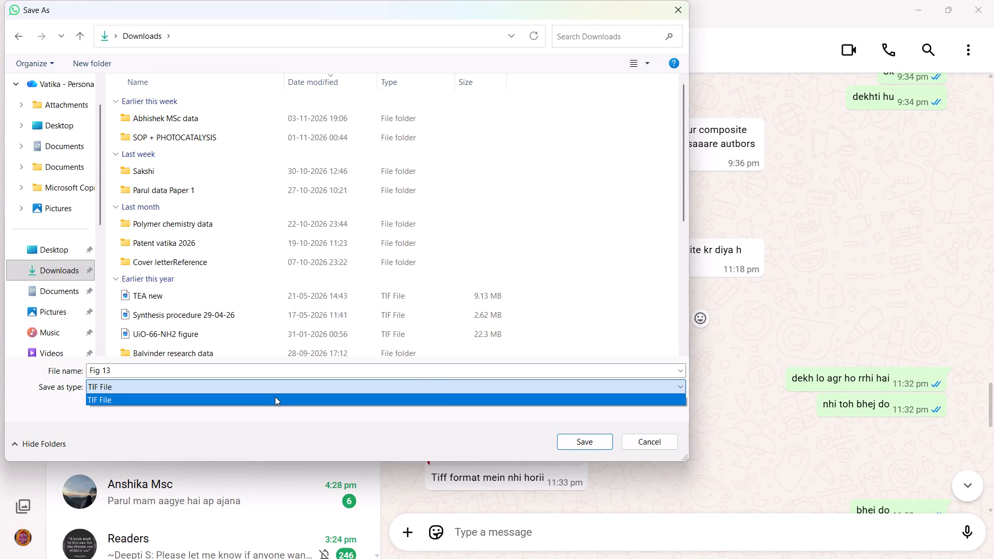
pyautogui.click(276, 394)
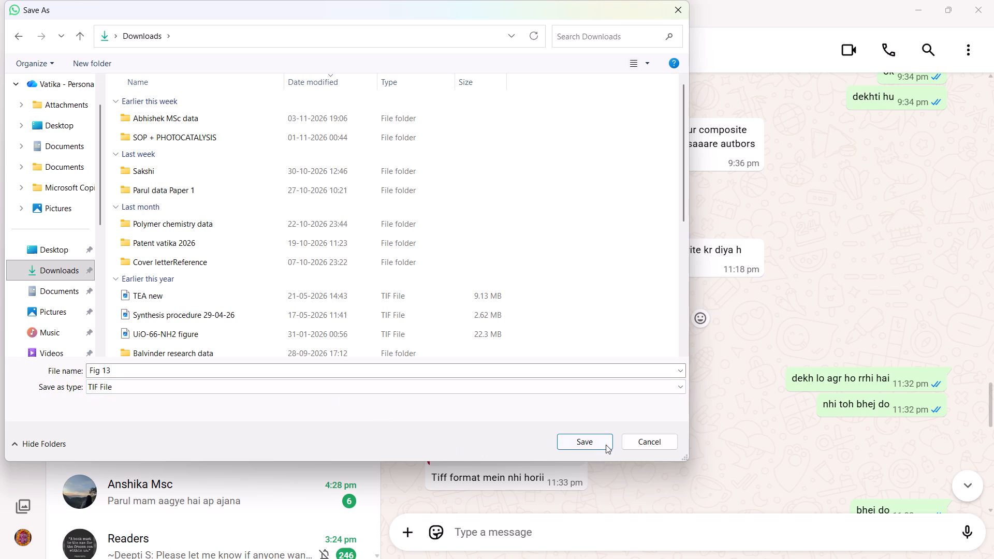
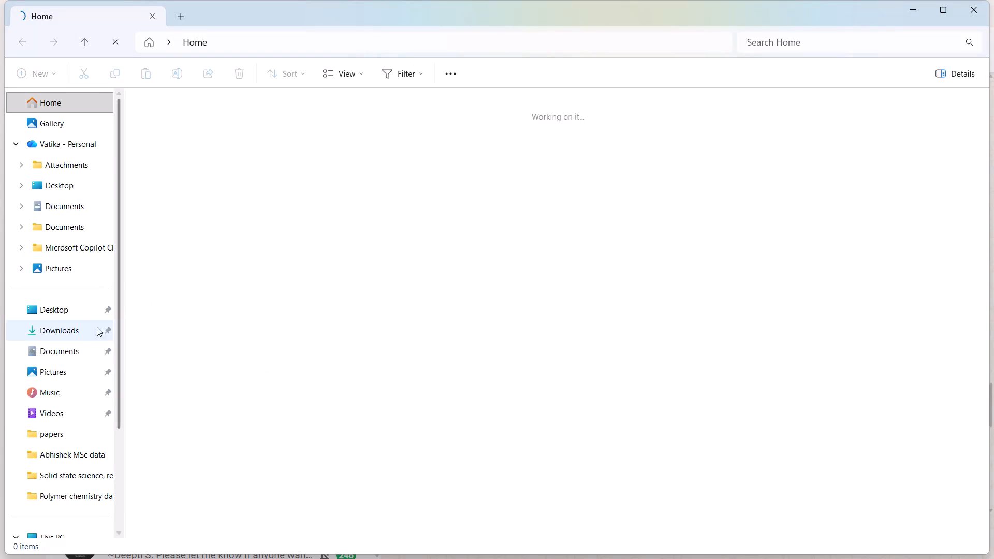
# Open the Fig 13 TIF file from the Downloads folder in Paint.
pyautogui.click(66, 332)
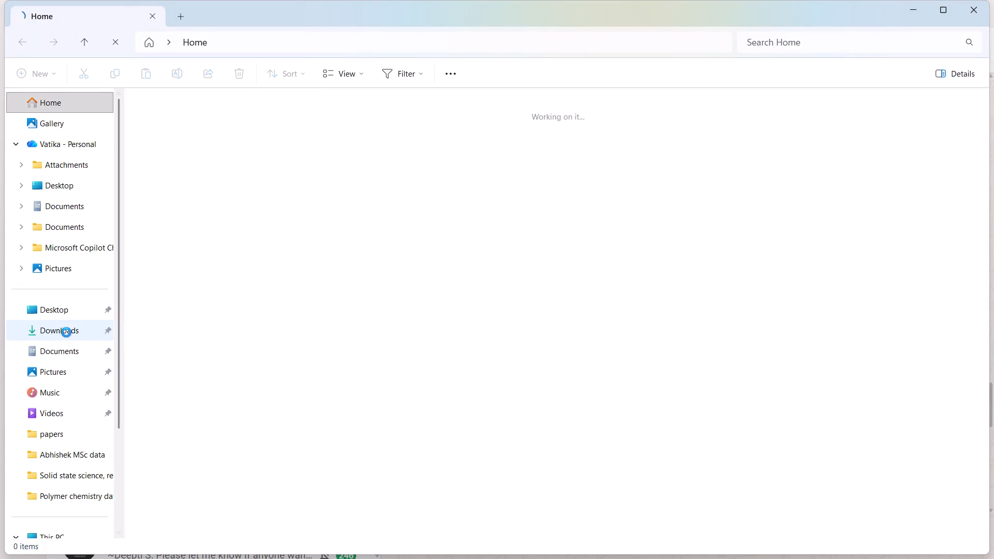
pyautogui.click(407, 131)
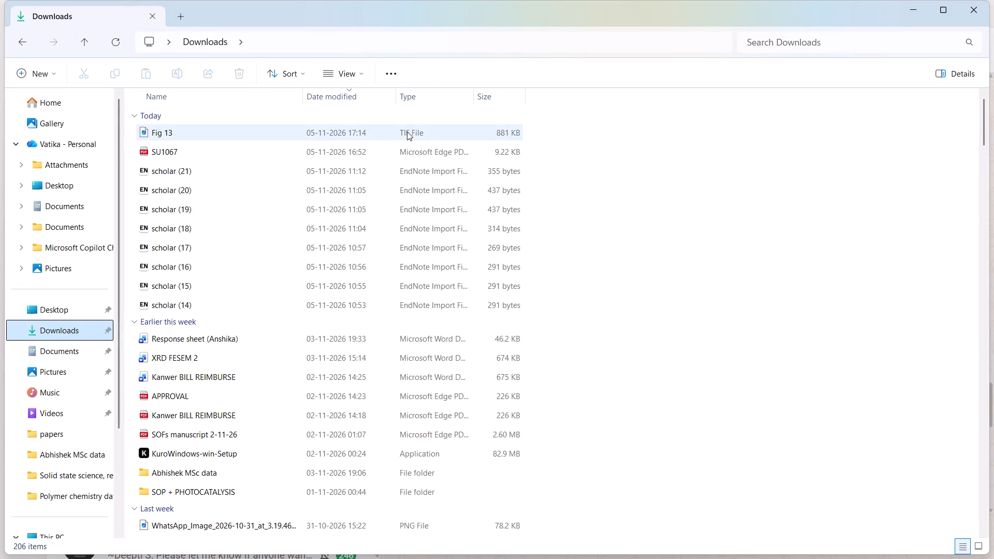
pyautogui.rightClick(407, 131)
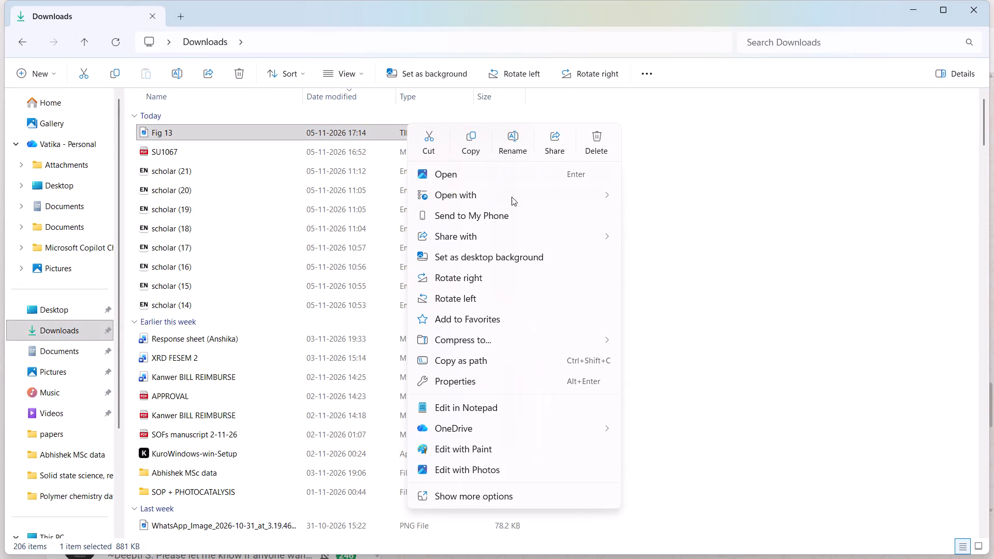
pyautogui.click(515, 191)
pyautogui.click(674, 197)
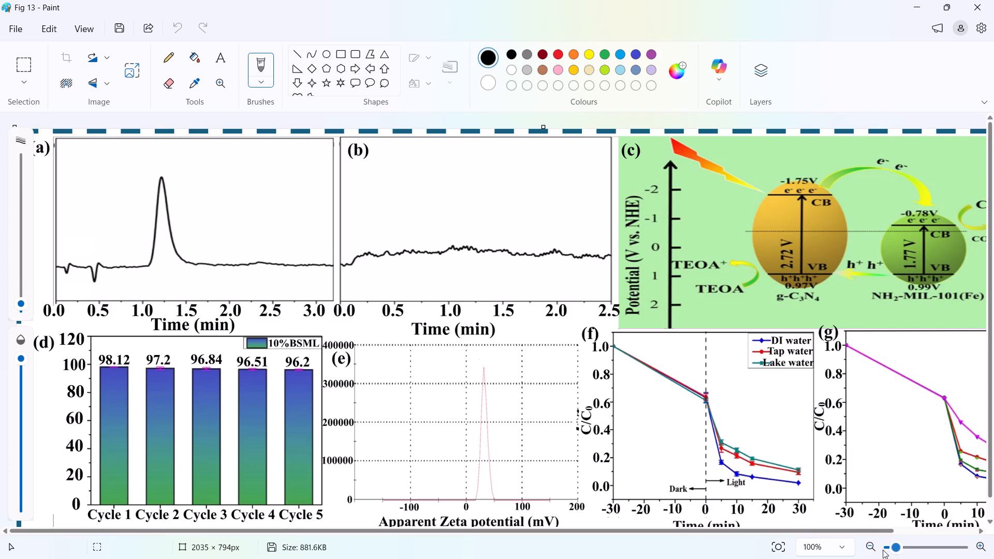
# Save the Fig 13 image as a JPEG picture named Fig 13 in the Downloads folder, and close Paint.
pyautogui.tripleClick(870, 548)
pyautogui.tripleClick(870, 548)
pyautogui.click(870, 548)
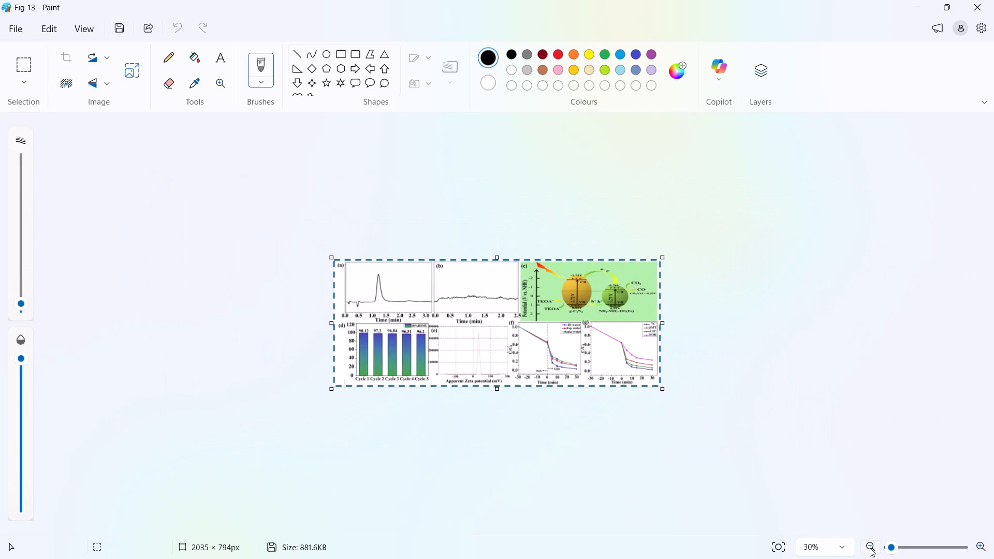
pyautogui.tripleClick(870, 548)
pyautogui.tripleClick(870, 548)
pyautogui.click(870, 548)
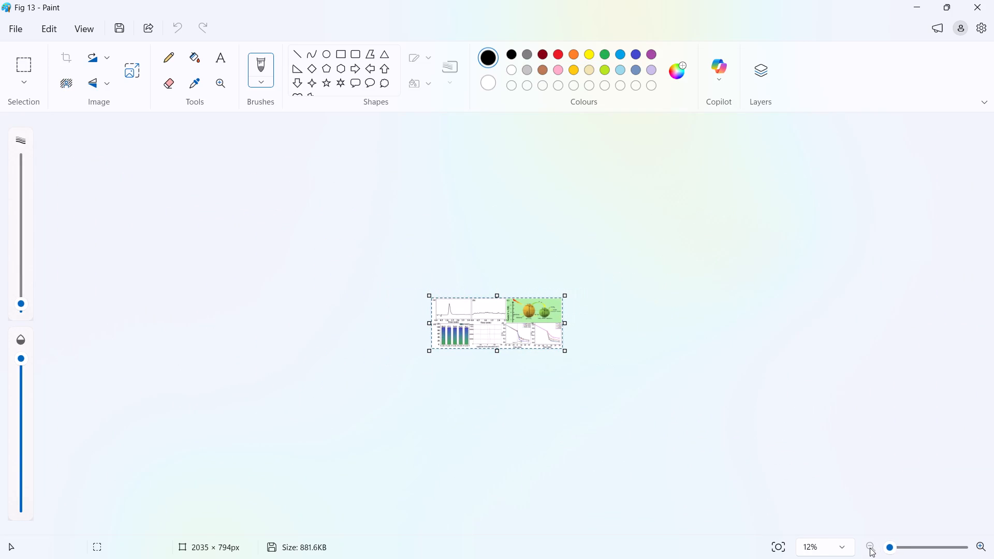
pyautogui.tripleClick(981, 551)
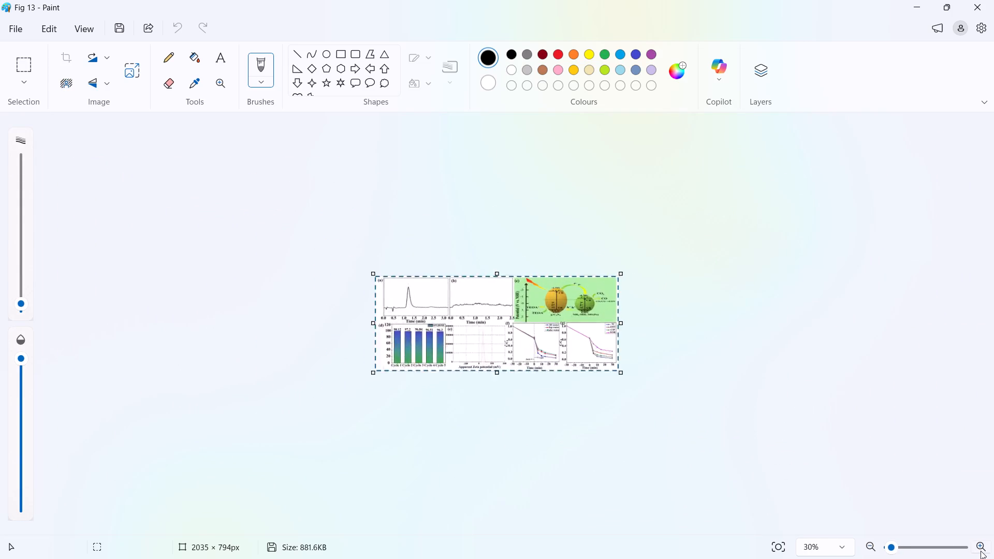
pyautogui.doubleClick(981, 551)
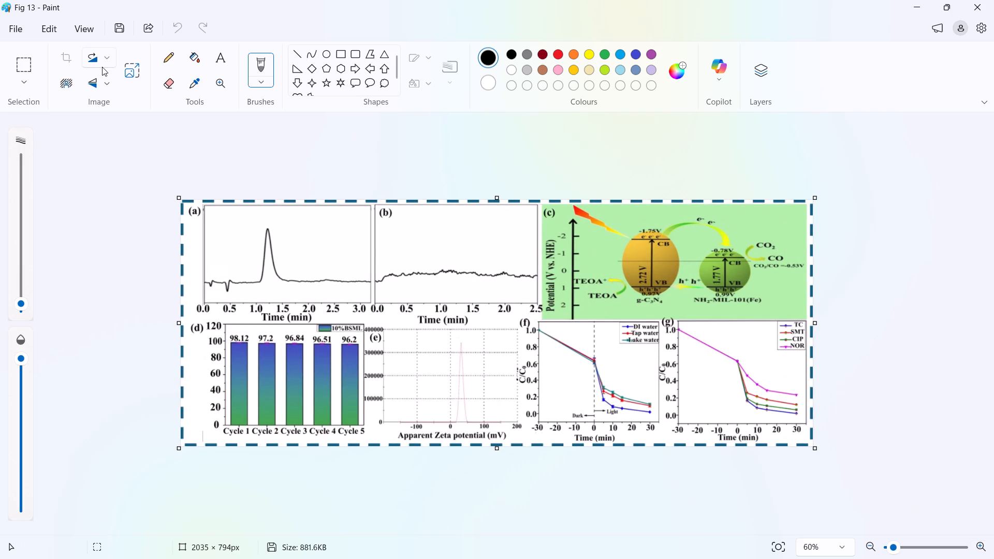
pyautogui.click(5, 25)
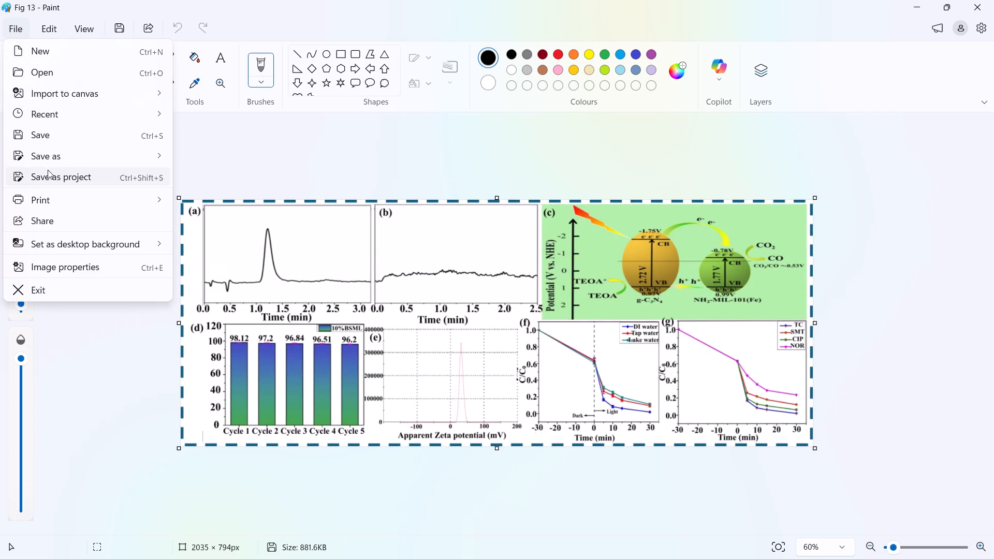
pyautogui.click(64, 151)
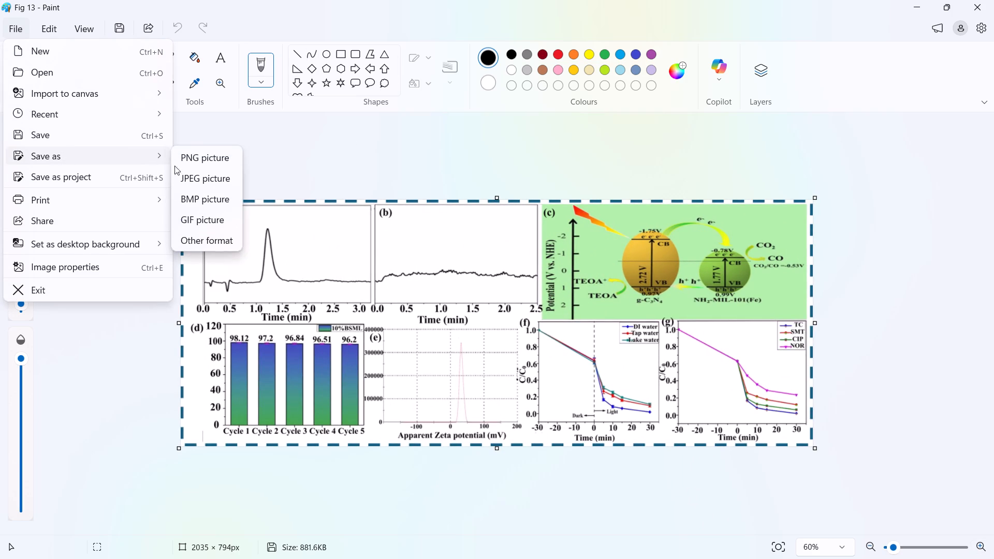
pyautogui.click(209, 176)
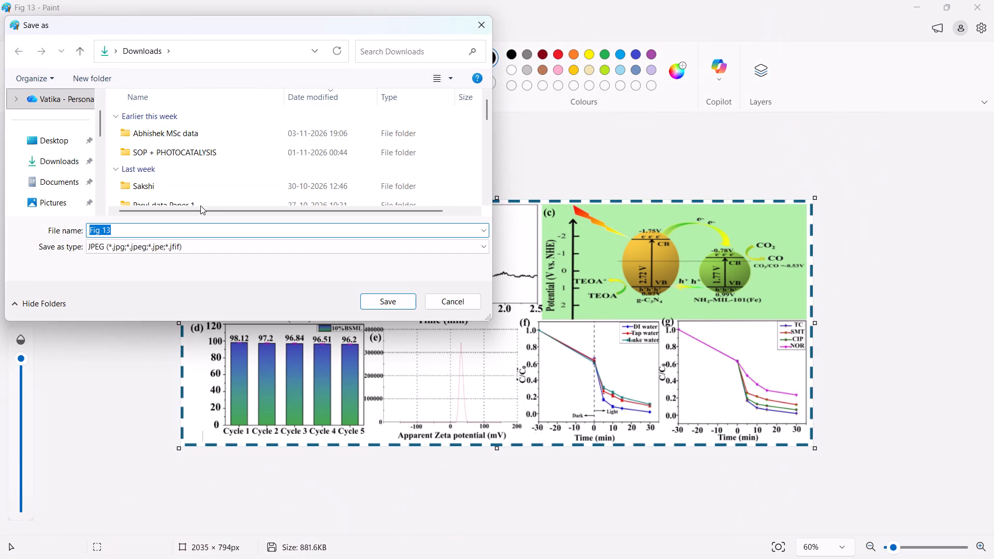
pyautogui.click(67, 159)
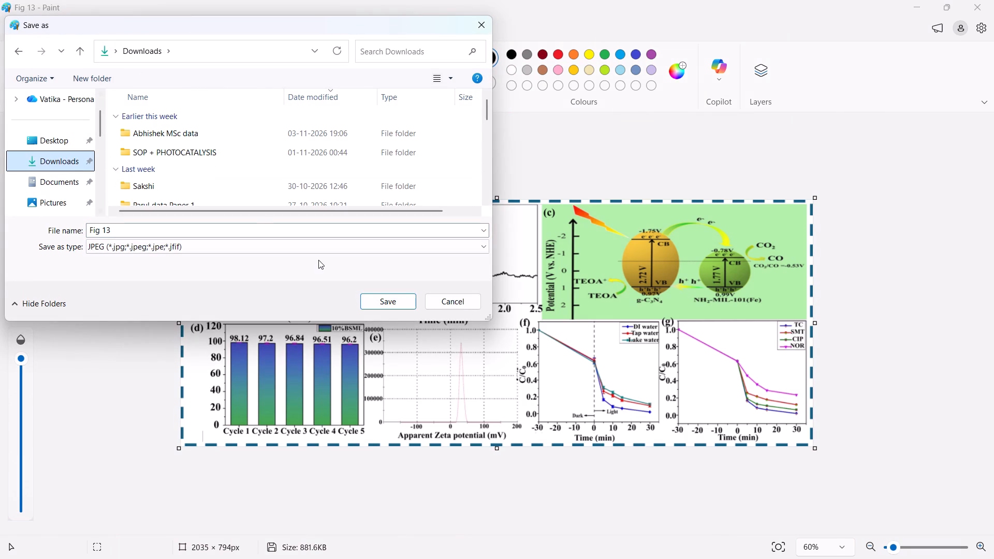
pyautogui.click(407, 302)
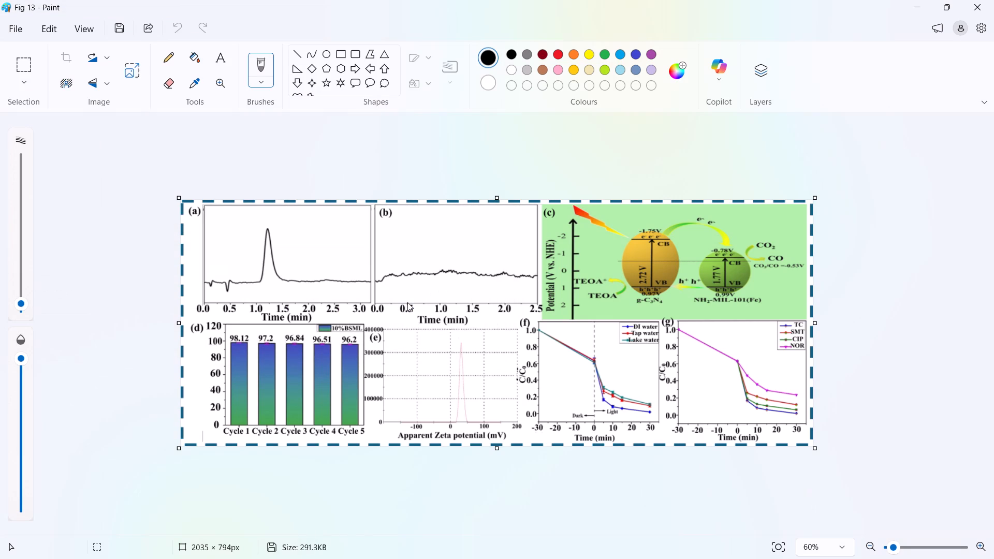
pyautogui.click(989, 4)
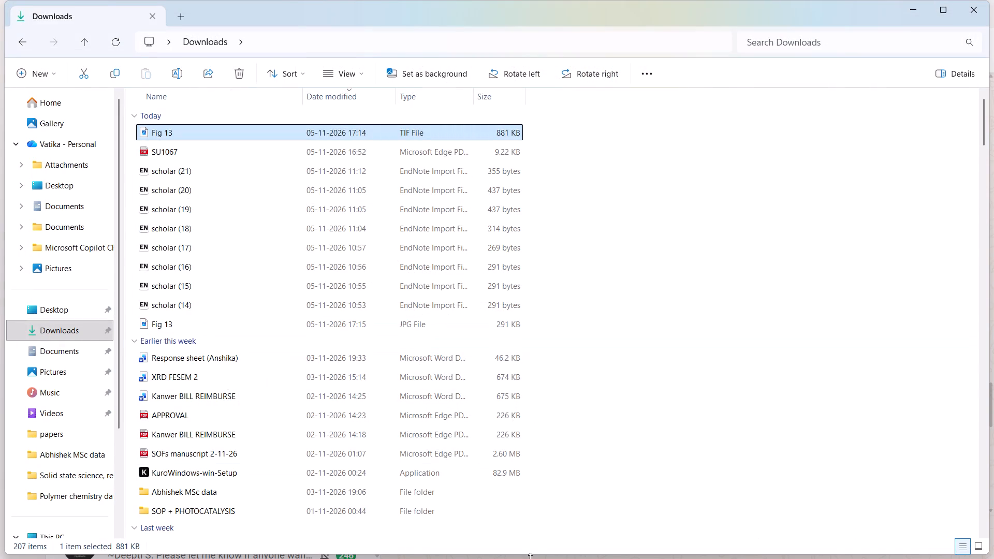
# Open the Fig 13 JPG file from Downloads to check the image, and close the viewer.
pyautogui.click(502, 336)
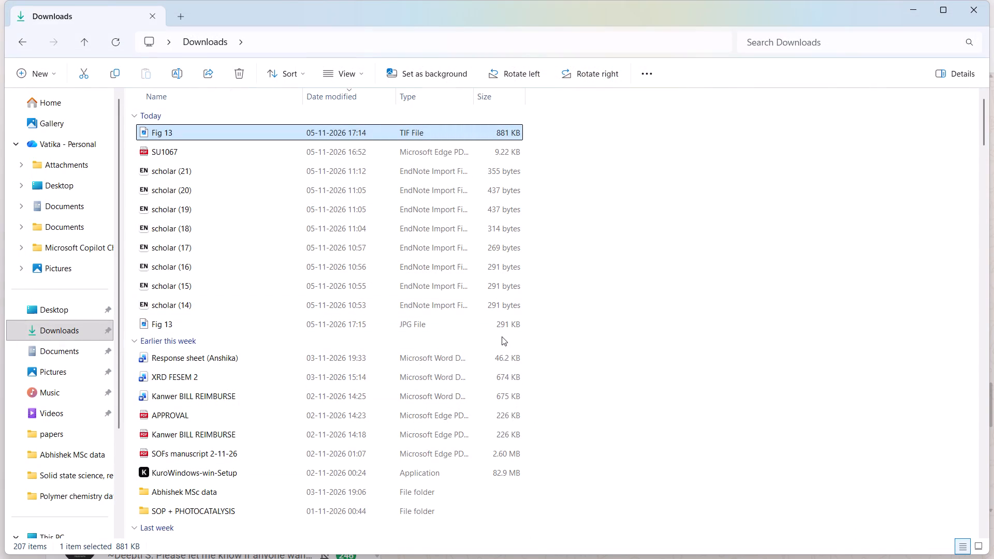
pyautogui.doubleClick(502, 328)
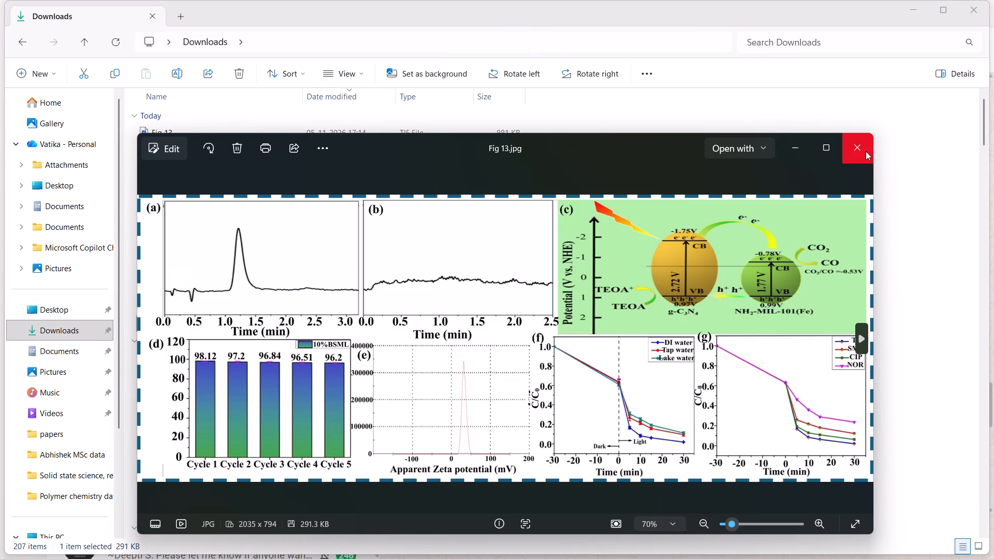
pyautogui.click(857, 147)
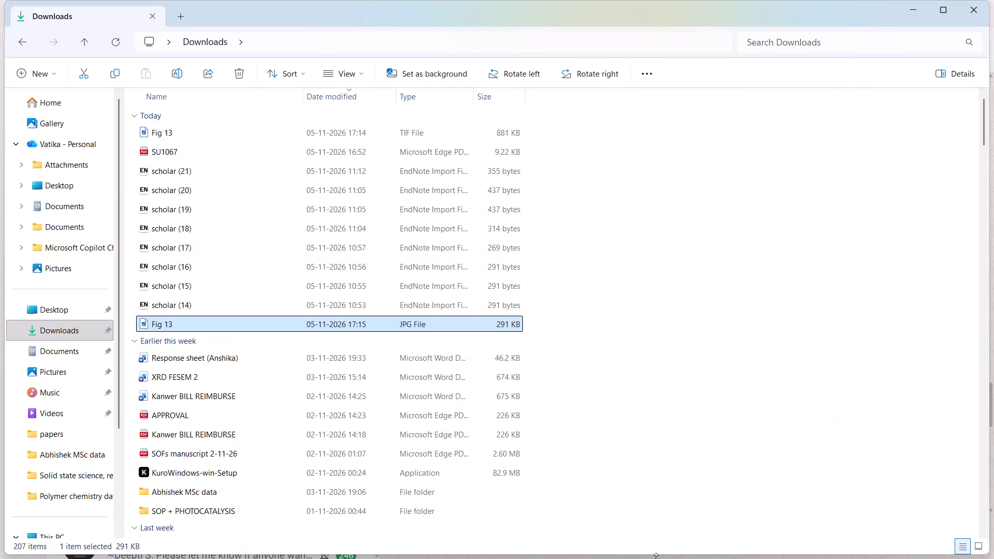
# Switch to the Proof Central browser window and replace the current Fig. 13 image with Fig 13.jpg from Downloads.
pyautogui.moveTo(642, 558); pyautogui.dragTo(633, 527)
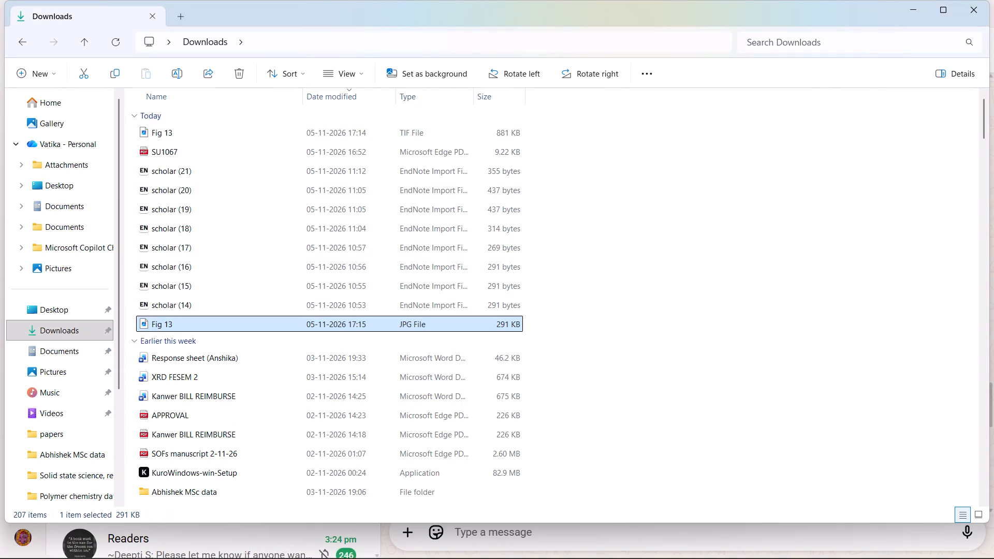
pyautogui.click(569, 546)
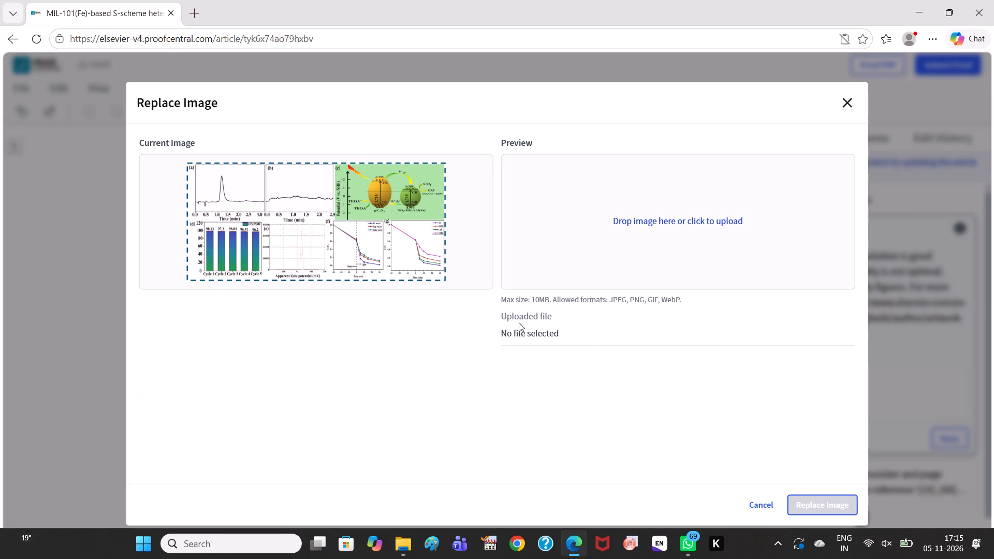
pyautogui.click(648, 218)
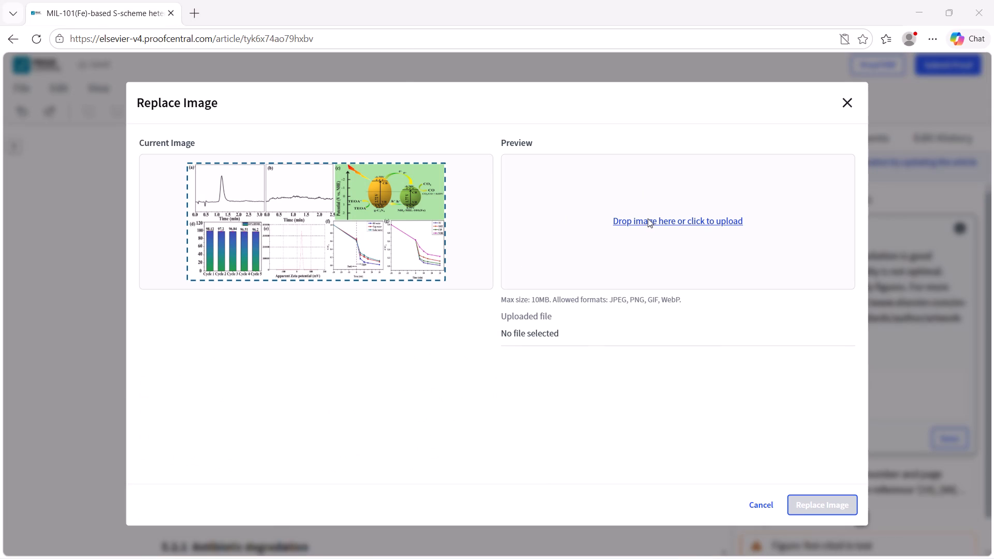
pyautogui.scroll(-1, 45, 175)
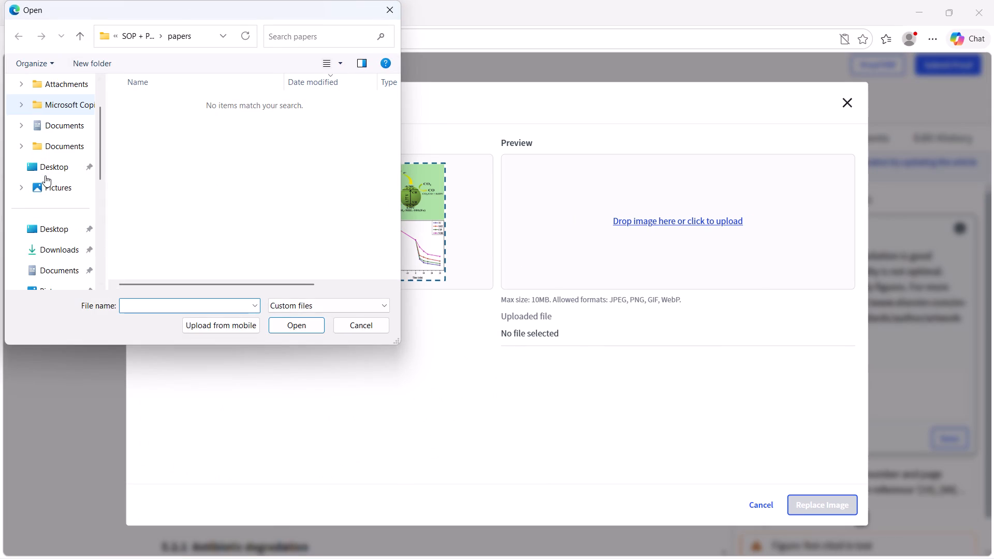
pyautogui.click(57, 186)
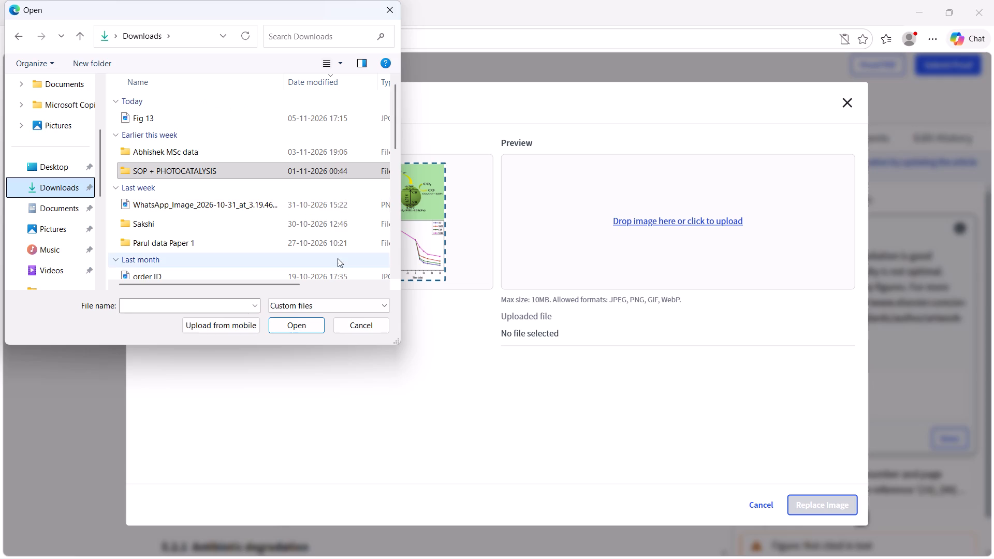
pyautogui.click(382, 281)
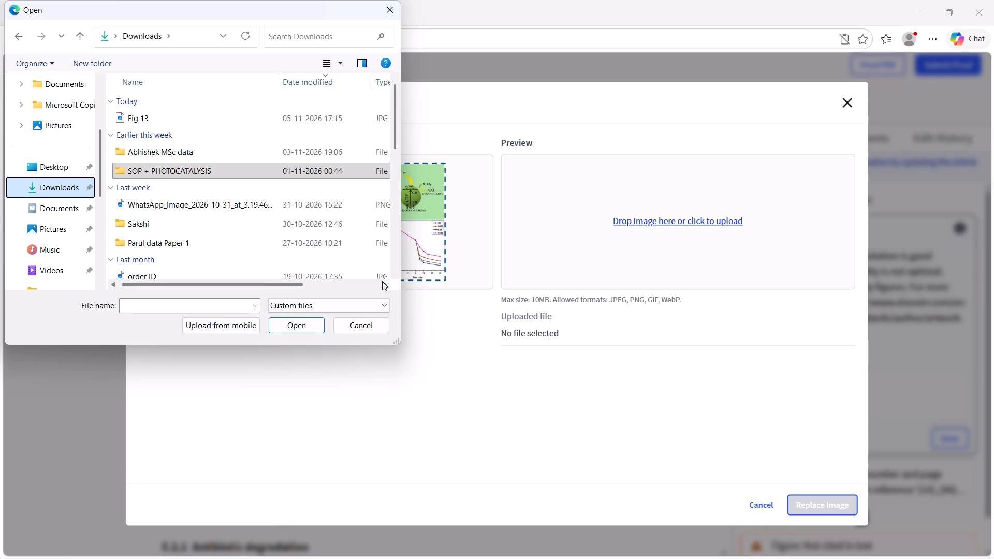
pyautogui.click(306, 119)
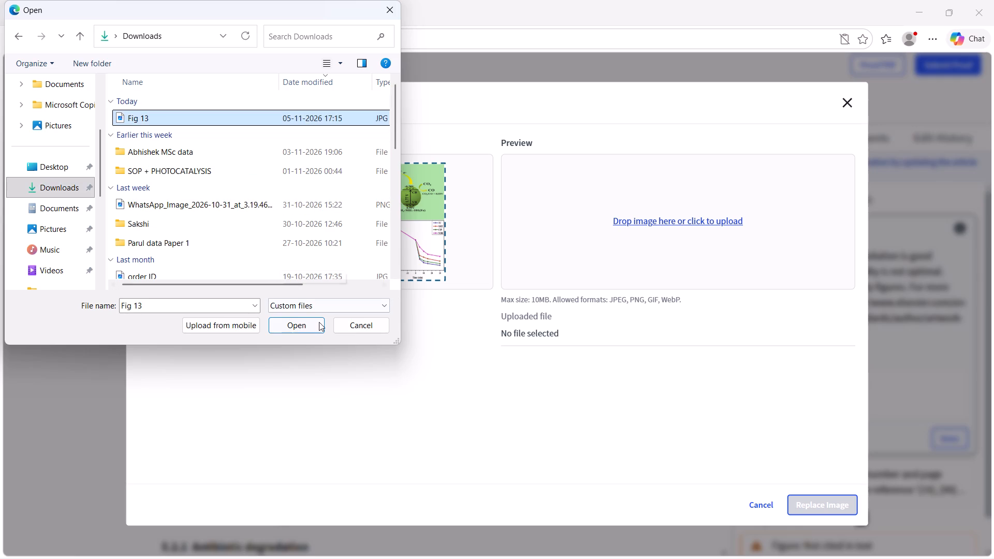
pyautogui.click(302, 326)
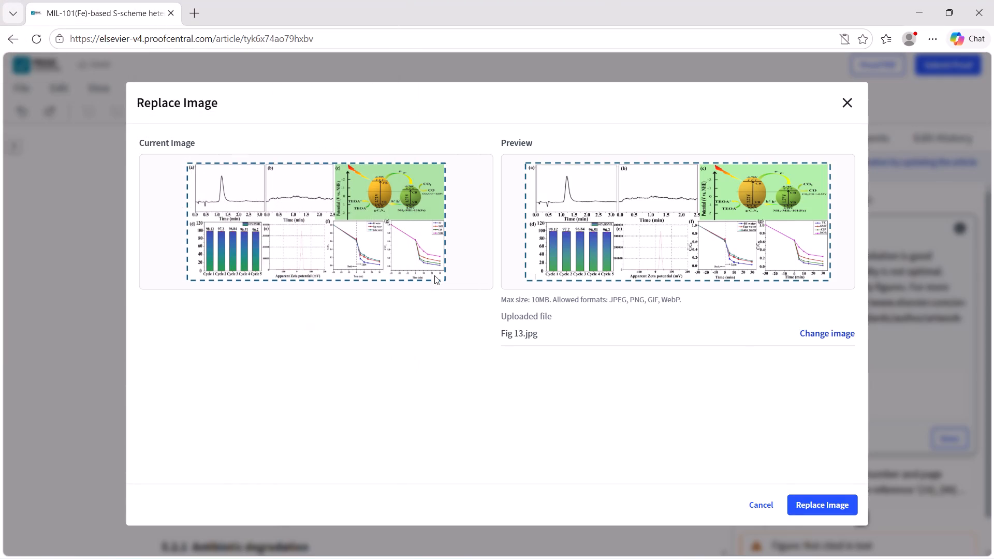
pyautogui.click(821, 504)
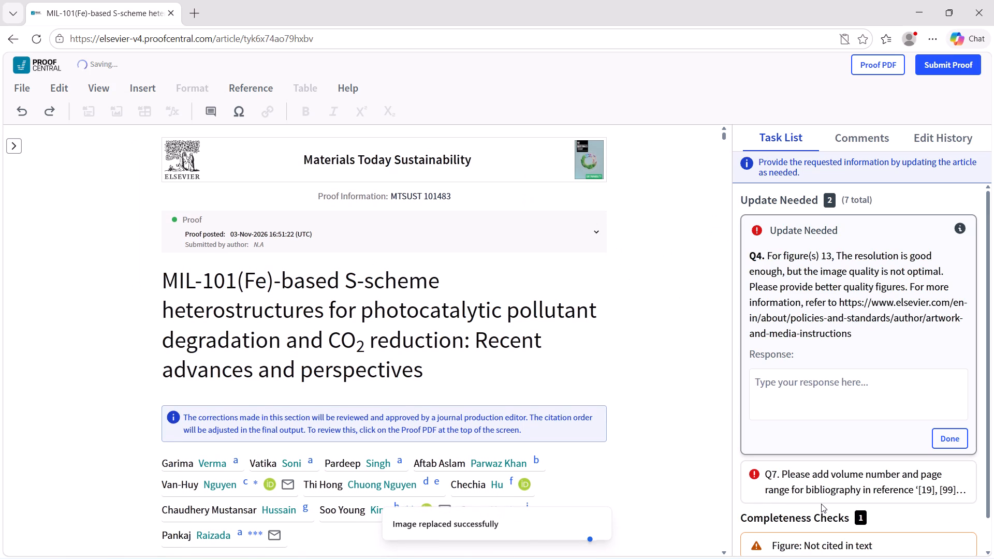
# Begin the response to query Q4 with "We have replaced Fig. 13".
pyautogui.scroll(-4, 725, 360)
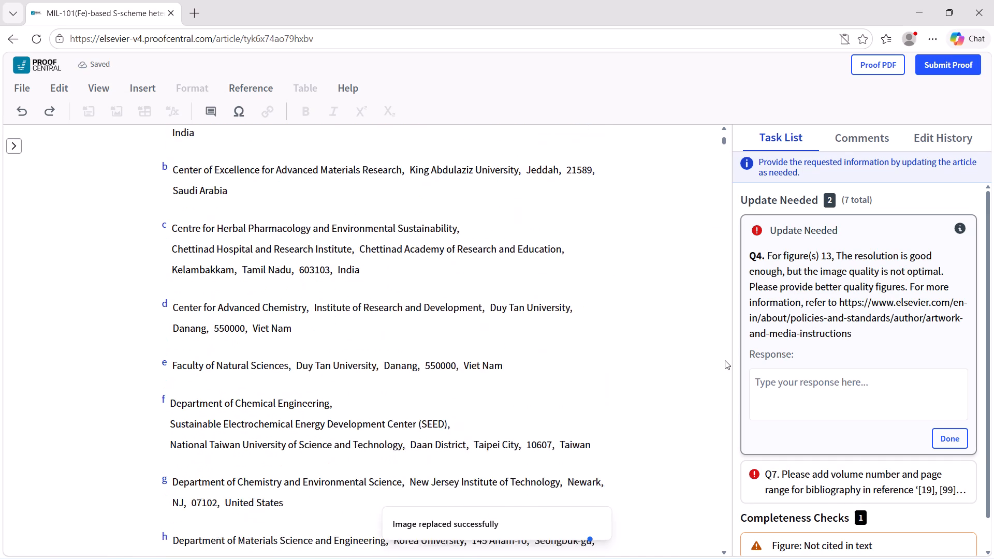
pyautogui.click(823, 393)
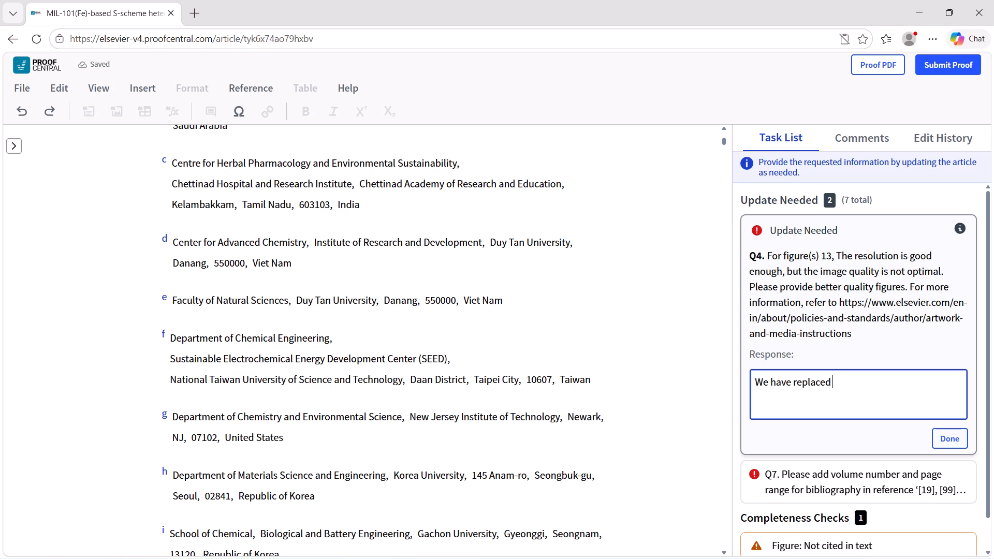
pyautogui.press('BackSpace')
pyautogui.write('ig. 13')
pyautogui.press('space')
# Extend the Q4 response with "with improved quality", correcting the spelling of "quality".
pyautogui.press('Left')
pyautogui.press('Left')
pyautogui.press('Left')
pyautogui.press('Left')
pyautogui.press('Left')
pyautogui.press('Left')
pyautogui.press('Left')
pyautogui.press('Right')
pyautogui.press('Right')
pyautogui.press('Right')
pyautogui.press('Right')
pyautogui.press('Right')
pyautogui.press('Right')
pyautogui.press('Right')
pyautogui.write('with')
pyautogui.press('space')
pyautogui.write('improved qauality')
pyautogui.press('space')
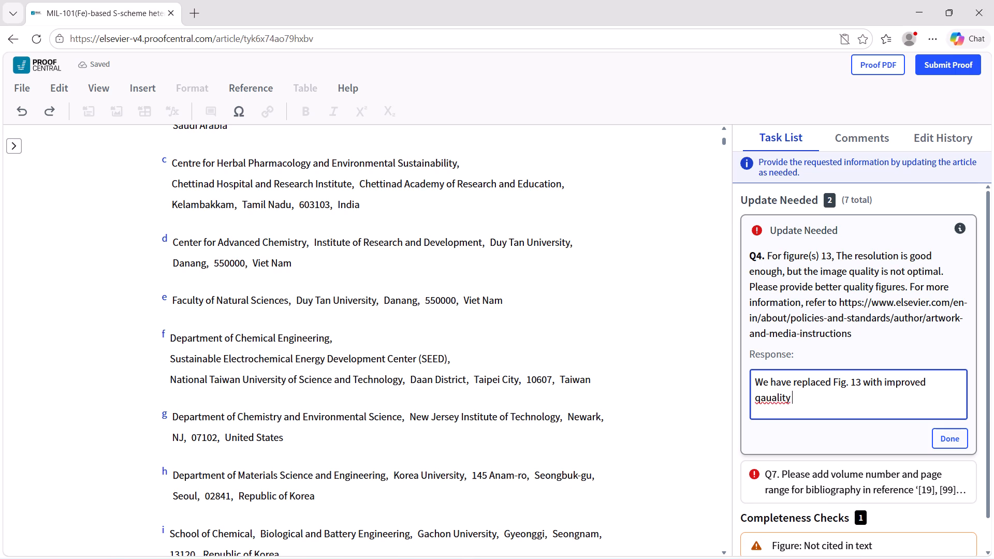
pyautogui.click(766, 401)
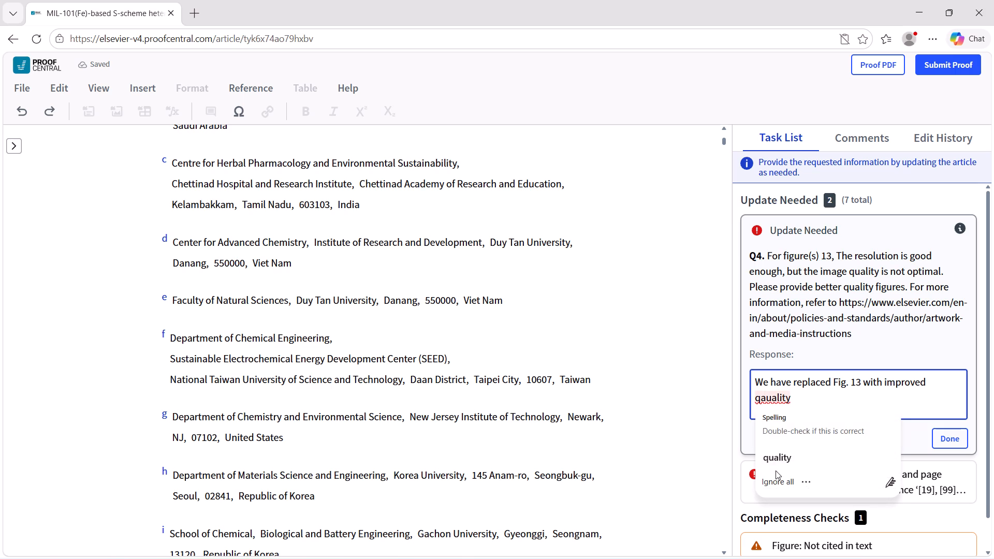
pyautogui.click(776, 458)
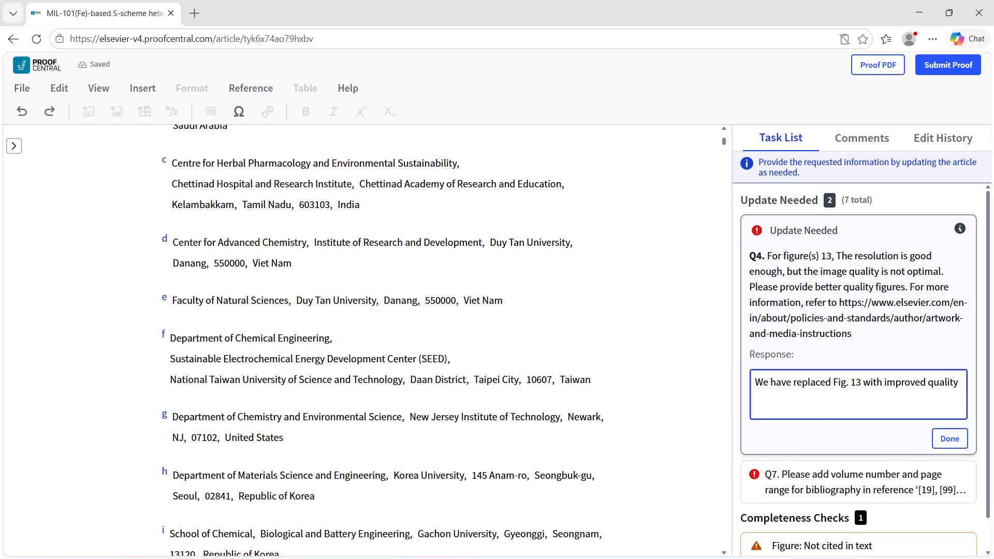
# Replace "with improved quality" in the Q4 response with "with high resolution image" and mark the query as done.
pyautogui.moveTo(958, 382); pyautogui.dragTo(907, 381)
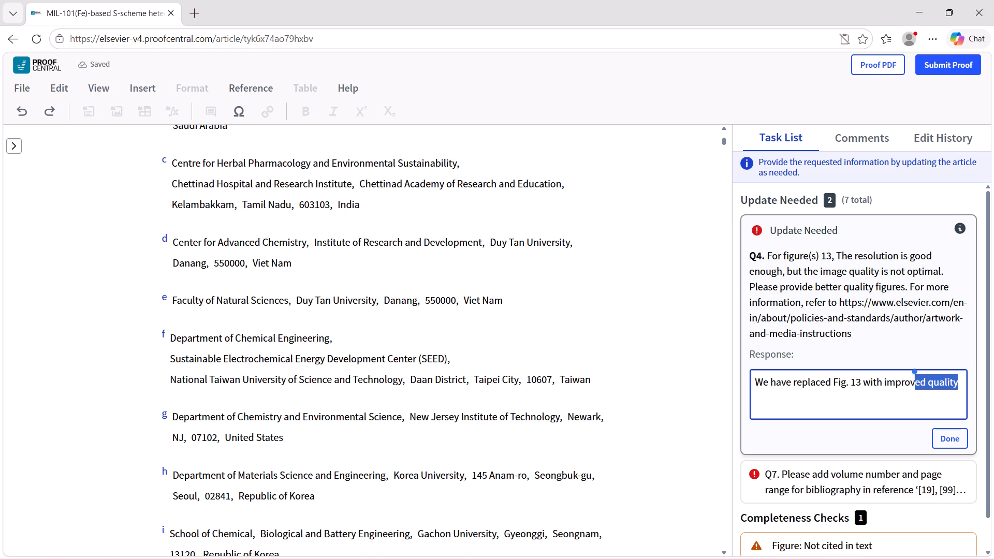
pyautogui.moveTo(907, 381); pyautogui.dragTo(864, 383)
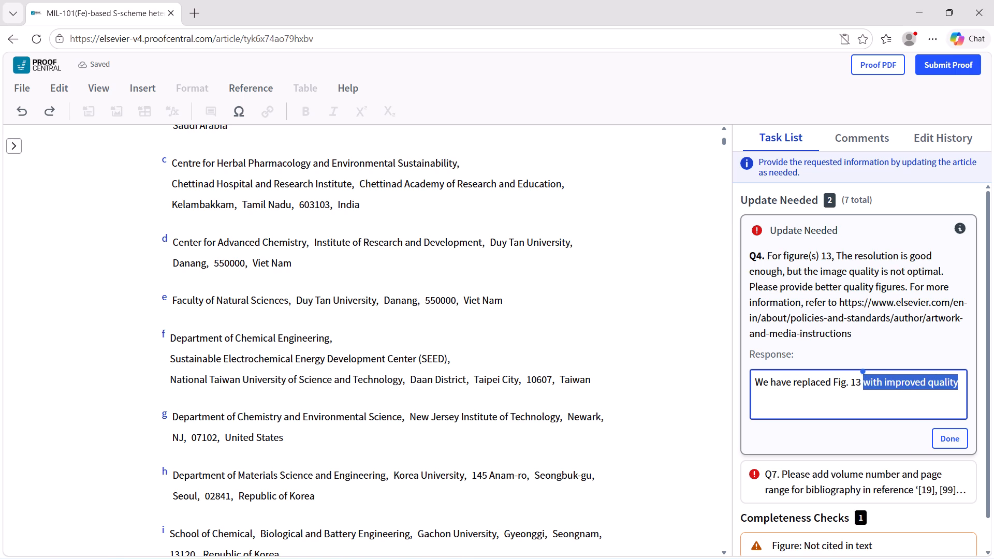
pyautogui.press('BackSpace')
pyautogui.press('BackSpace')
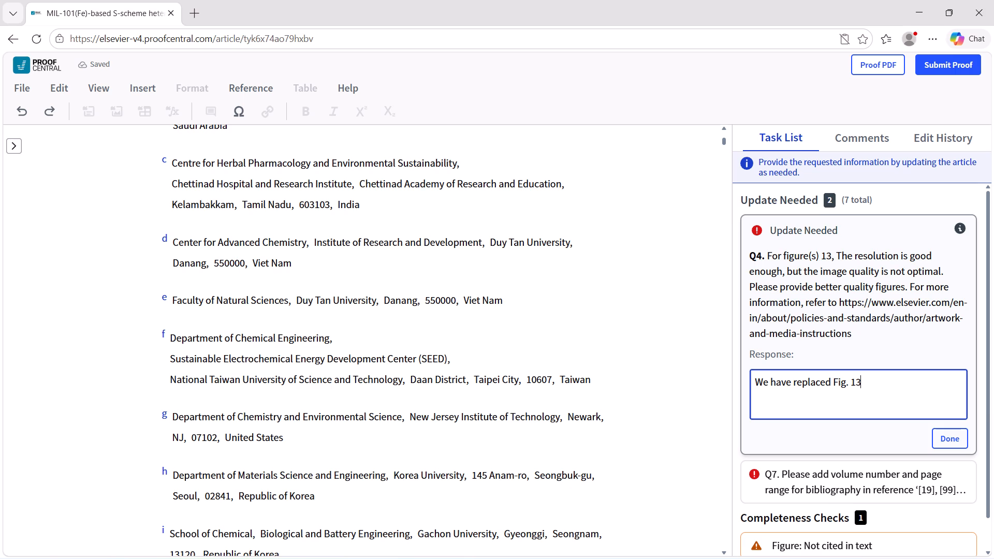
pyautogui.press('space')
pyautogui.write('with high resolution image')
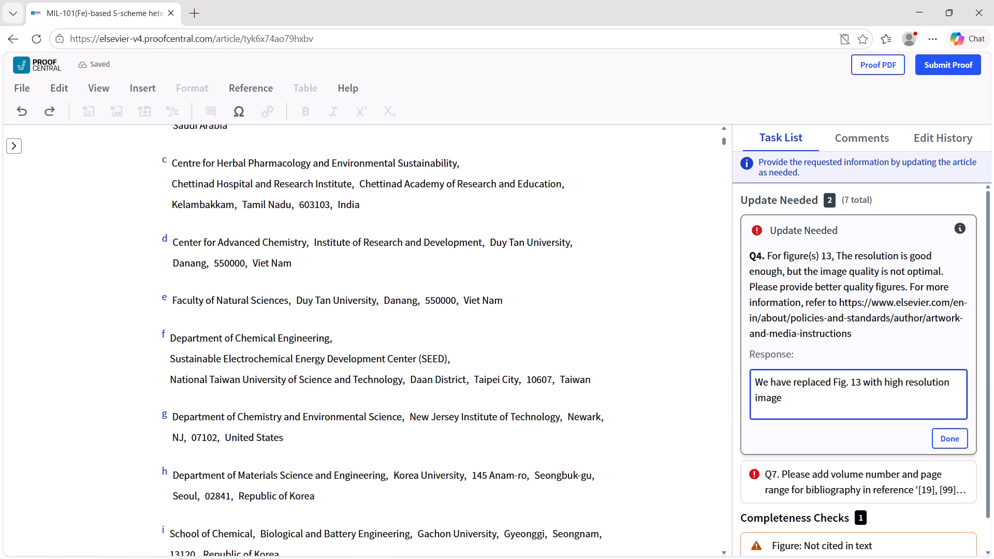
pyautogui.click(938, 437)
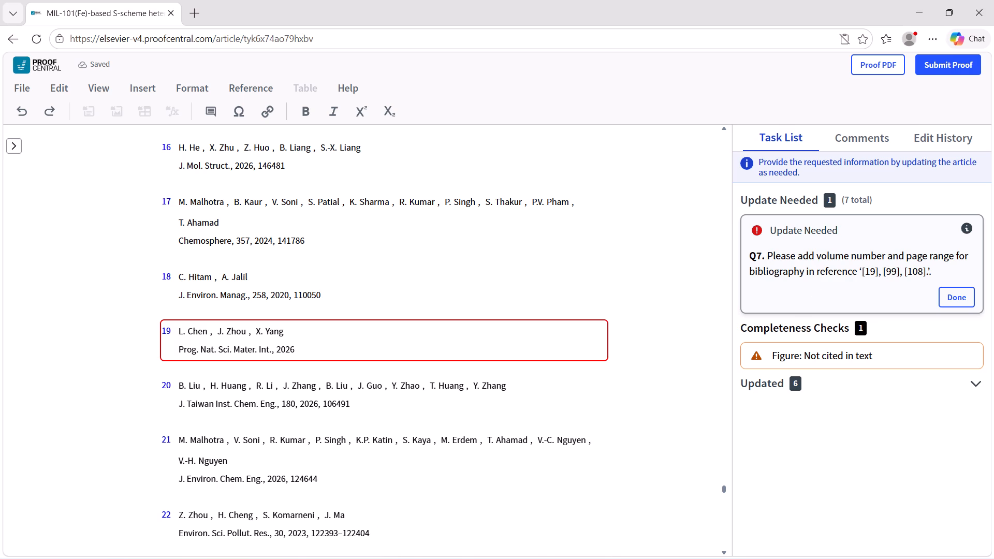
# Open the "Figure: Not cited in text" check and examine Fig. 20 and the surrounding text for its in-text citation.
pyautogui.click(819, 359)
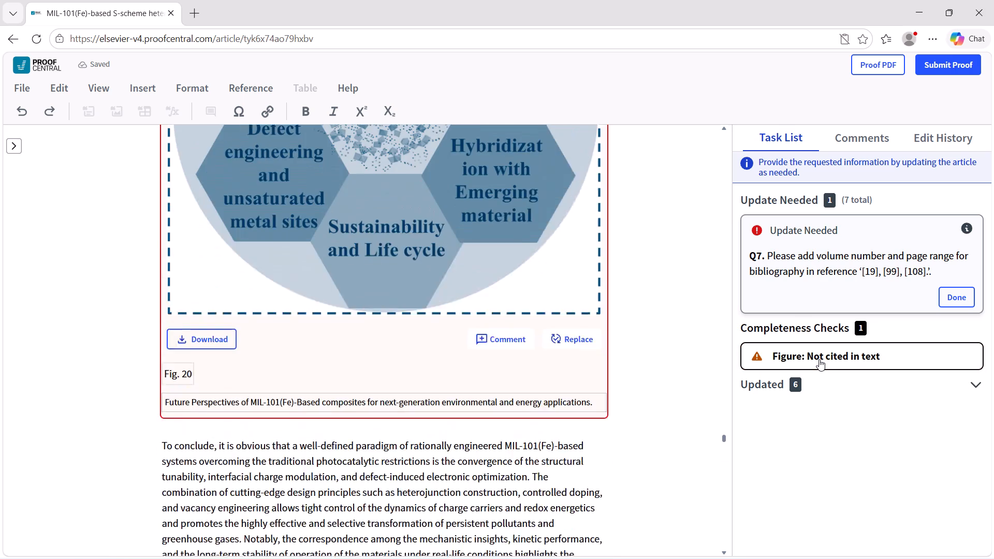
pyautogui.scroll(-2, 693, 384)
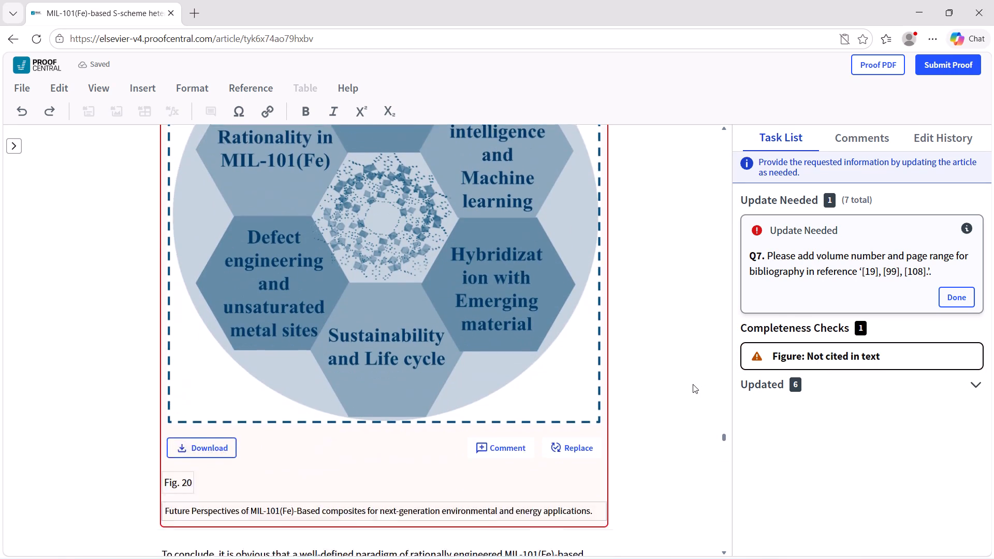
pyautogui.scroll(-4, 693, 384)
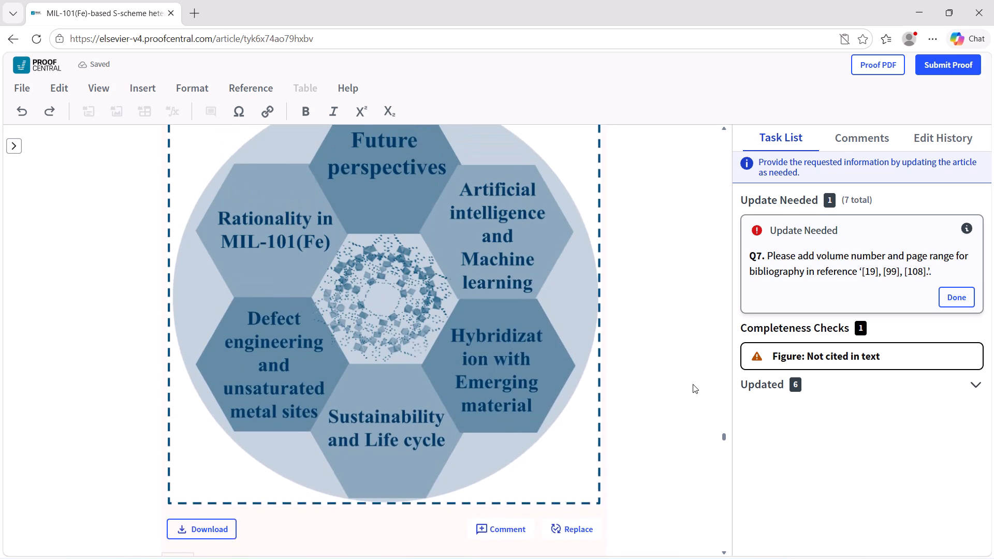
pyautogui.scroll(2, 693, 384)
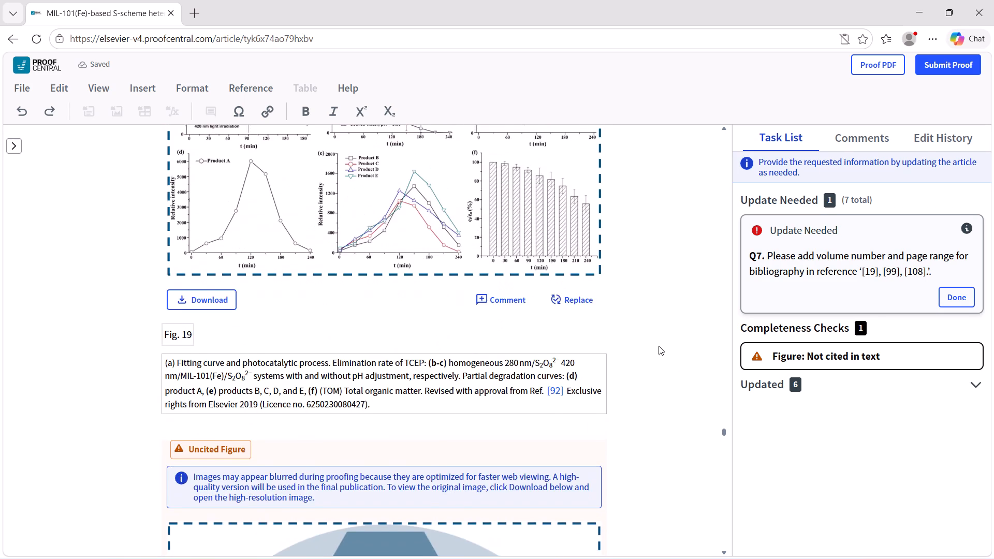
pyautogui.scroll(2, 659, 346)
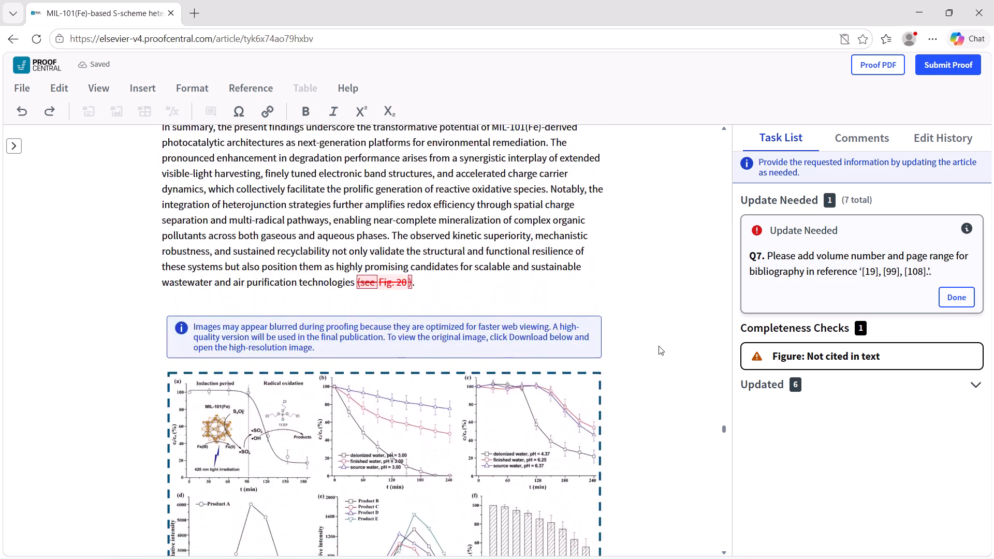
pyautogui.scroll(-2, 659, 346)
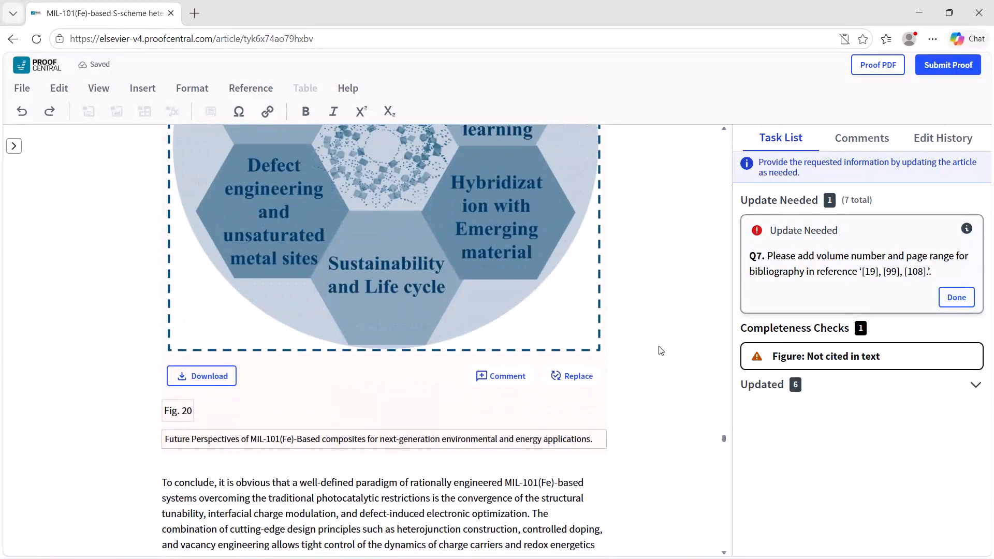
pyautogui.scroll(-9, 659, 346)
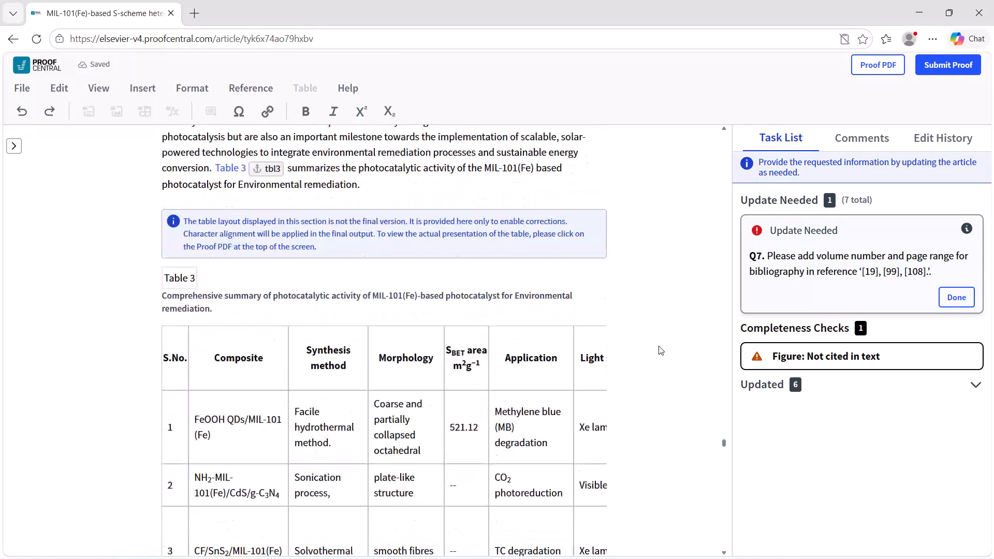
pyautogui.scroll(-9, 659, 346)
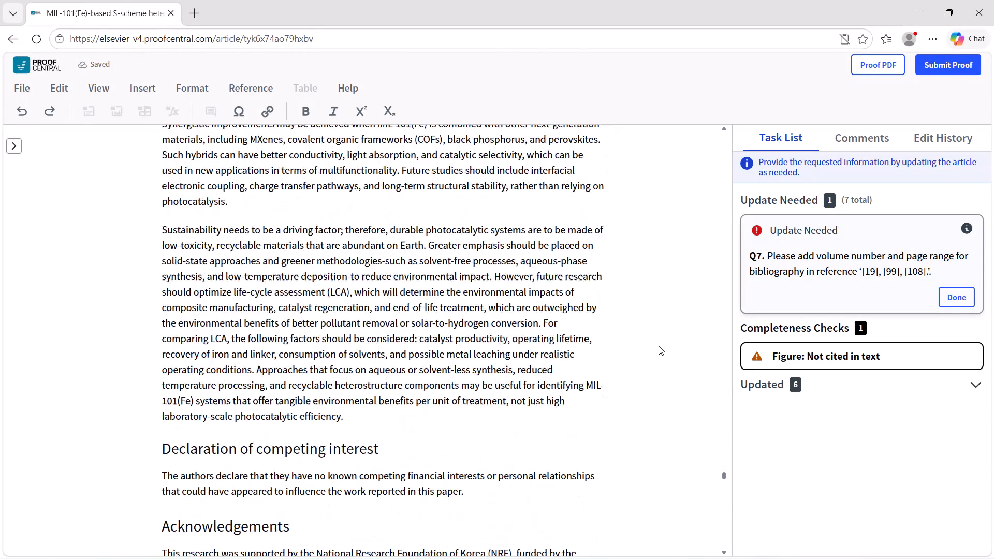
pyautogui.scroll(5, 659, 346)
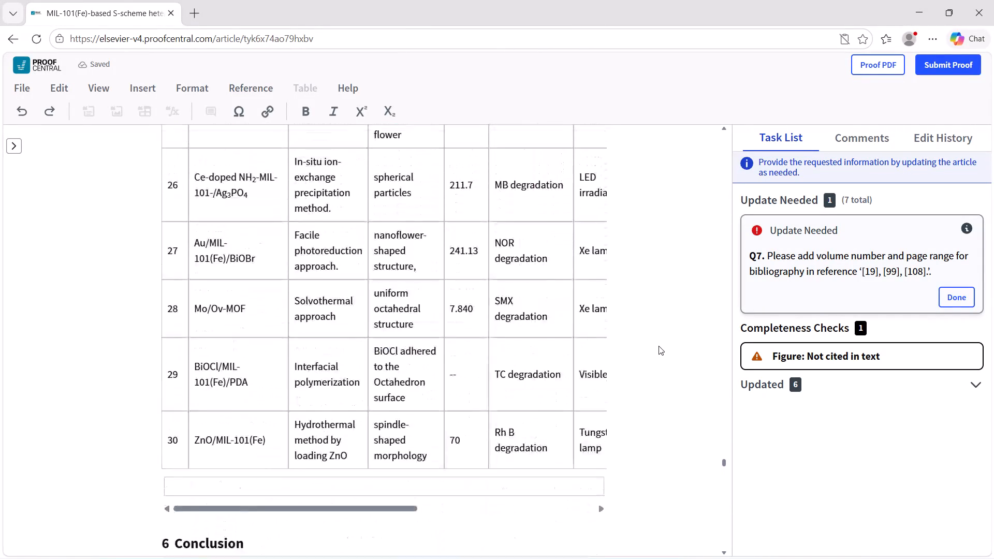
pyautogui.scroll(8, 659, 346)
pyautogui.scroll(-1, 659, 346)
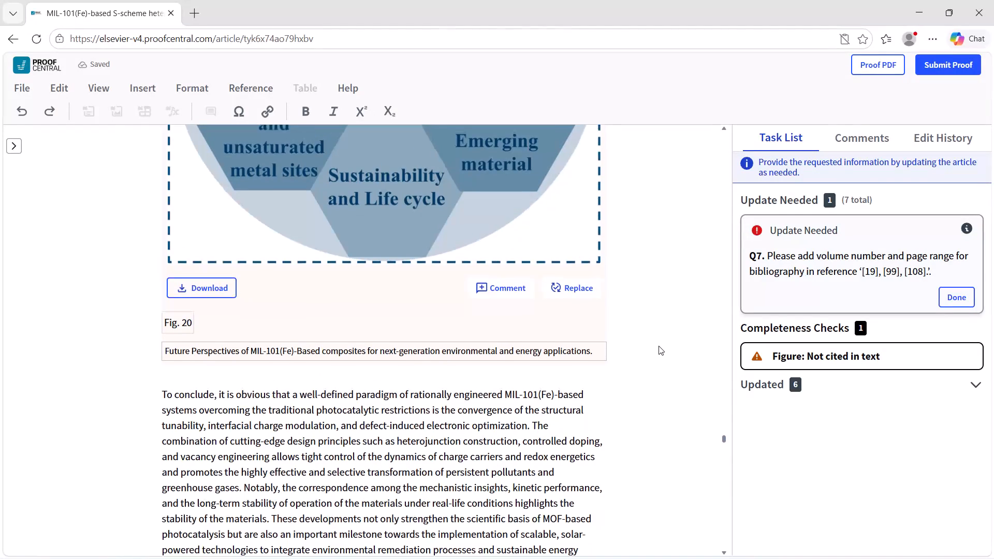
pyautogui.scroll(-1, 659, 346)
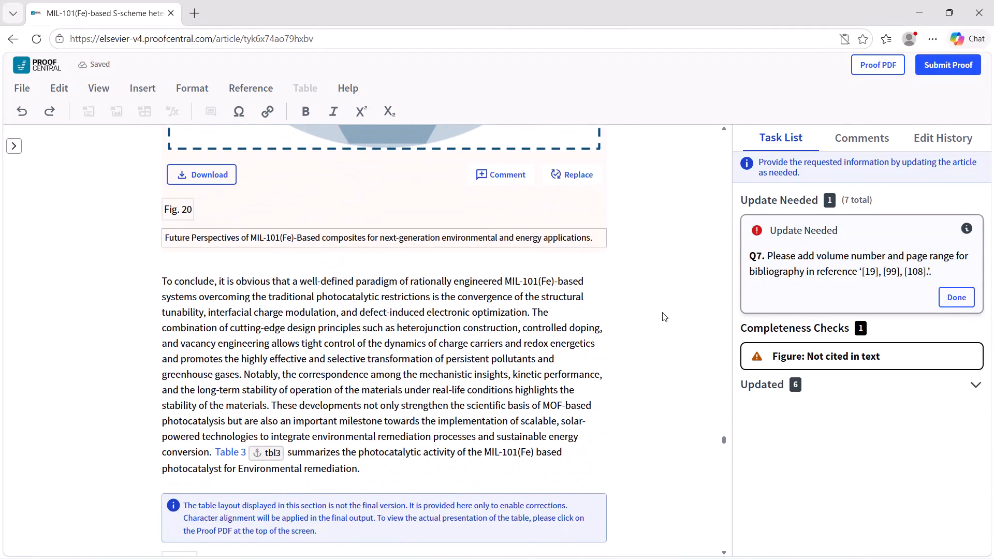
pyautogui.scroll(-1, 662, 312)
pyautogui.scroll(2, 620, 320)
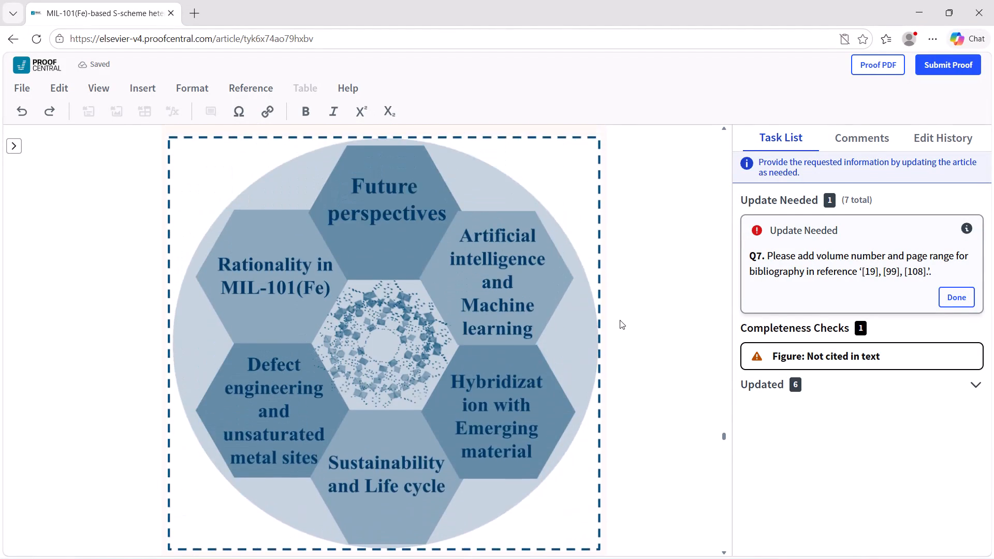
pyautogui.scroll(4, 620, 320)
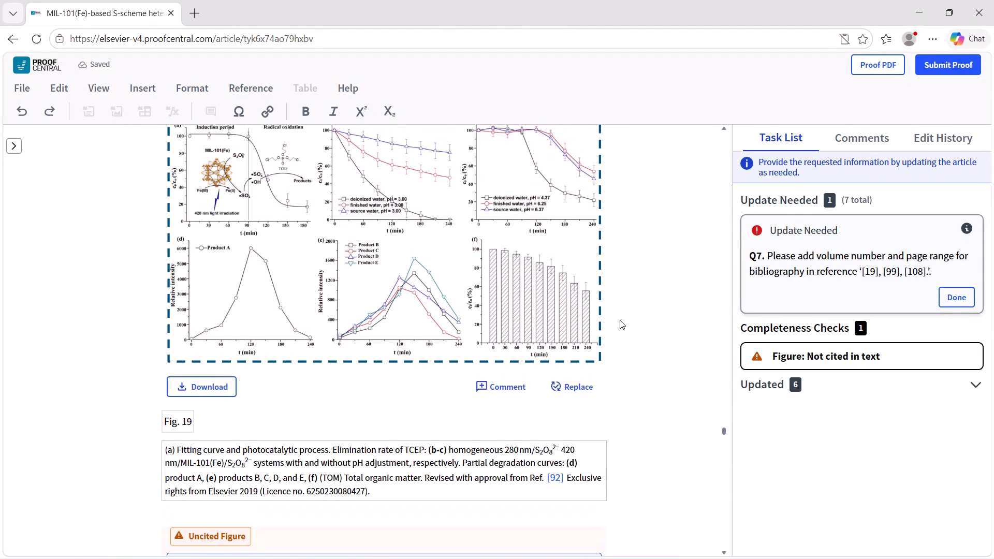
pyautogui.scroll(7, 620, 320)
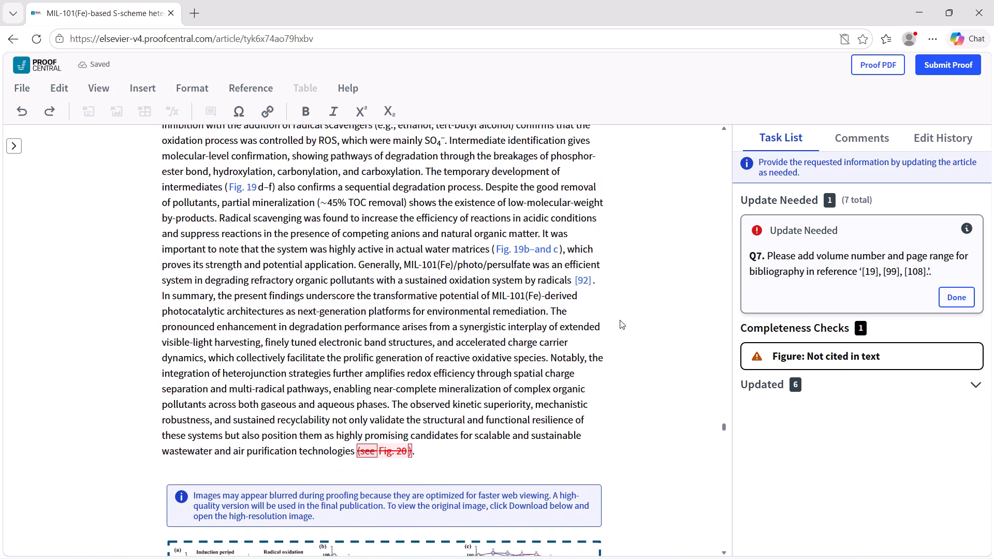
pyautogui.scroll(6, 620, 320)
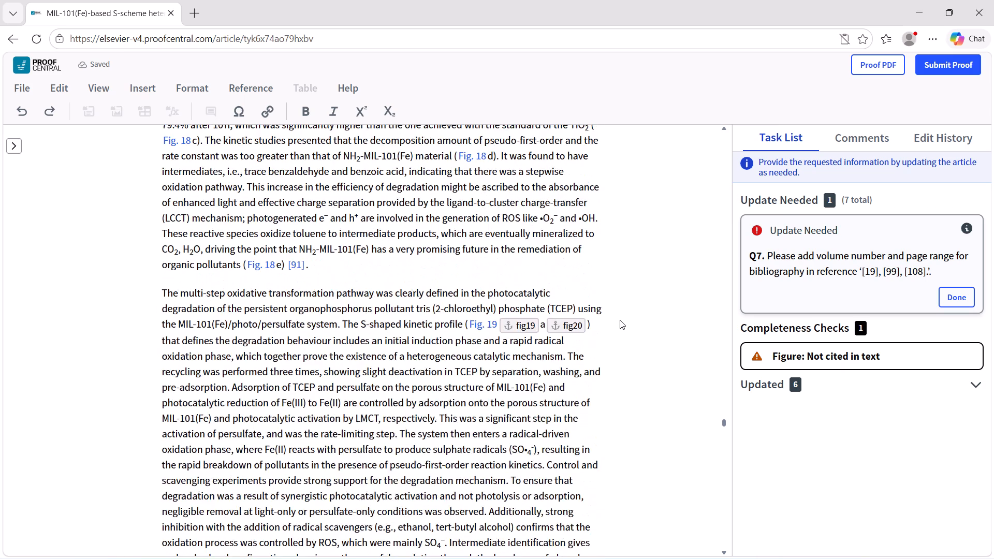
pyautogui.scroll(2, 620, 320)
pyautogui.scroll(-4, 620, 320)
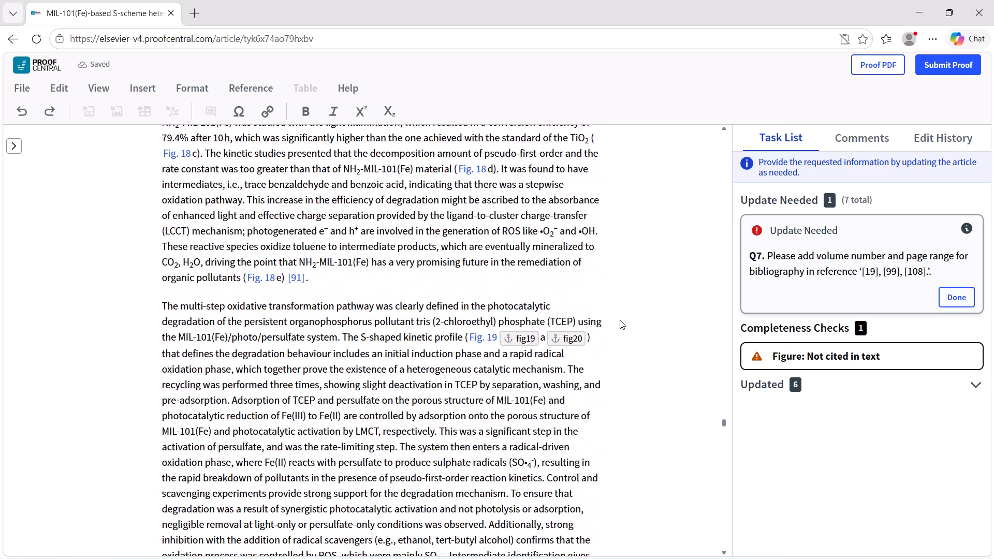
pyautogui.scroll(-6, 649, 354)
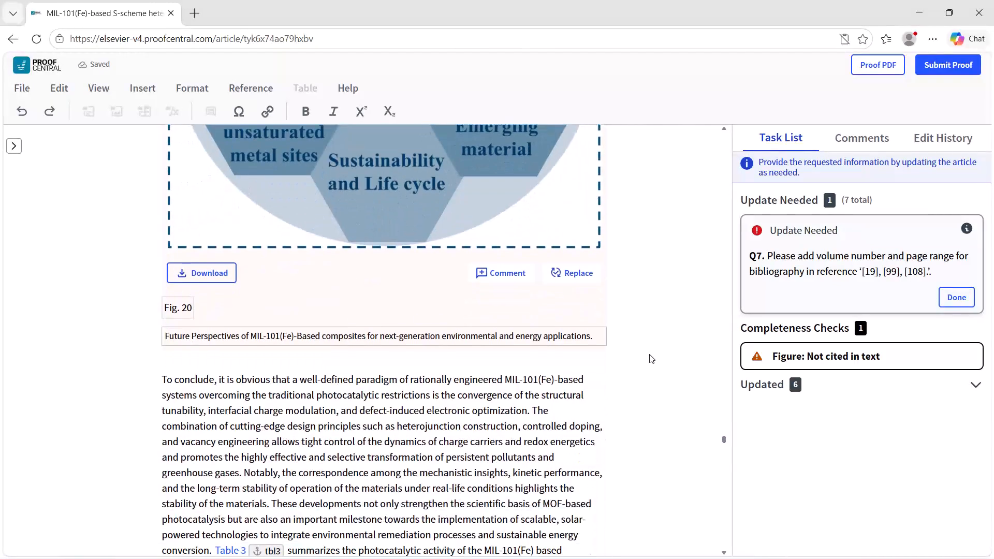
# In the first paragraph of section 7, Future perspectives, delete the space between "Fig." and "20".
pyautogui.scroll(-7, 649, 354)
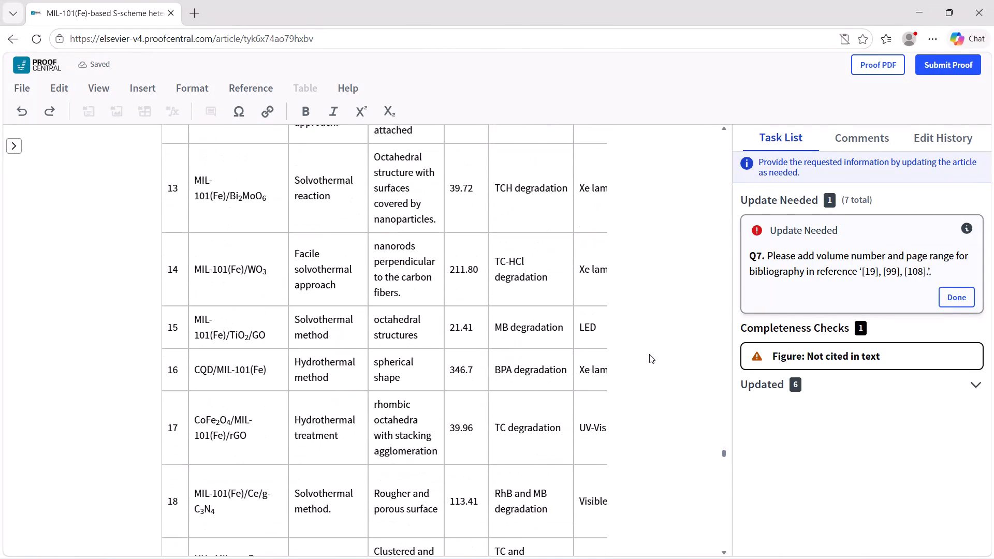
pyautogui.scroll(-6, 649, 354)
pyautogui.scroll(6, 649, 354)
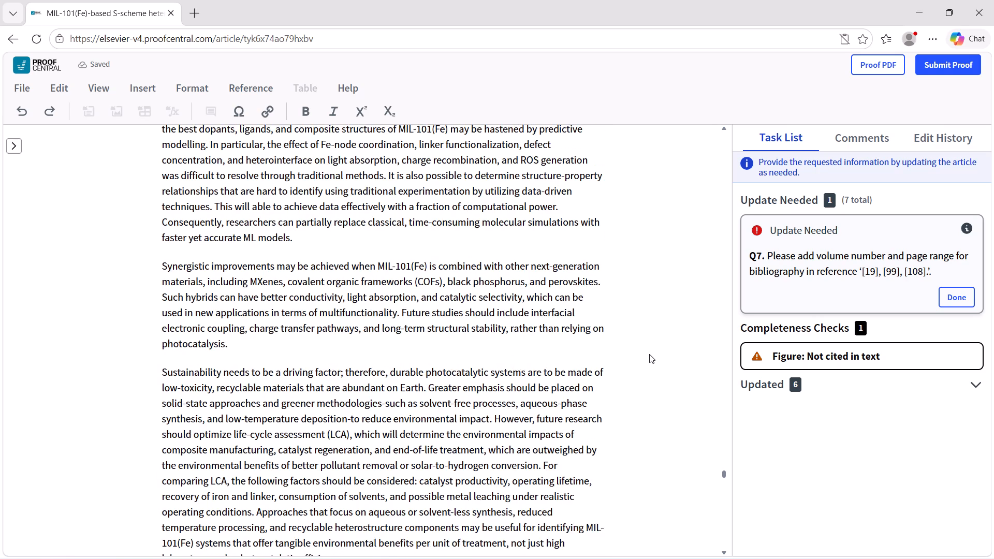
pyautogui.scroll(1, 649, 354)
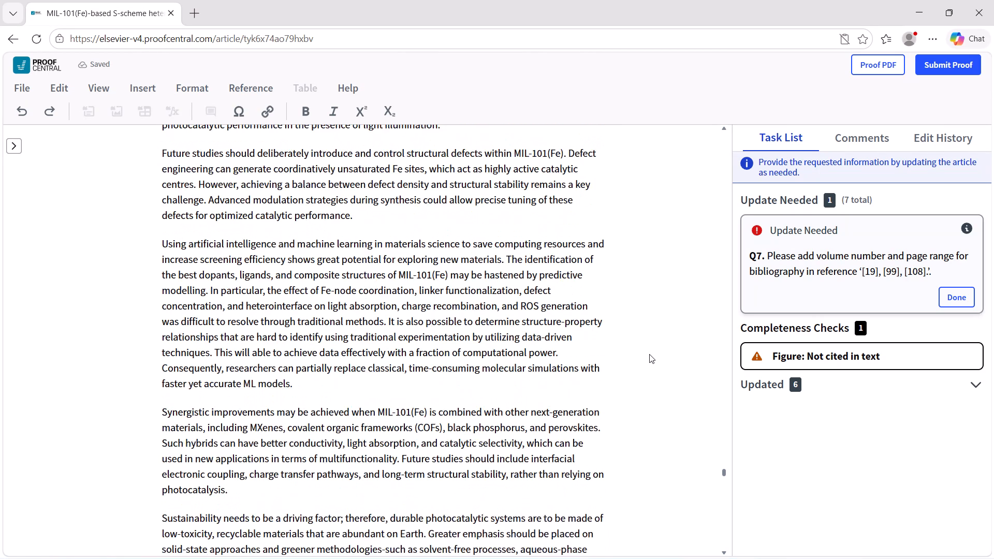
pyautogui.scroll(4, 649, 354)
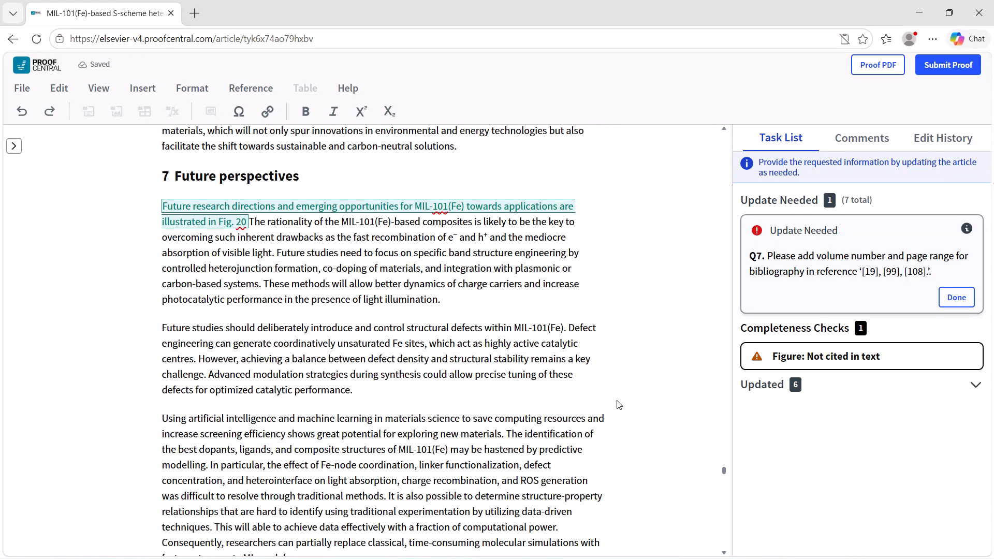
pyautogui.scroll(1, 617, 400)
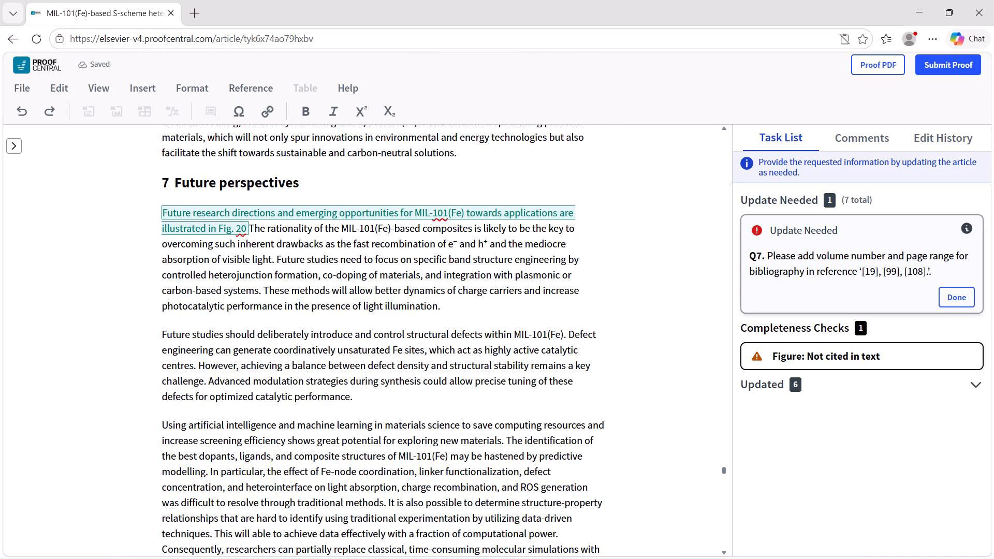
pyautogui.click(329, 219)
pyautogui.click(242, 231)
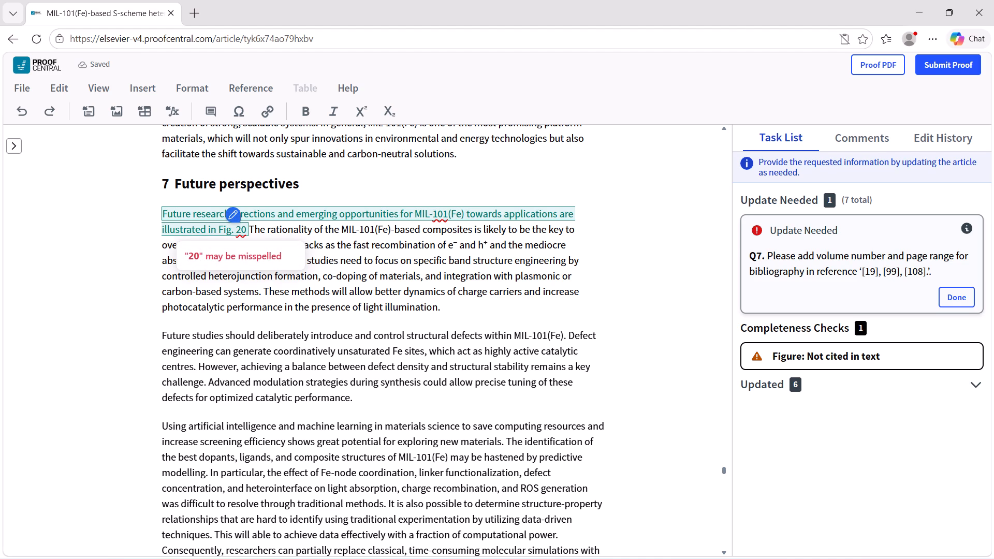
pyautogui.click(236, 228)
pyautogui.press('BackSpace')
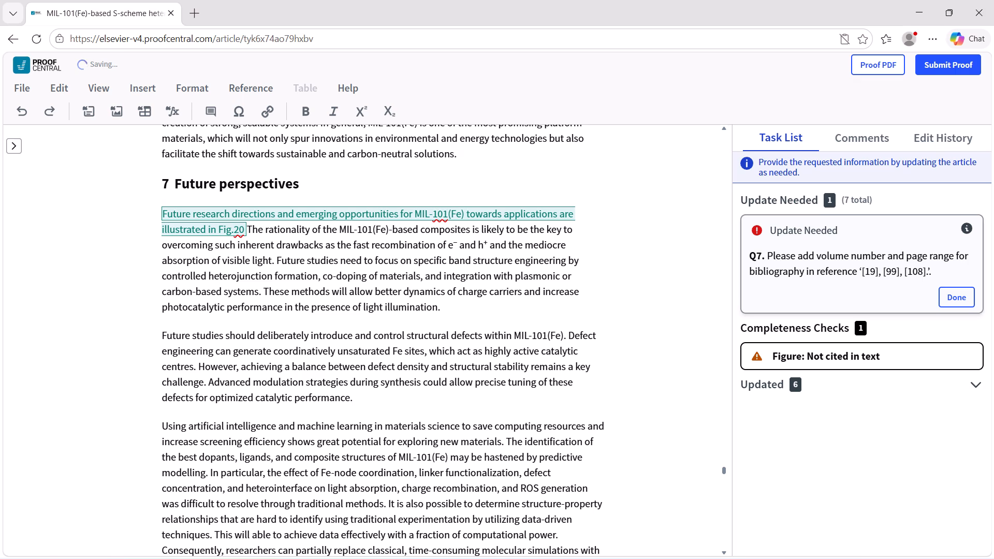
# Insert a figure citation to Fig. 20 right after "illustrated in Fig.20" in the first paragraph of section 7, Future perspectives.
pyautogui.click(247, 228)
pyautogui.rightClick(247, 228)
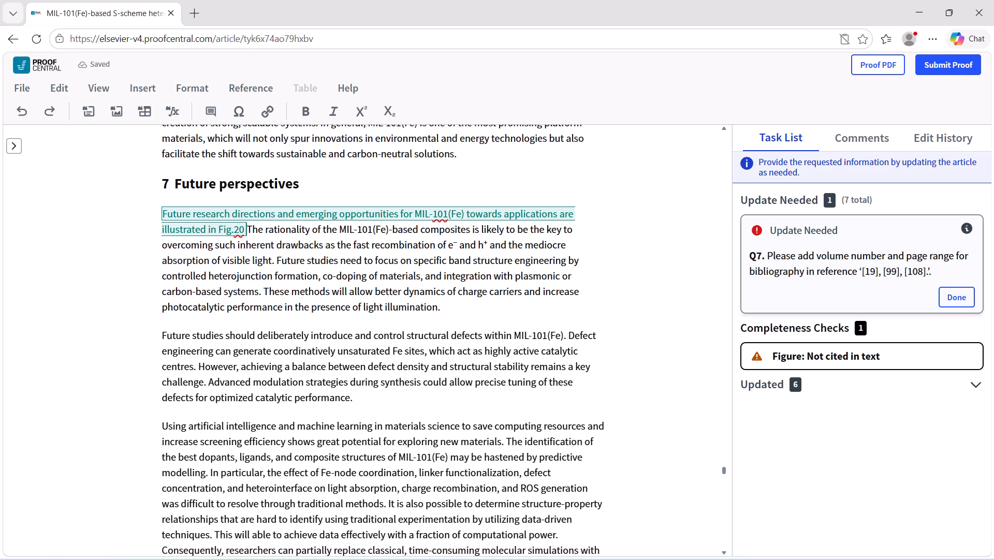
pyautogui.click(145, 86)
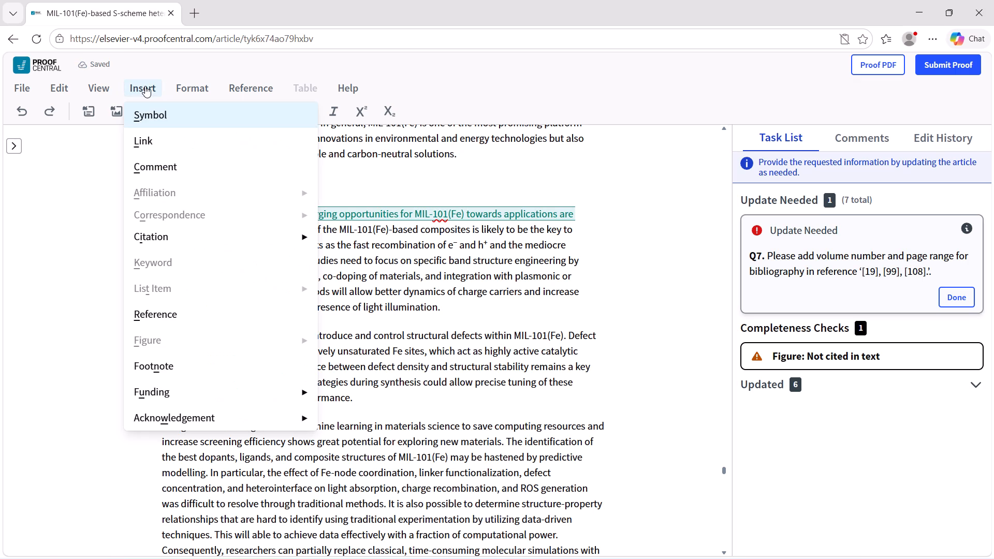
pyautogui.click(161, 241)
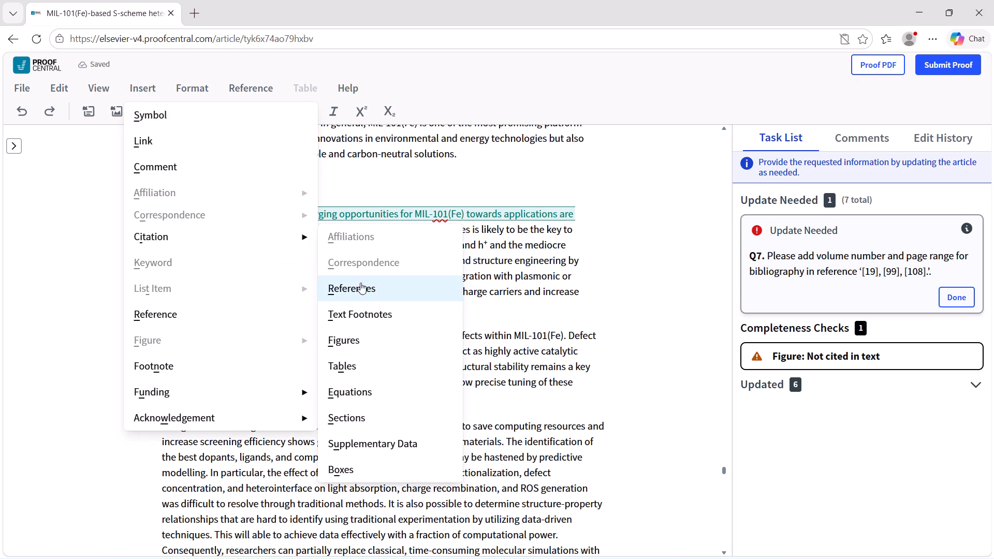
pyautogui.click(361, 346)
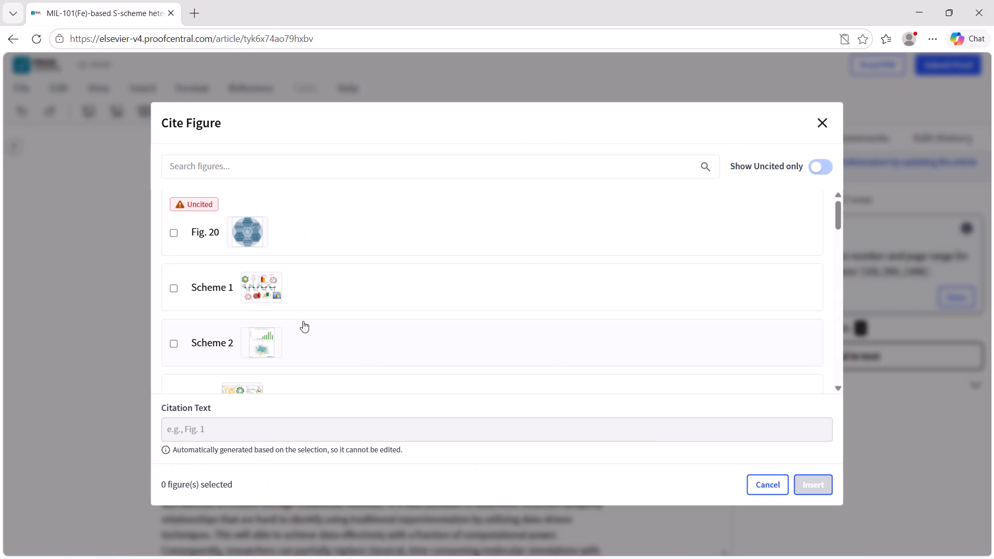
pyautogui.click(174, 230)
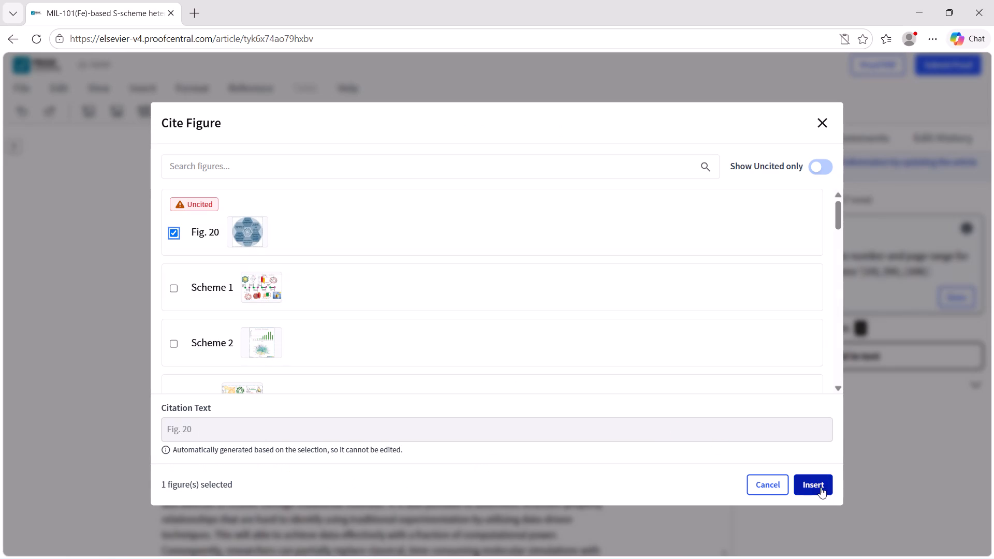
pyautogui.click(818, 487)
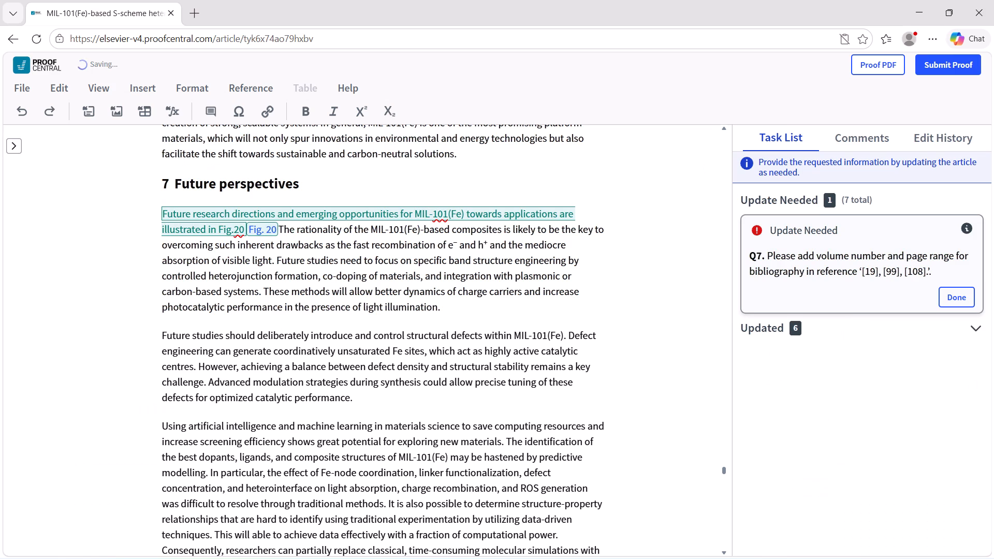
# Delete the plain-text "Fig.20" before the inserted citation so the sentence reads "illustrated in Fig. 20", restoring the "n" of "in".
pyautogui.click(241, 228)
pyautogui.press('Right')
pyautogui.press('BackSpace')
pyautogui.press('BackSpace')
pyautogui.press('BackSpace')
pyautogui.press('BackSpace')
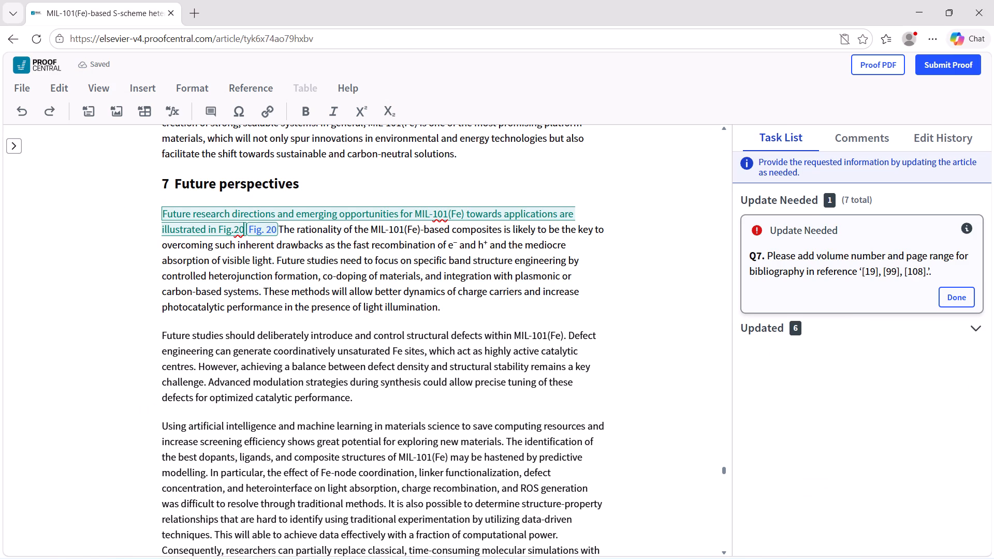
pyautogui.press('BackSpace')
pyautogui.press('BackSpace')
pyautogui.press('BackSpace')
pyautogui.press('BackSpace')
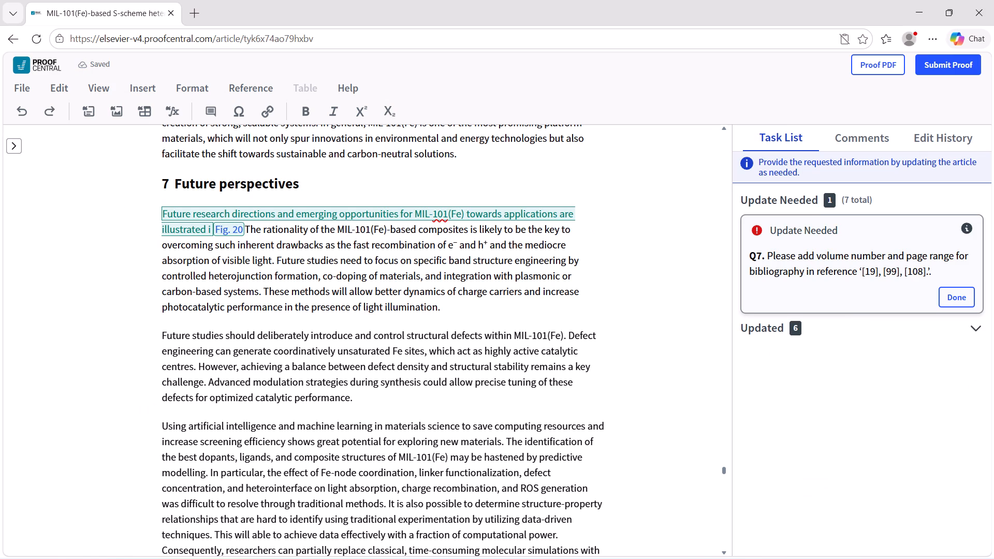
pyautogui.press('n')
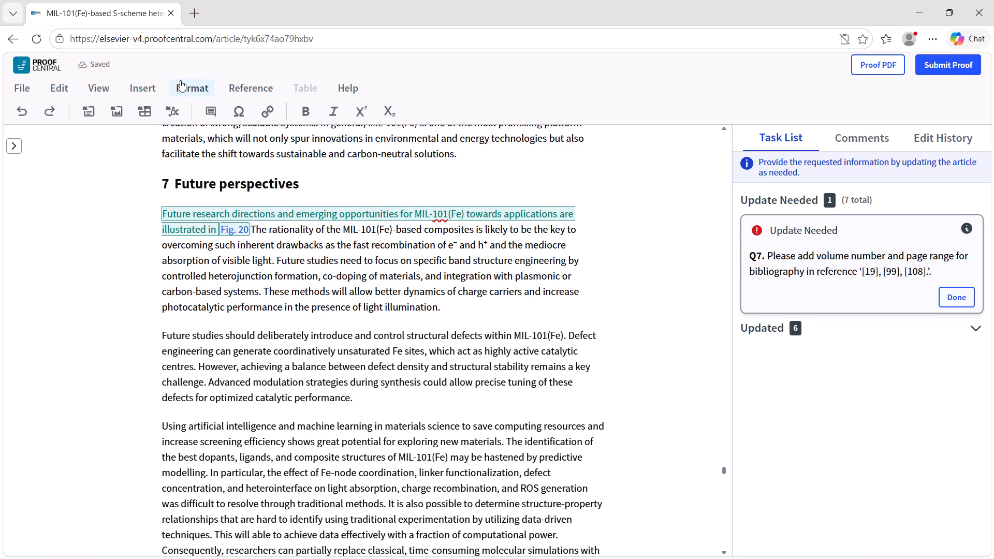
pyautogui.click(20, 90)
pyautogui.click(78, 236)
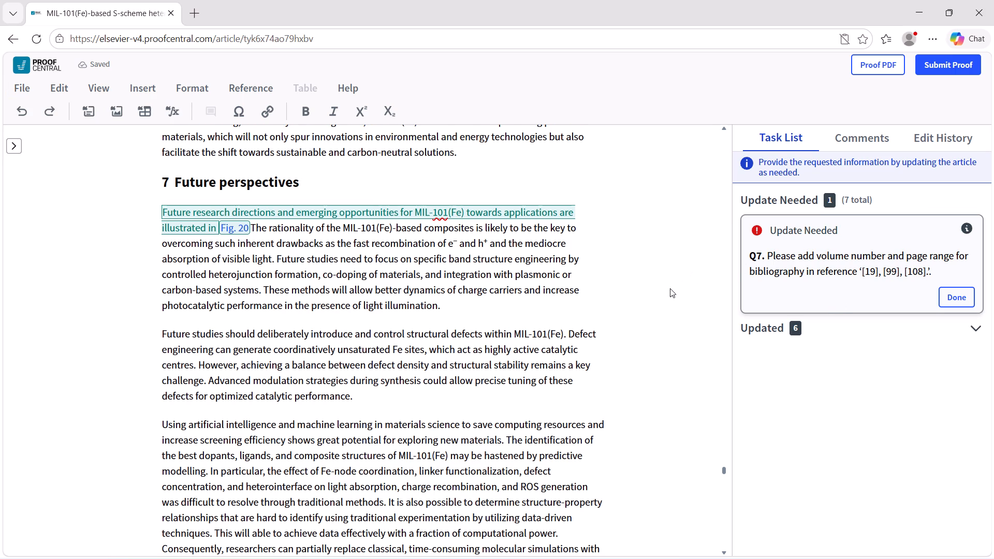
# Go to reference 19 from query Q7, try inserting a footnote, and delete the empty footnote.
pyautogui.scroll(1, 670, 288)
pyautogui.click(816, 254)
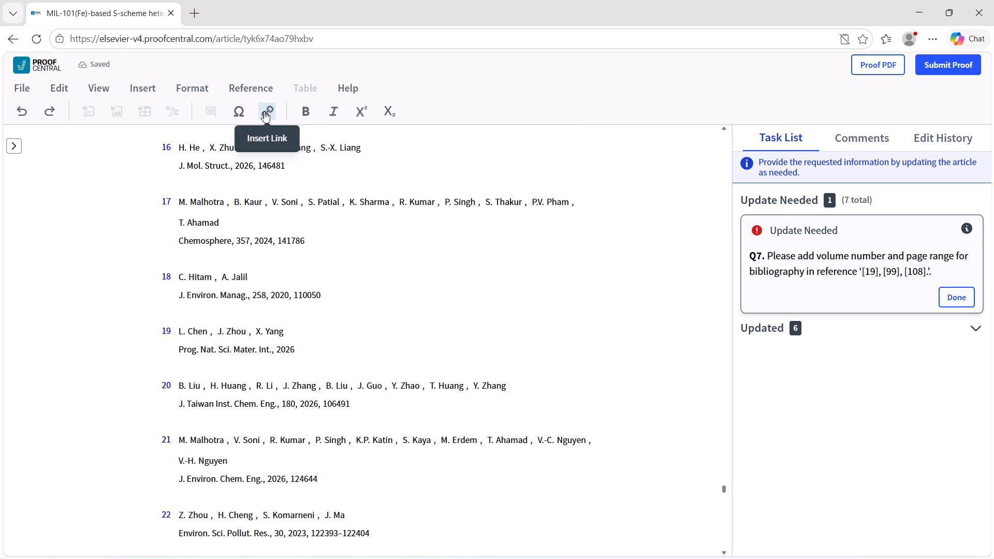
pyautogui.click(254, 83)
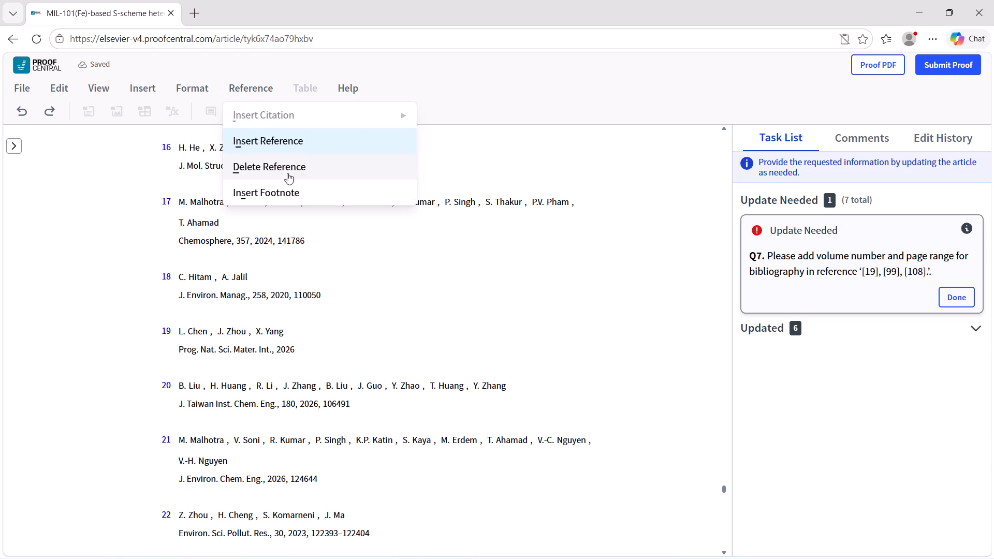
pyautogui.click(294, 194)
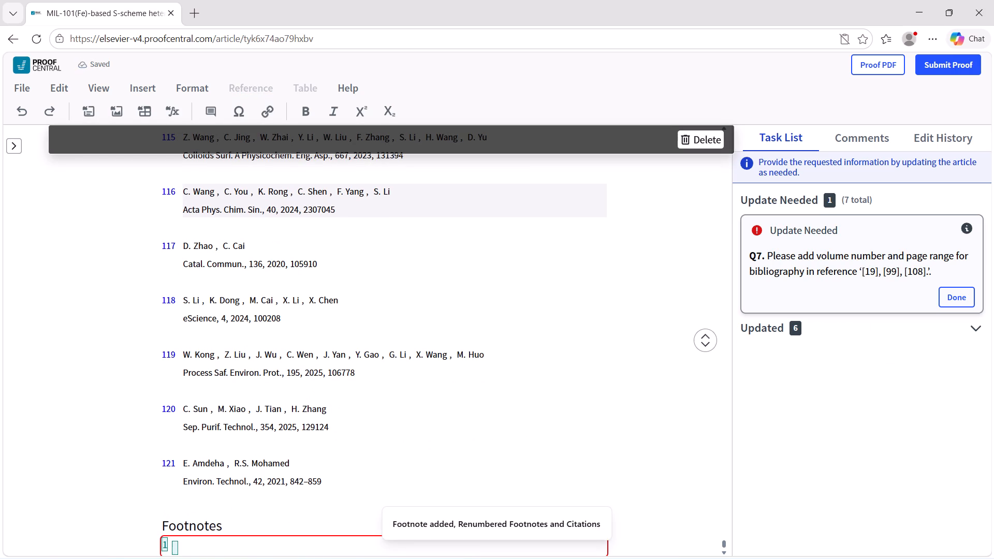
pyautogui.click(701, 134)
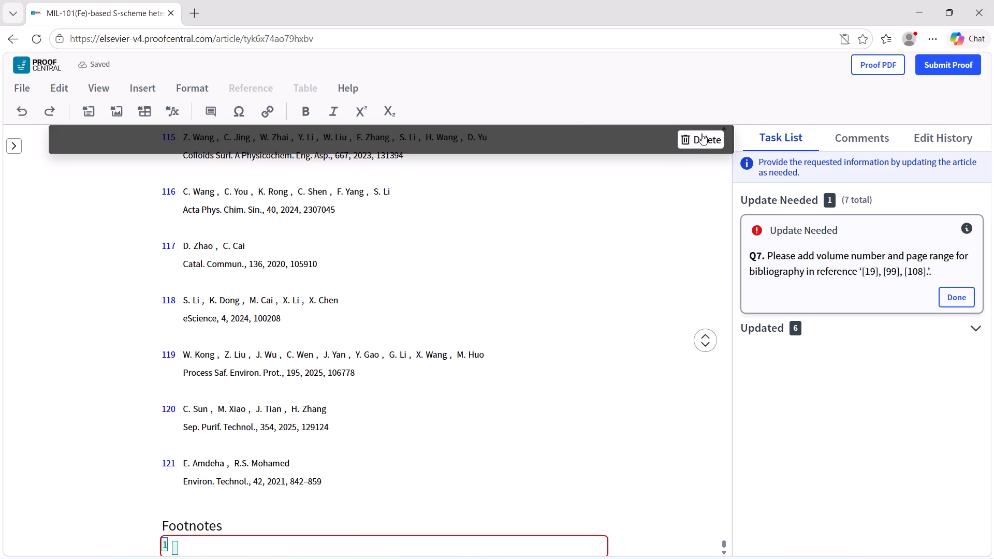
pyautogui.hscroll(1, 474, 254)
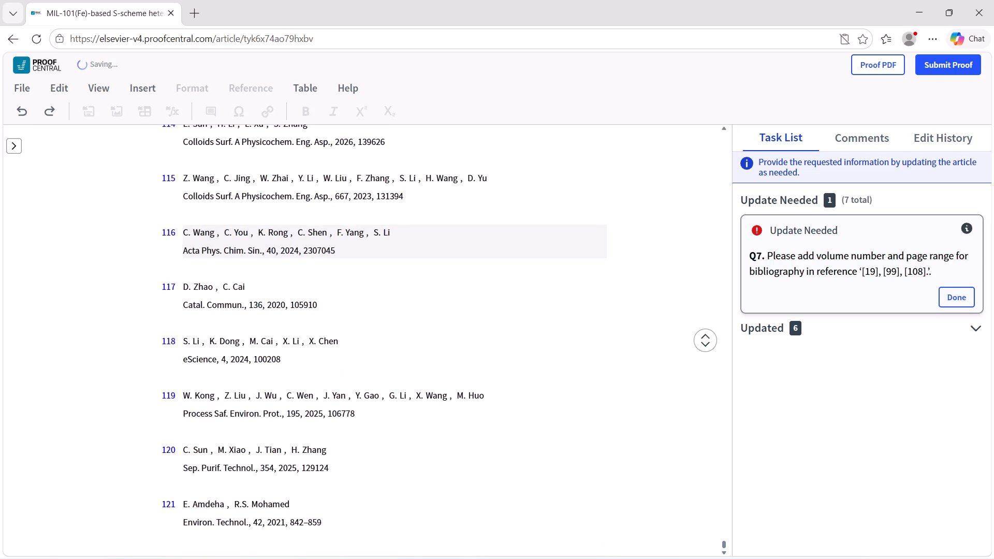
# For query Q7, add a Volume Number field to reference 19 after the journal title and set it to 36.
pyautogui.click(861, 263)
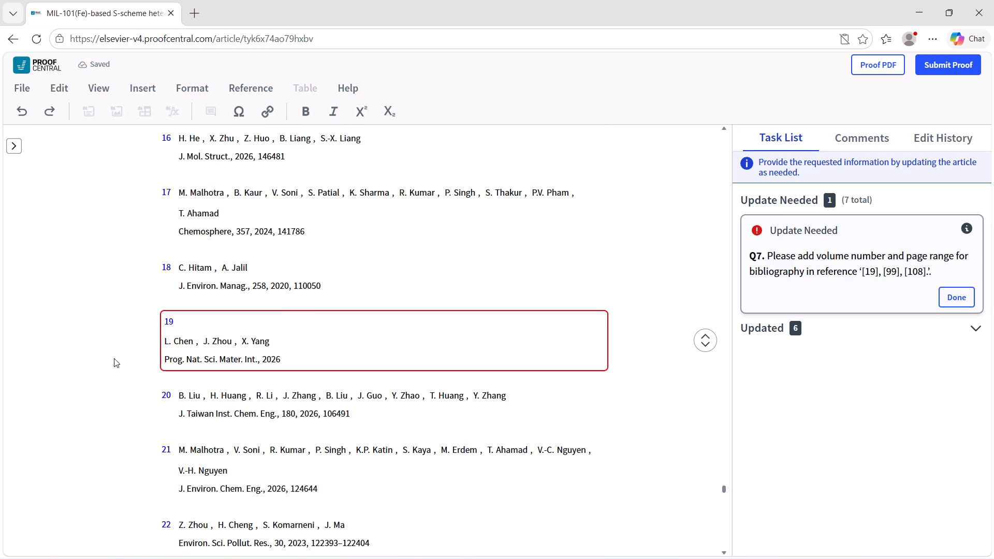
pyautogui.click(165, 344)
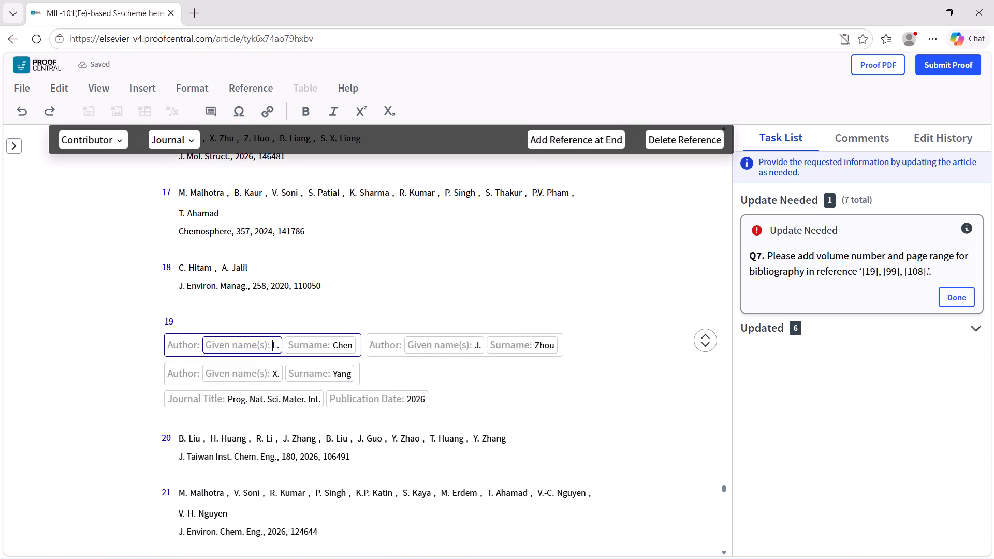
pyautogui.click(324, 396)
pyautogui.click(324, 396)
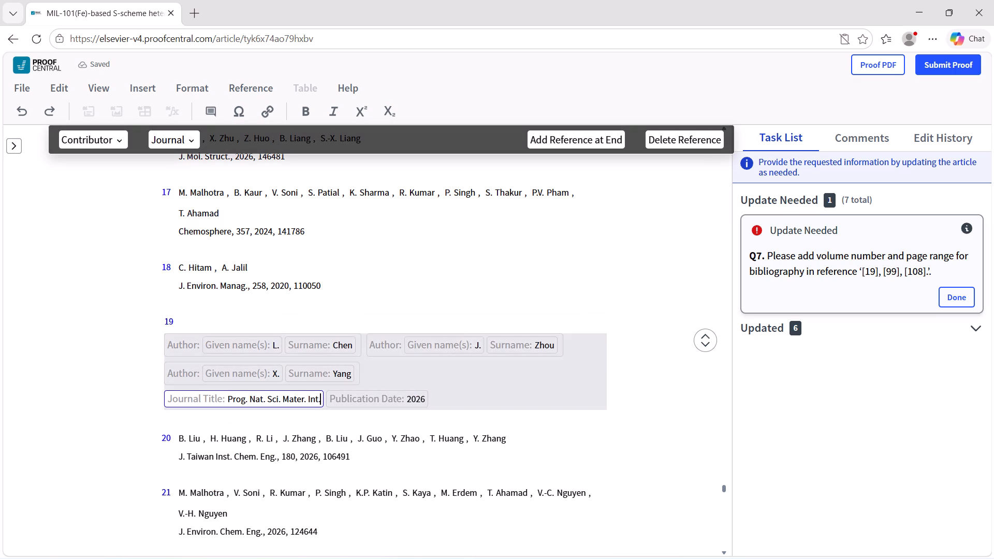
pyautogui.click(324, 396)
pyautogui.click(326, 398)
pyautogui.click(705, 332)
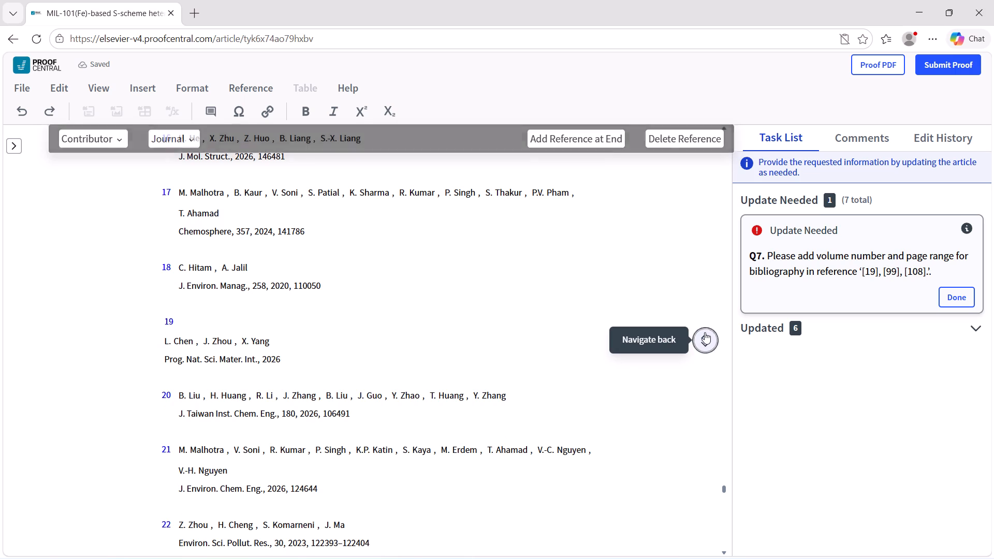
pyautogui.click(264, 357)
pyautogui.doubleClick(264, 357)
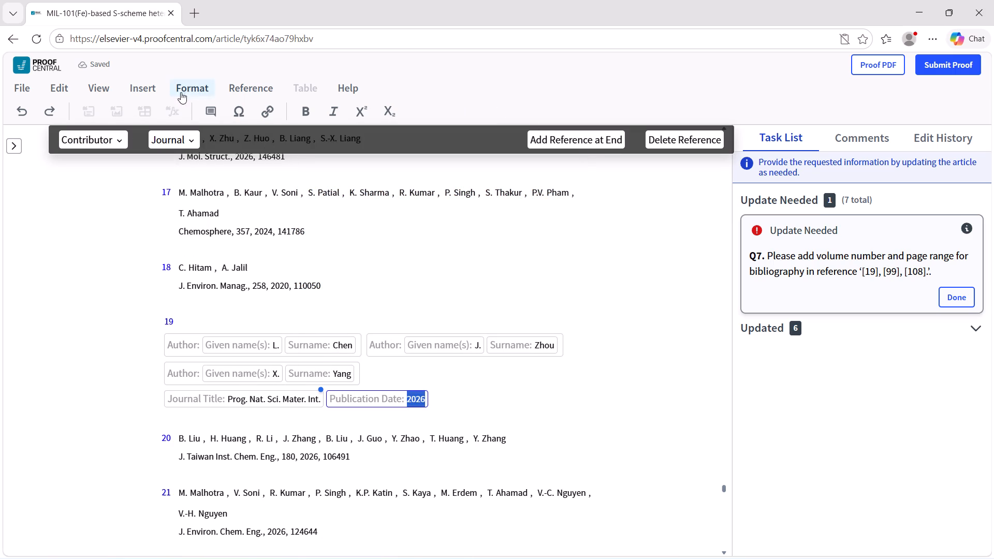
pyautogui.click(192, 136)
pyautogui.click(192, 136)
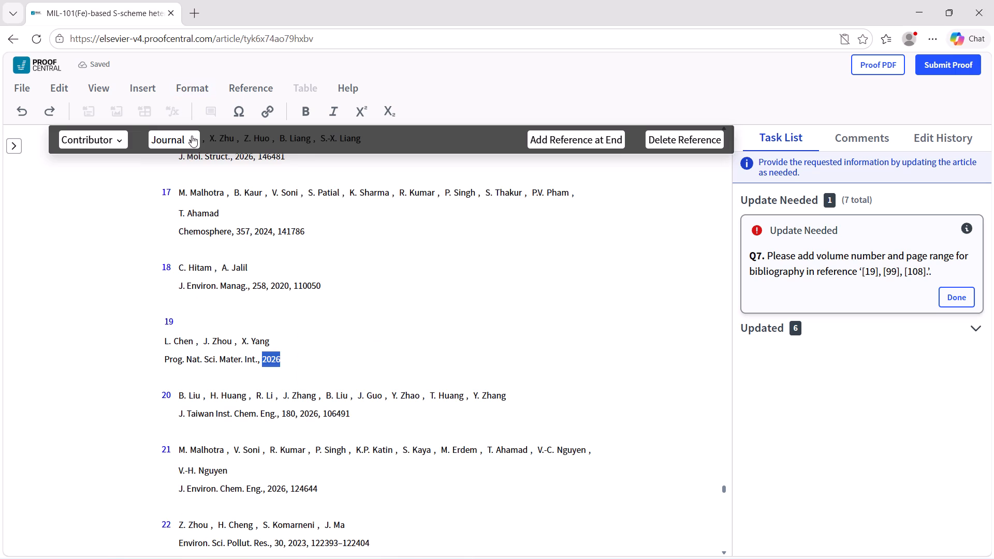
pyautogui.click(186, 212)
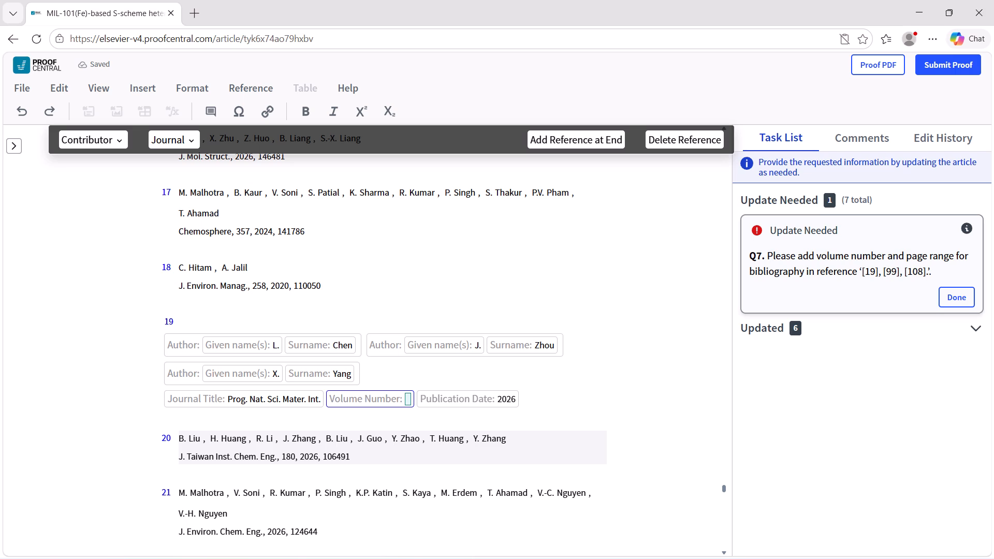
pyautogui.write('36')
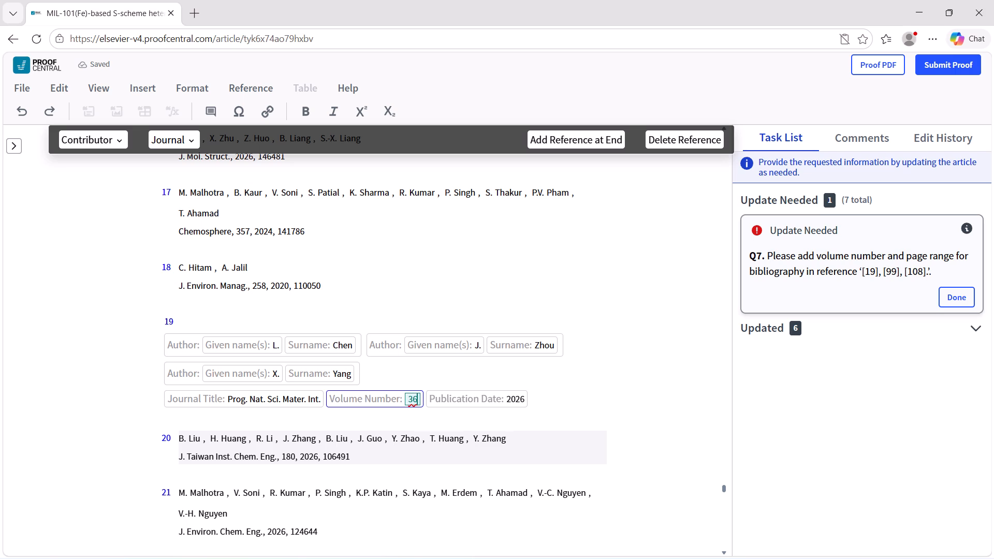
# Add a First Page field to reference 19 after the publication date and set it to 547.
pyautogui.click(533, 398)
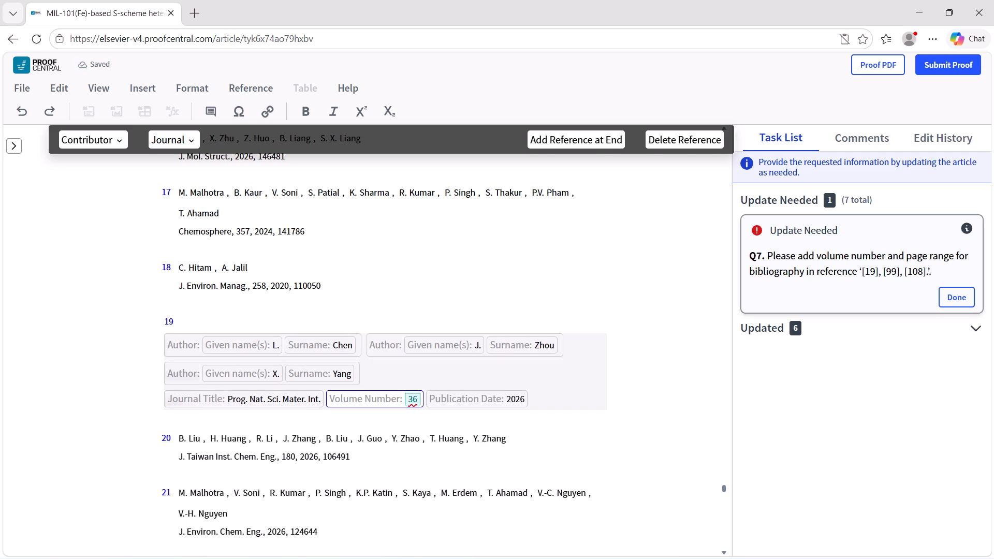
pyautogui.click(536, 398)
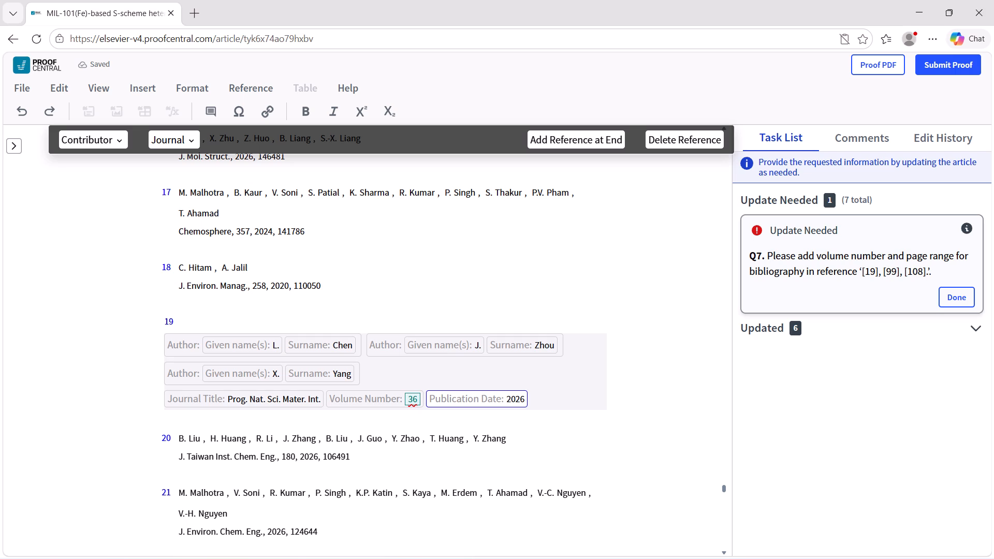
pyautogui.click(532, 402)
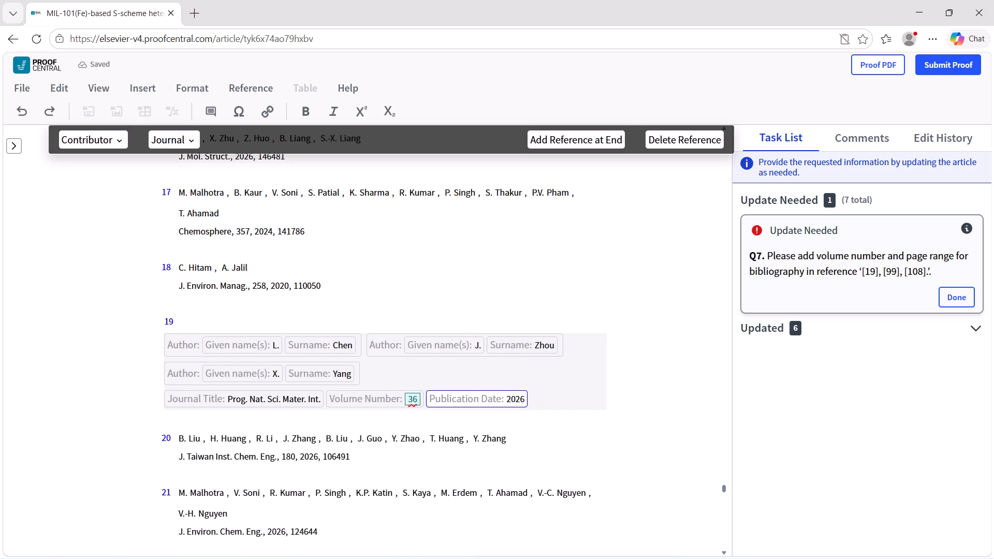
pyautogui.click(539, 402)
pyautogui.click(539, 402)
pyautogui.click(551, 400)
pyautogui.click(192, 142)
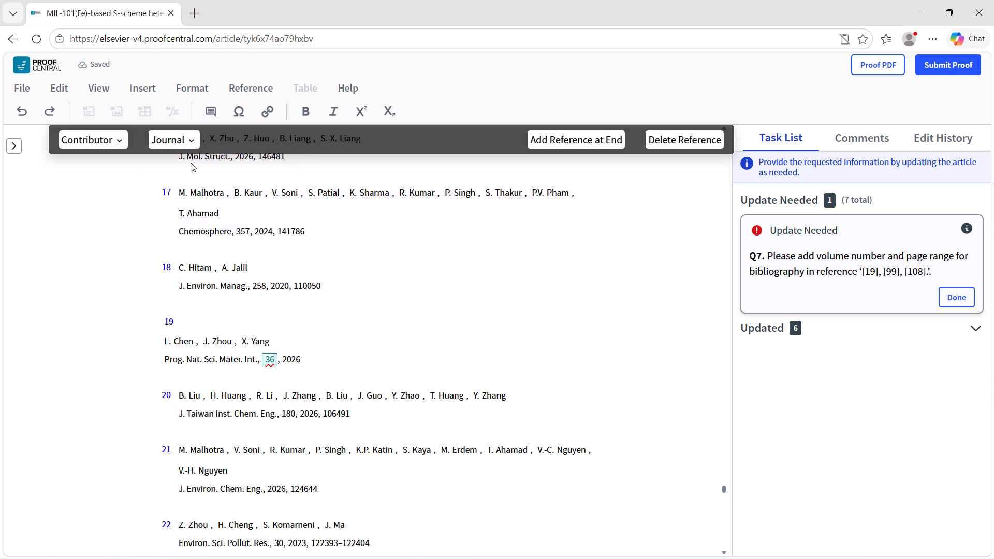
pyautogui.click(189, 141)
pyautogui.click(306, 359)
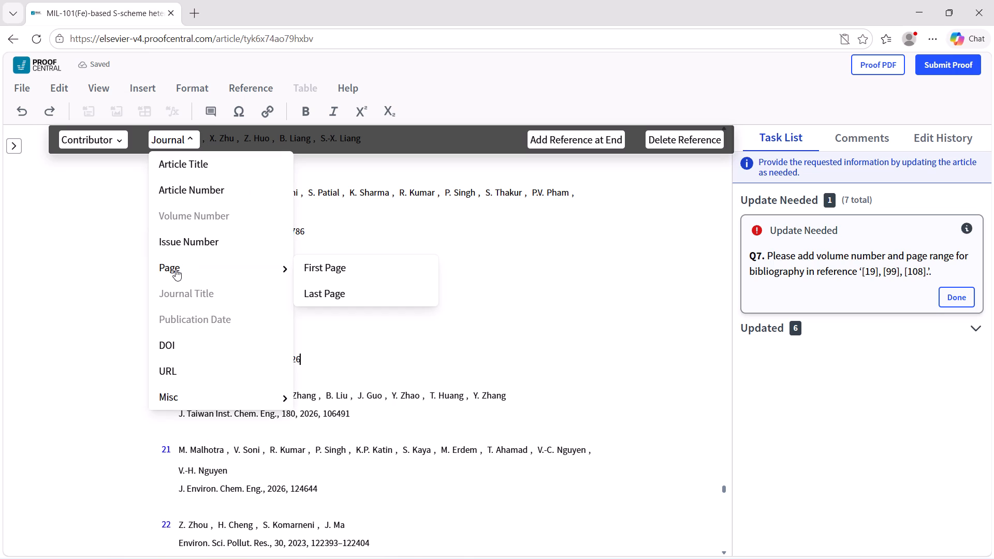
pyautogui.click(176, 269)
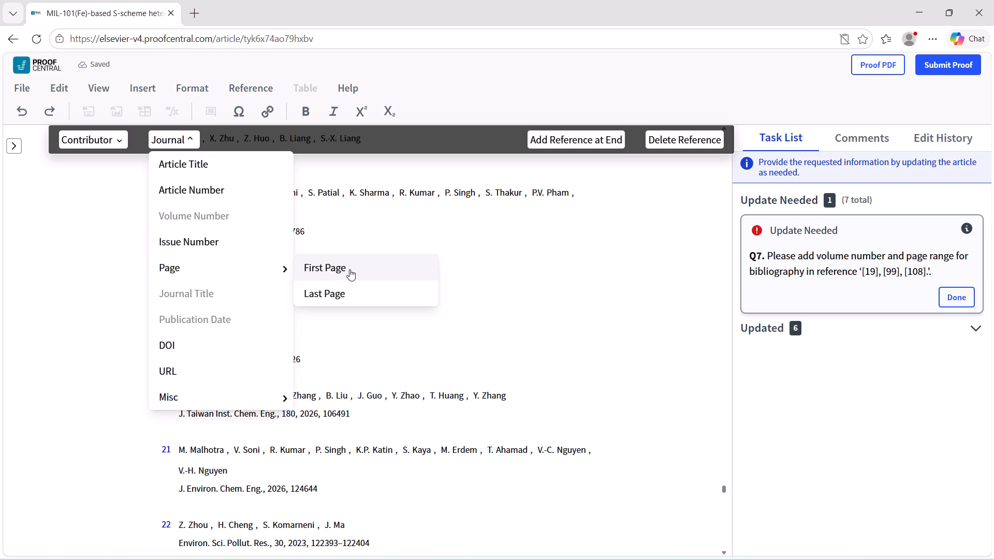
pyautogui.click(349, 269)
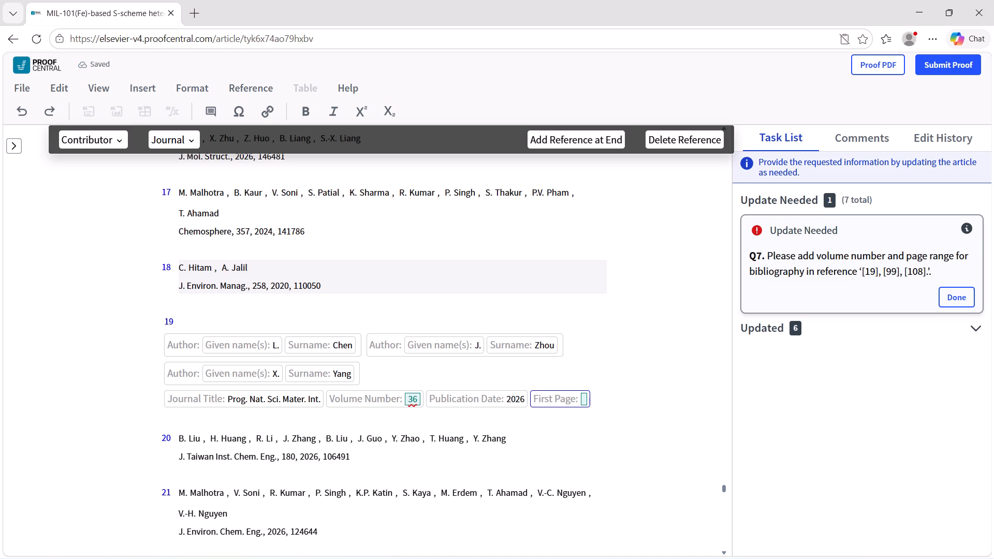
pyautogui.write('547')
# Extend the First Page entry of reference 19 to the page range 547-556.
pyautogui.press('-')
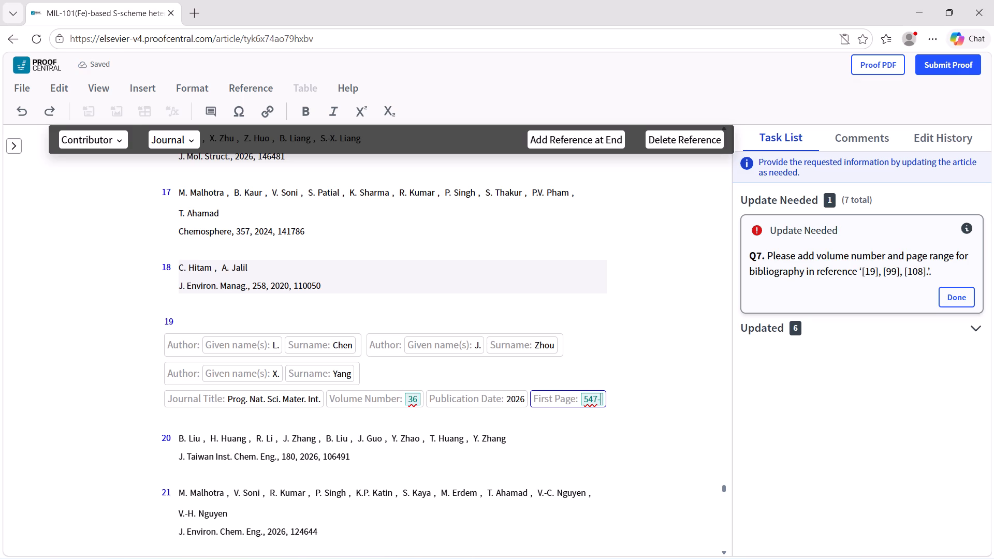
pyautogui.press('BackSpace')
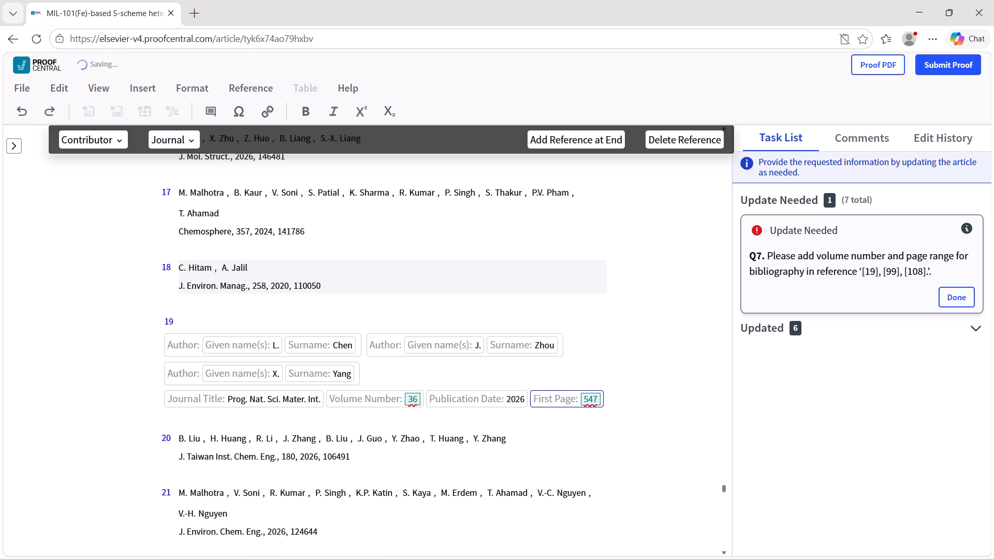
pyautogui.click(606, 400)
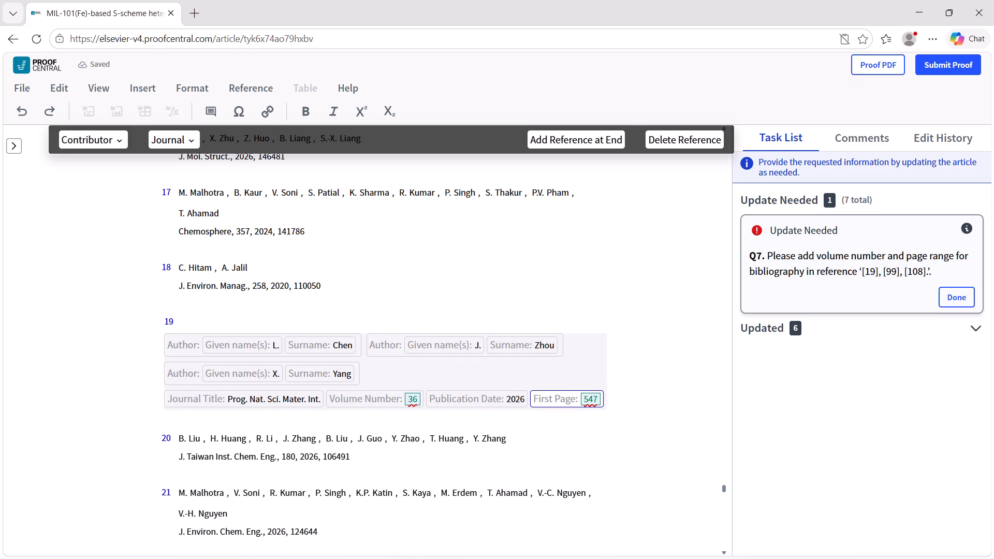
pyautogui.click(670, 406)
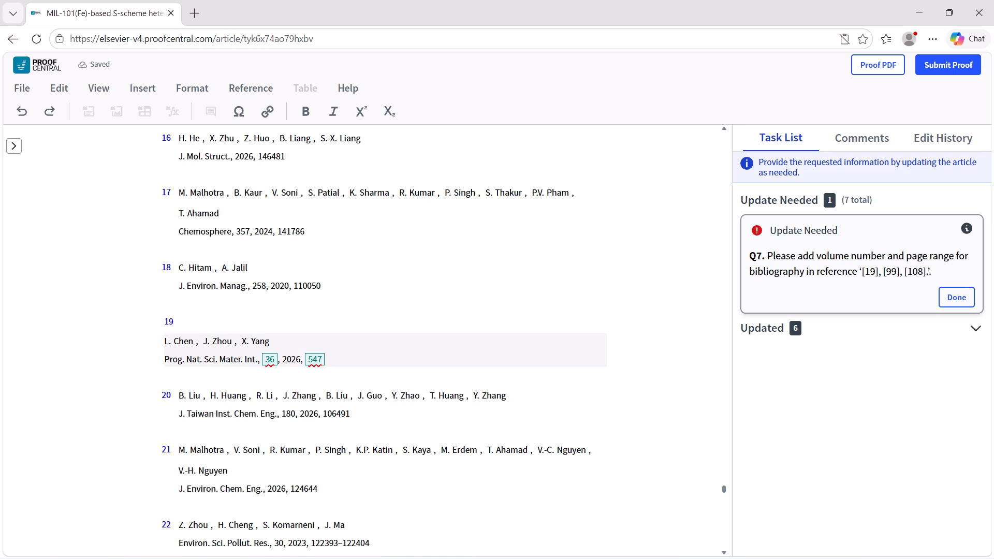
pyautogui.click(328, 346)
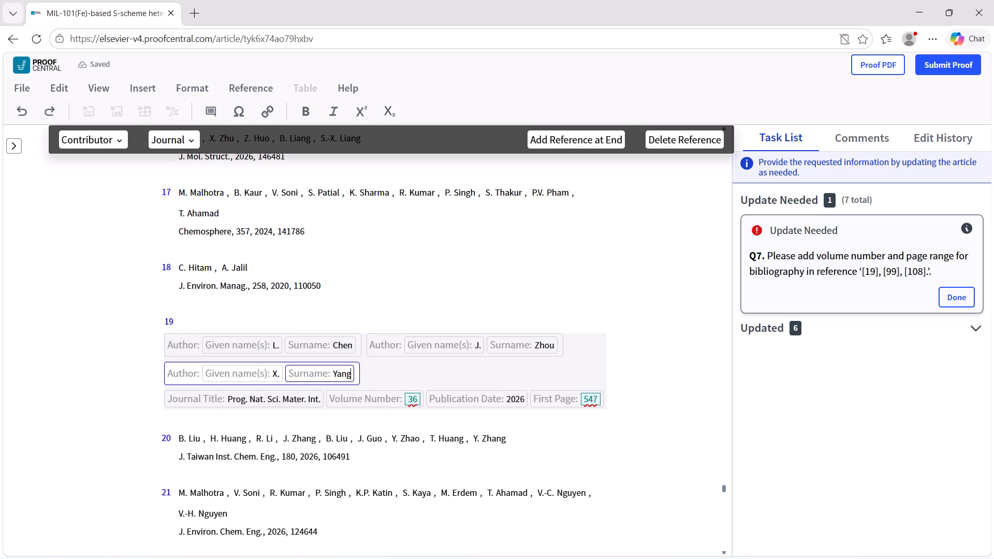
pyautogui.click(616, 401)
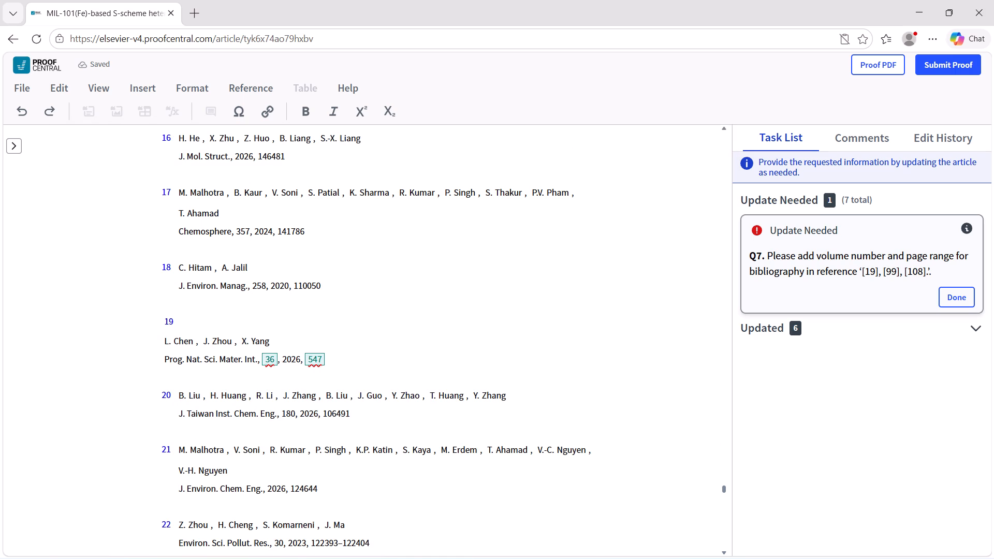
pyautogui.click(358, 348)
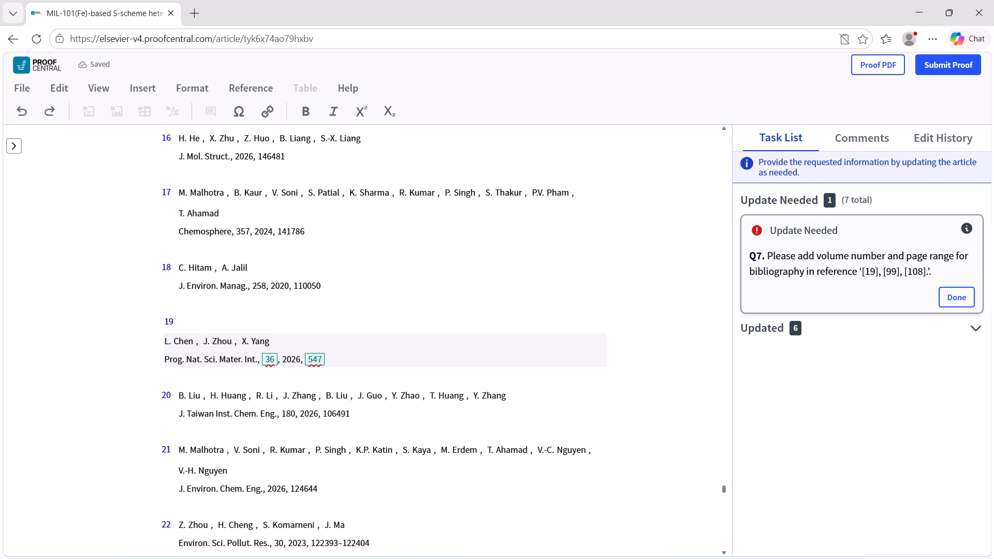
pyautogui.click(343, 362)
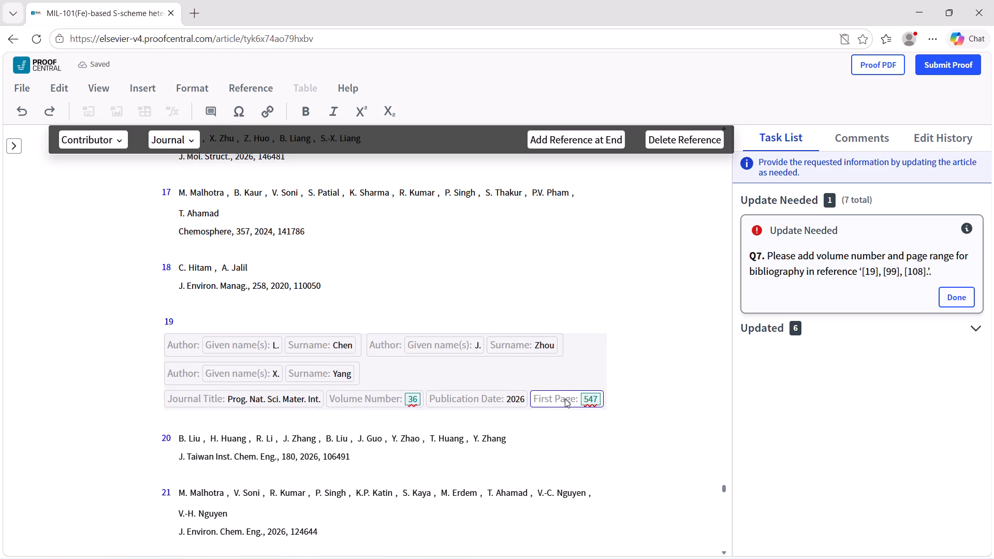
pyautogui.press('-')
pyautogui.write('556')
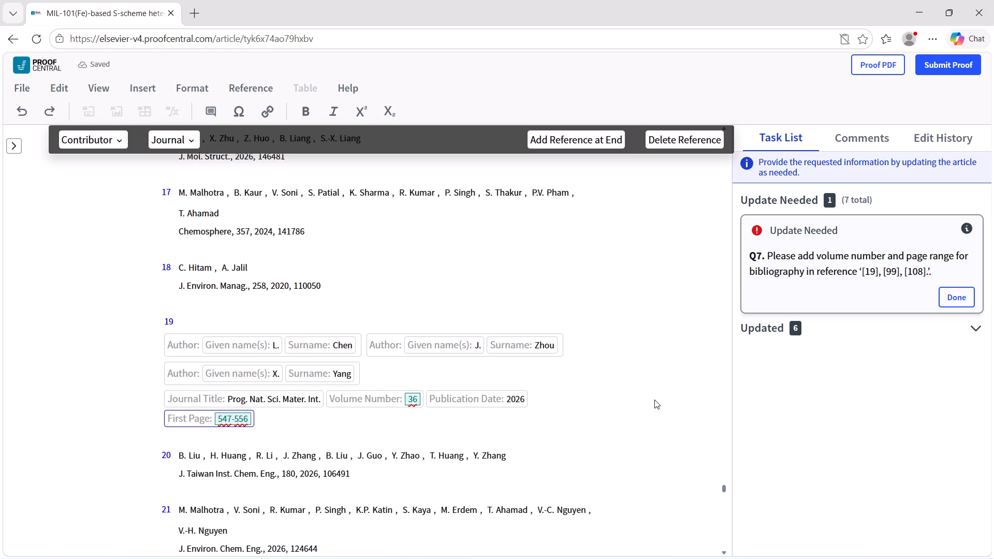
pyautogui.click(632, 399)
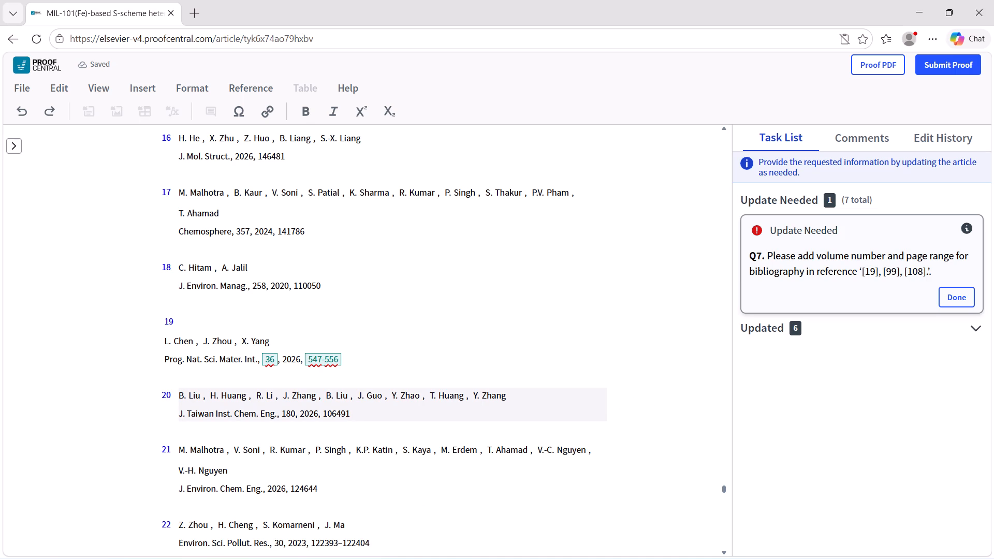
# Go to reference 99 and open its Journal Title field for editing.
pyautogui.scroll(-1, 433, 375)
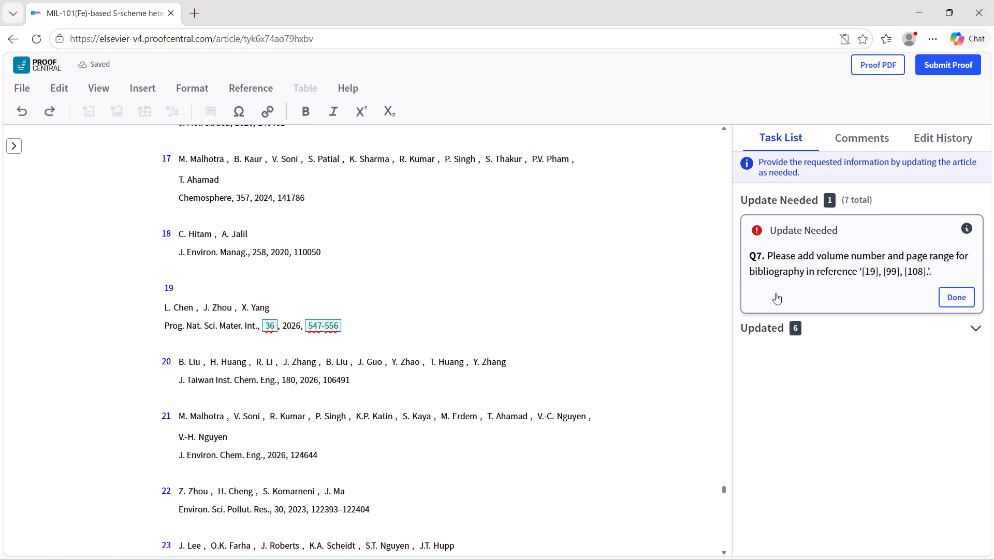
pyautogui.scroll(-7, 352, 404)
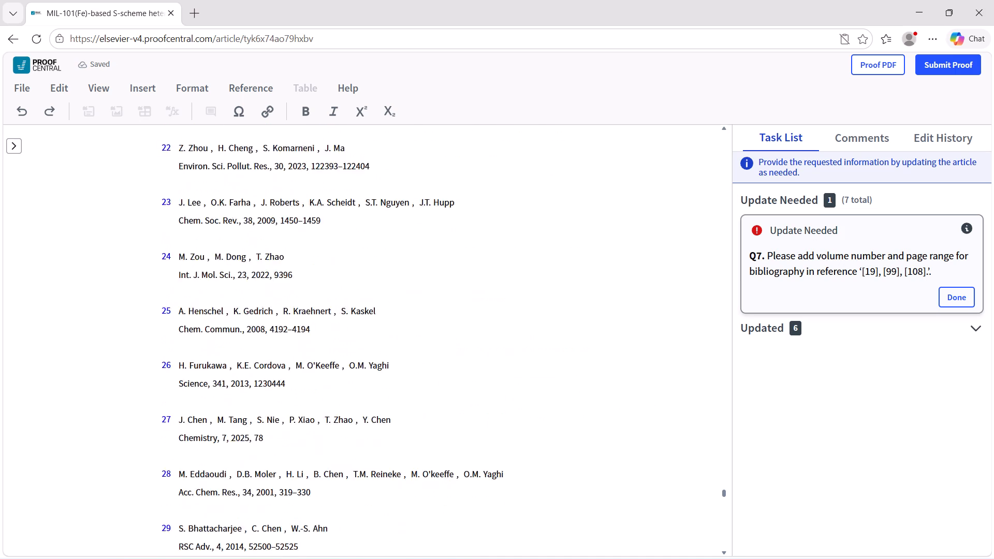
pyautogui.scroll(-12, 352, 404)
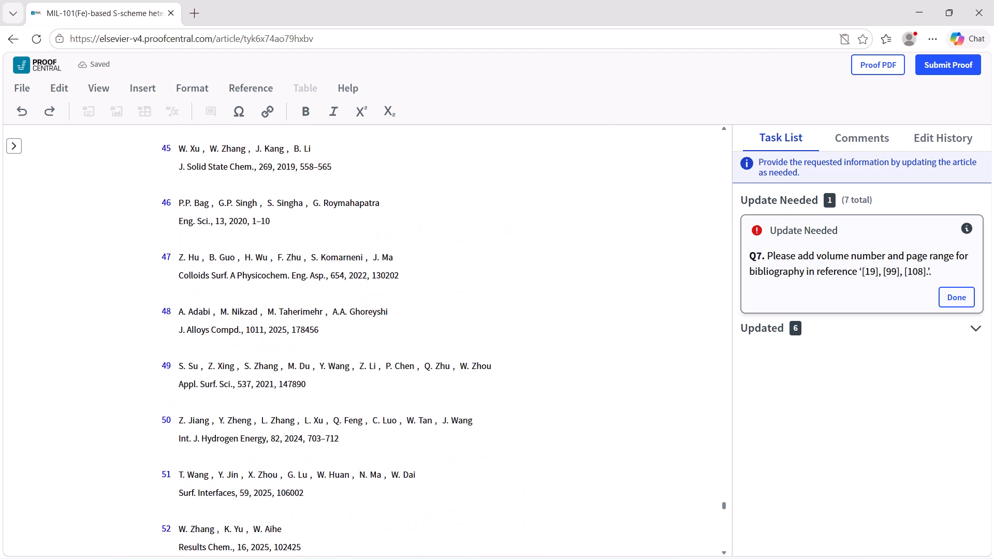
pyautogui.scroll(-12, 352, 404)
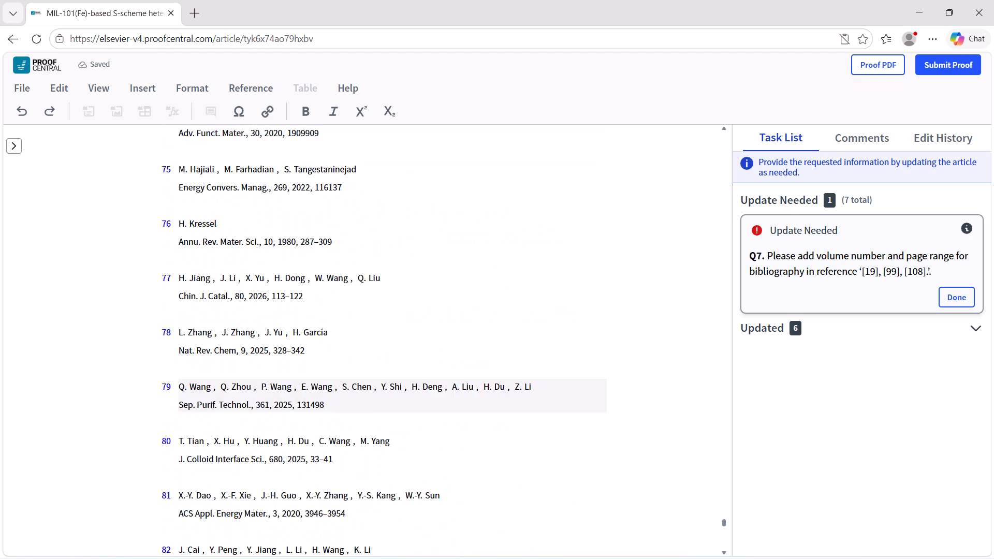
pyautogui.scroll(-9, 352, 404)
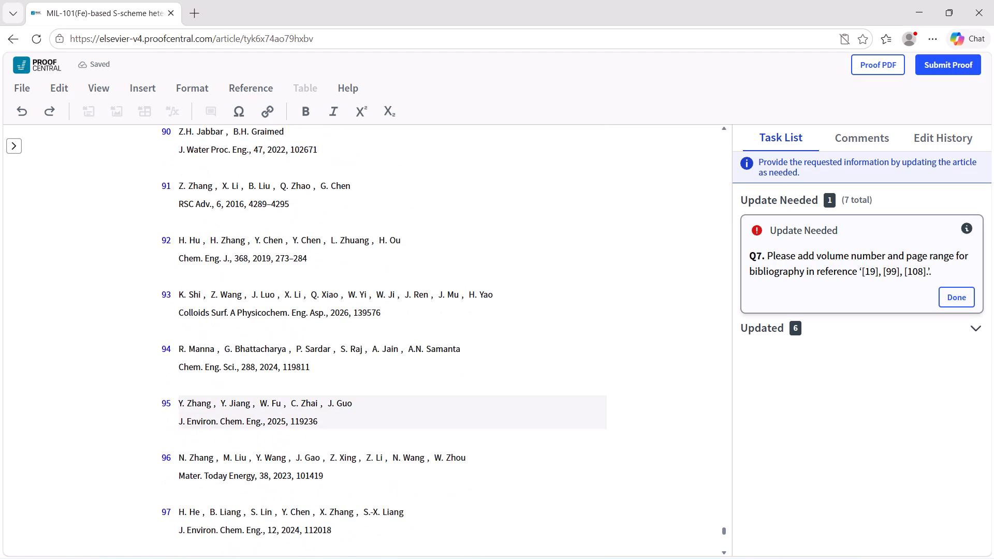
pyautogui.scroll(-3, 352, 404)
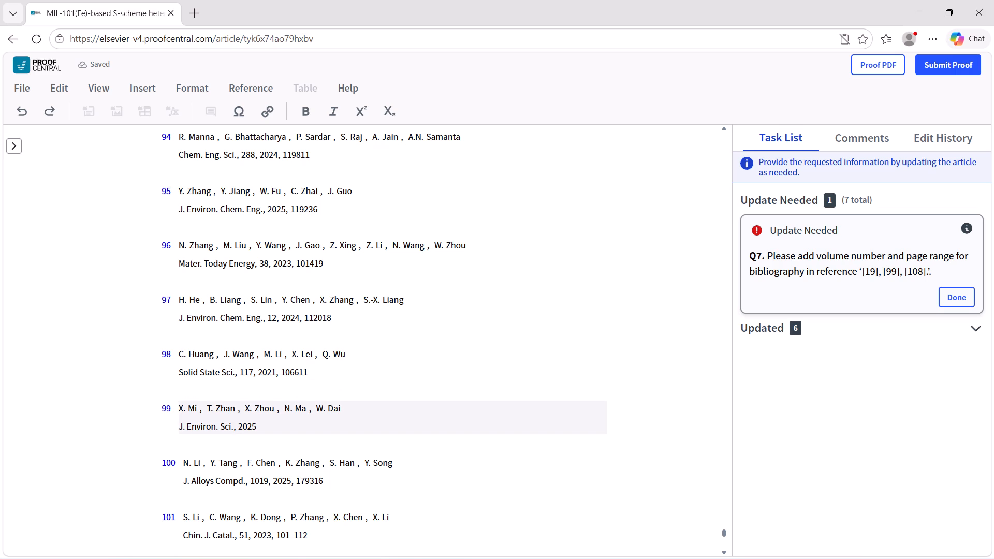
pyautogui.click(239, 428)
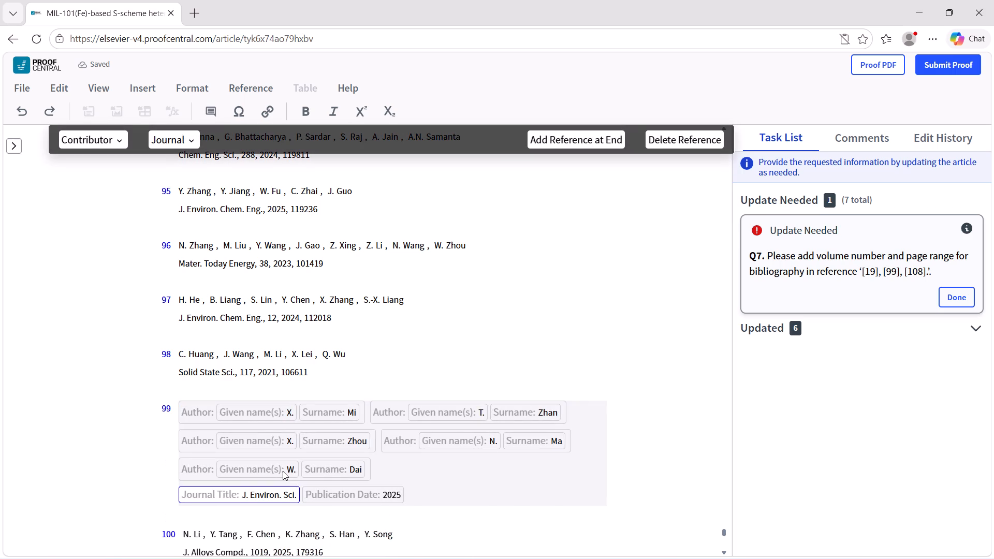
pyautogui.click(302, 499)
pyautogui.click(302, 499)
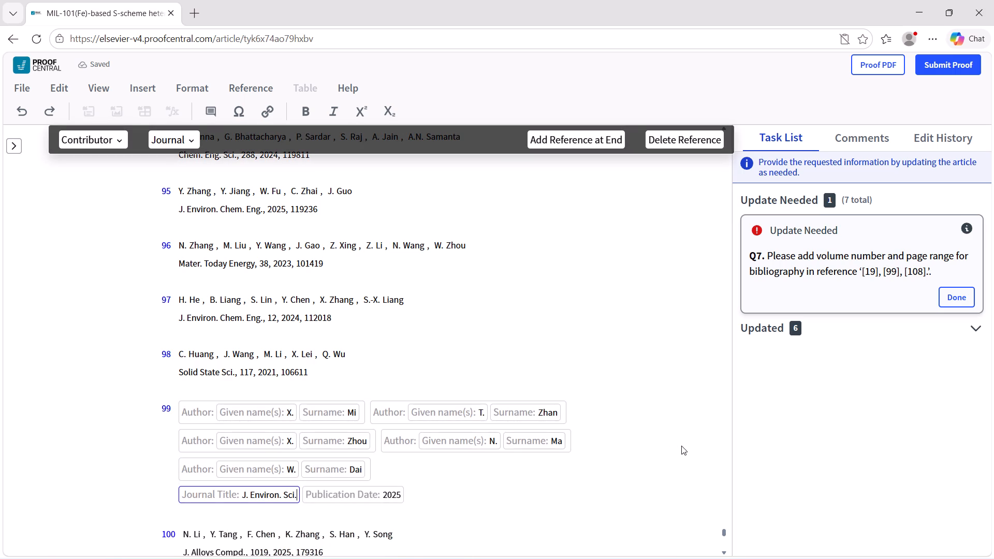
pyautogui.click(688, 447)
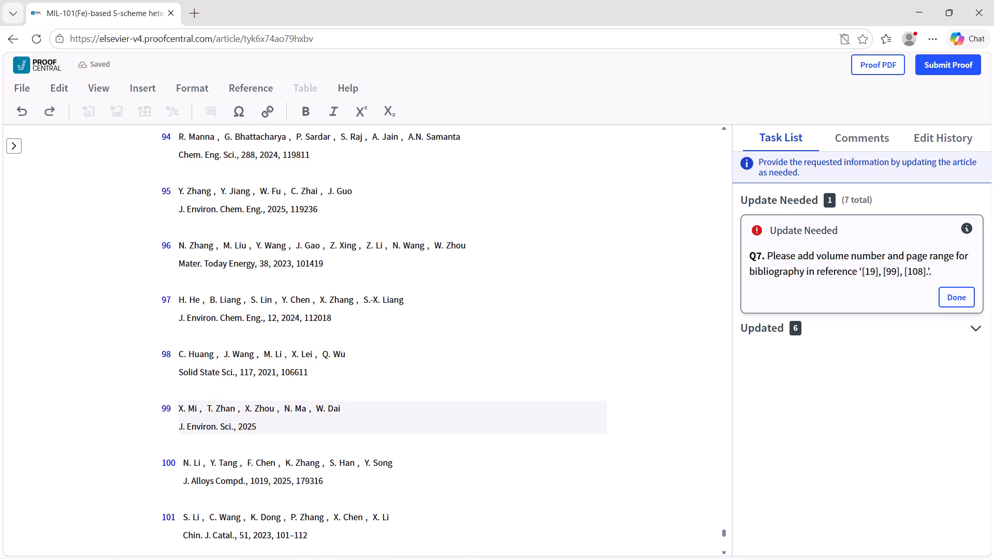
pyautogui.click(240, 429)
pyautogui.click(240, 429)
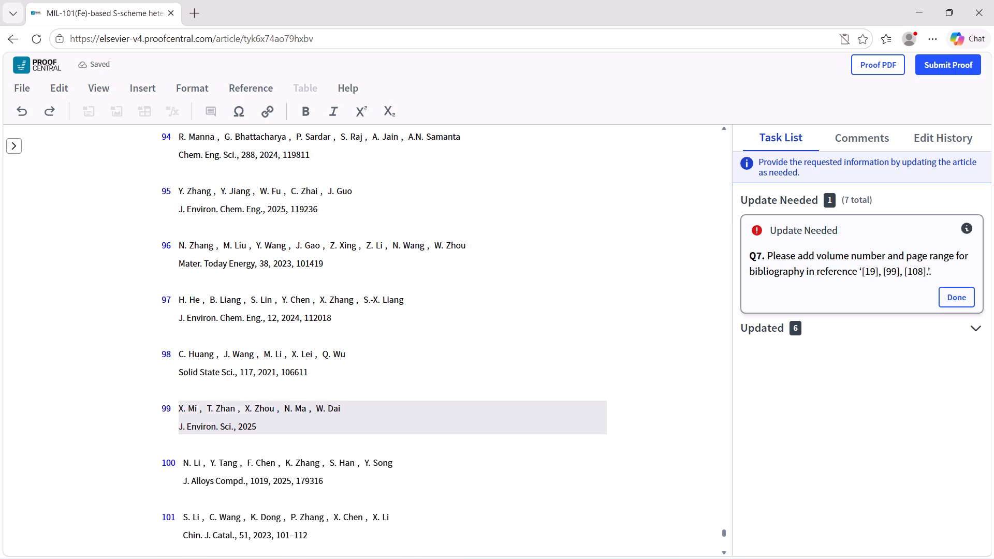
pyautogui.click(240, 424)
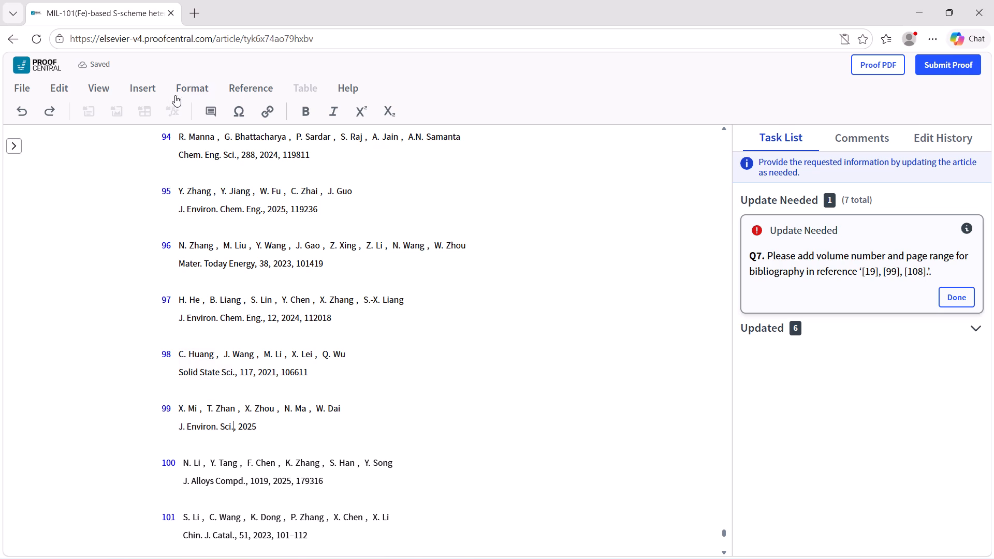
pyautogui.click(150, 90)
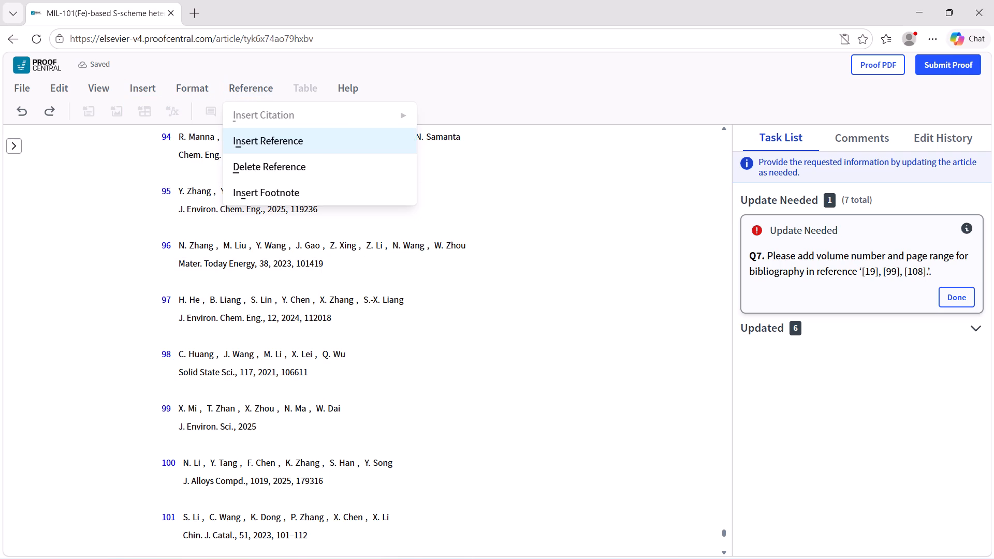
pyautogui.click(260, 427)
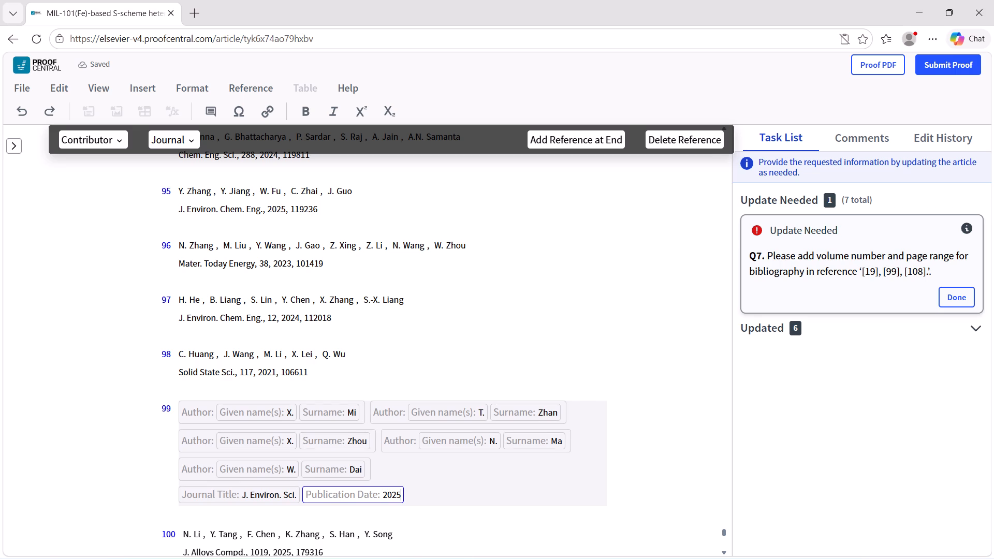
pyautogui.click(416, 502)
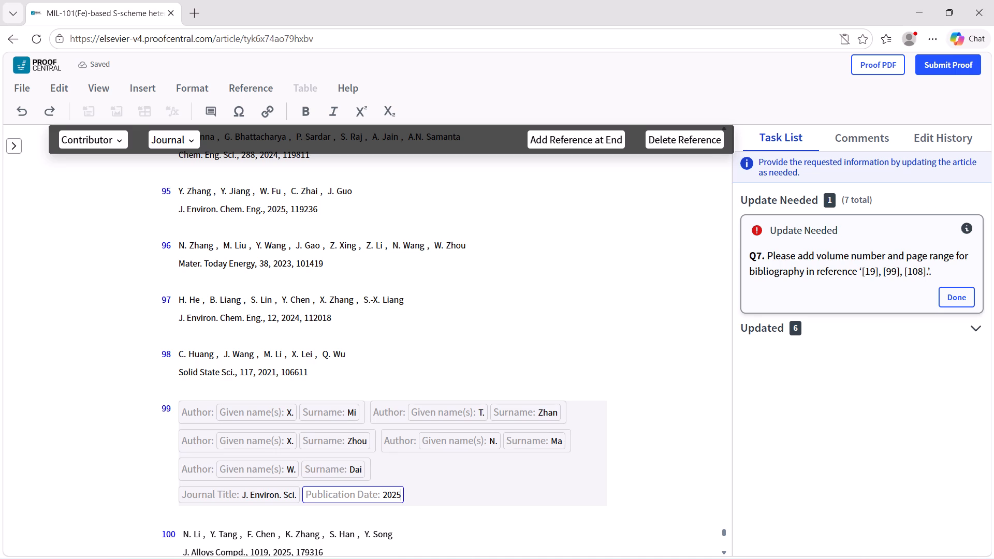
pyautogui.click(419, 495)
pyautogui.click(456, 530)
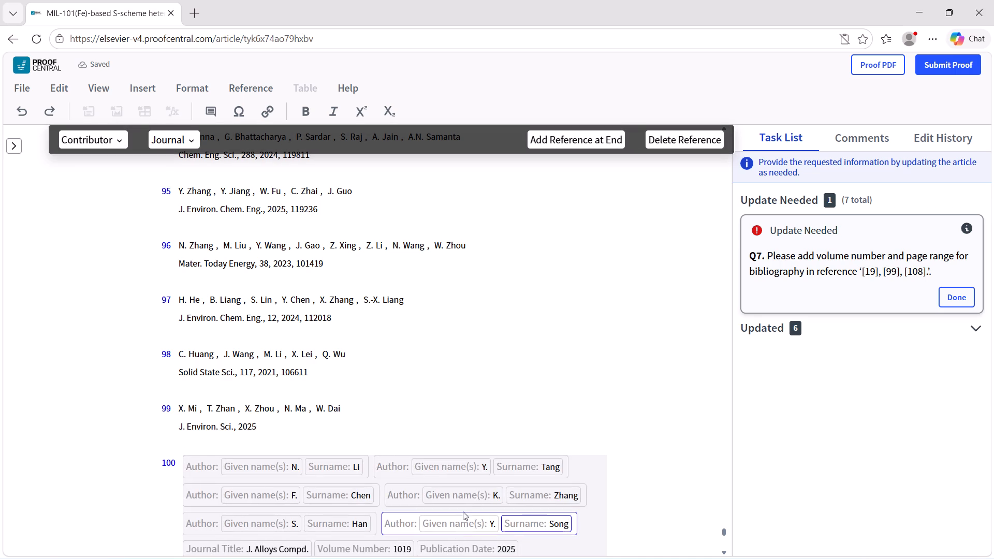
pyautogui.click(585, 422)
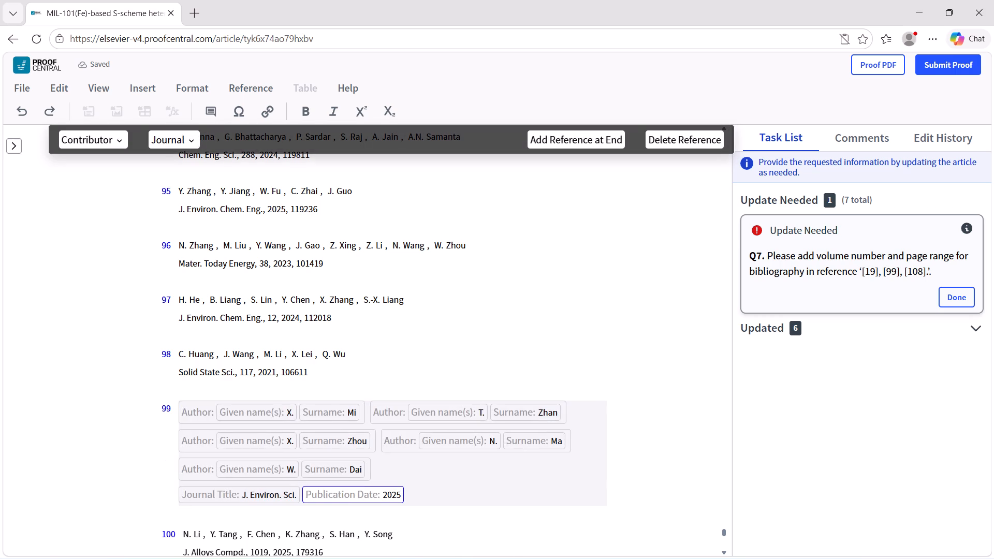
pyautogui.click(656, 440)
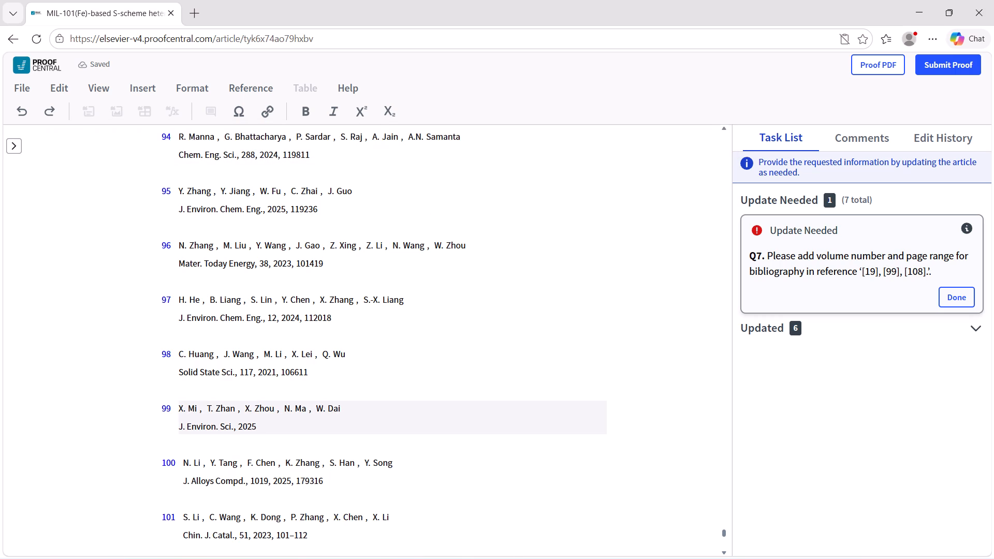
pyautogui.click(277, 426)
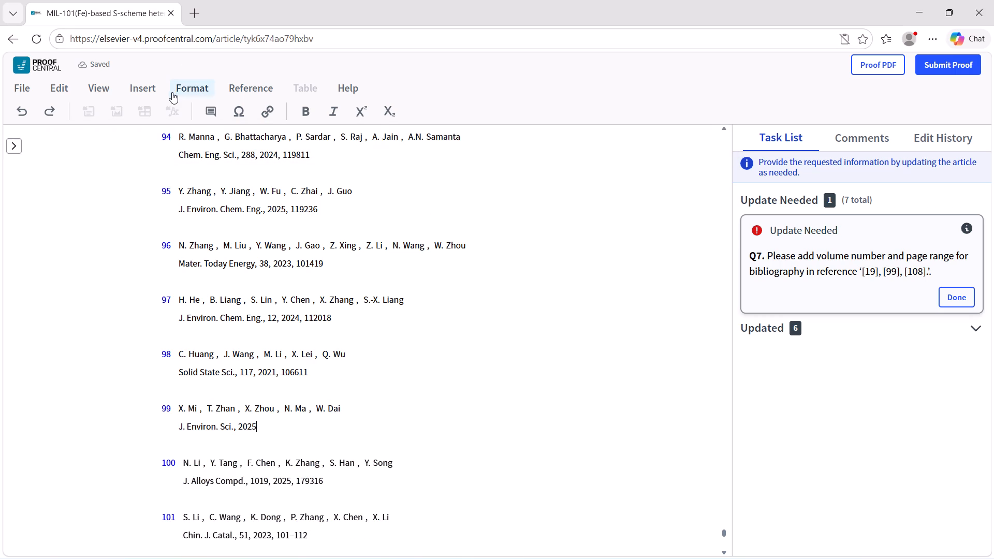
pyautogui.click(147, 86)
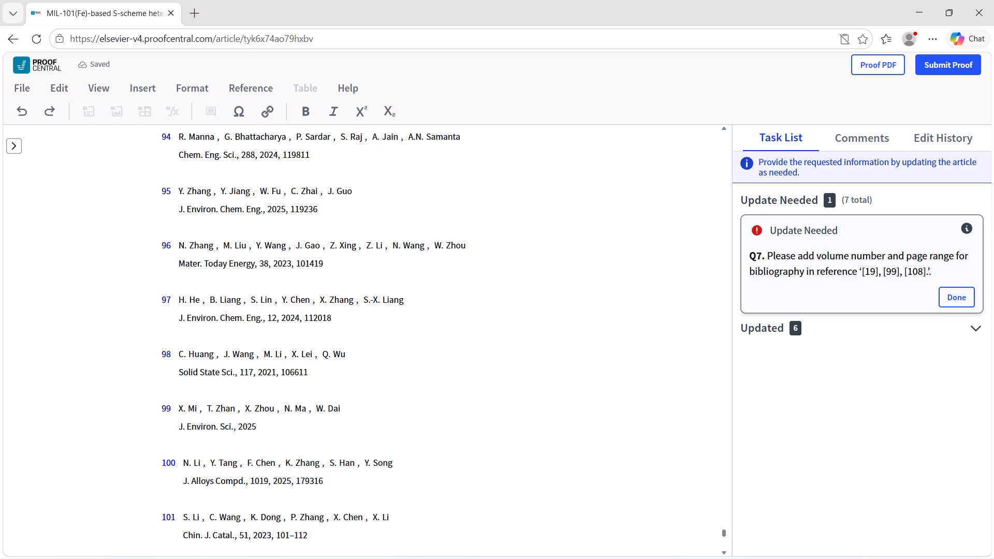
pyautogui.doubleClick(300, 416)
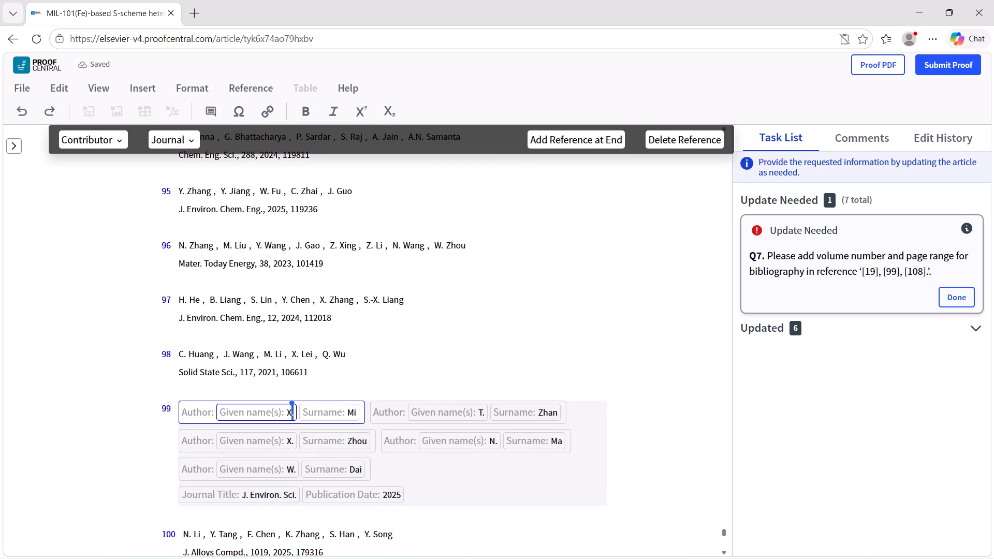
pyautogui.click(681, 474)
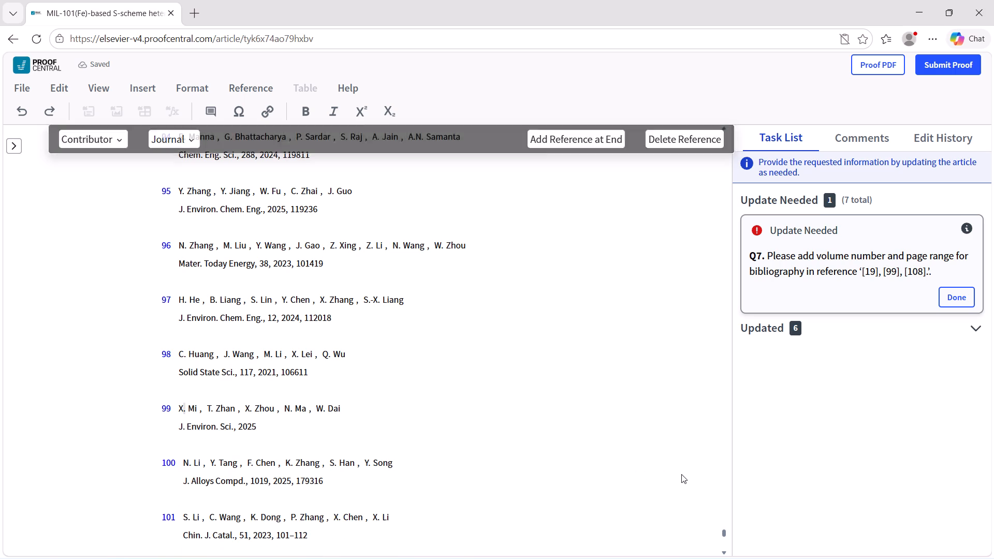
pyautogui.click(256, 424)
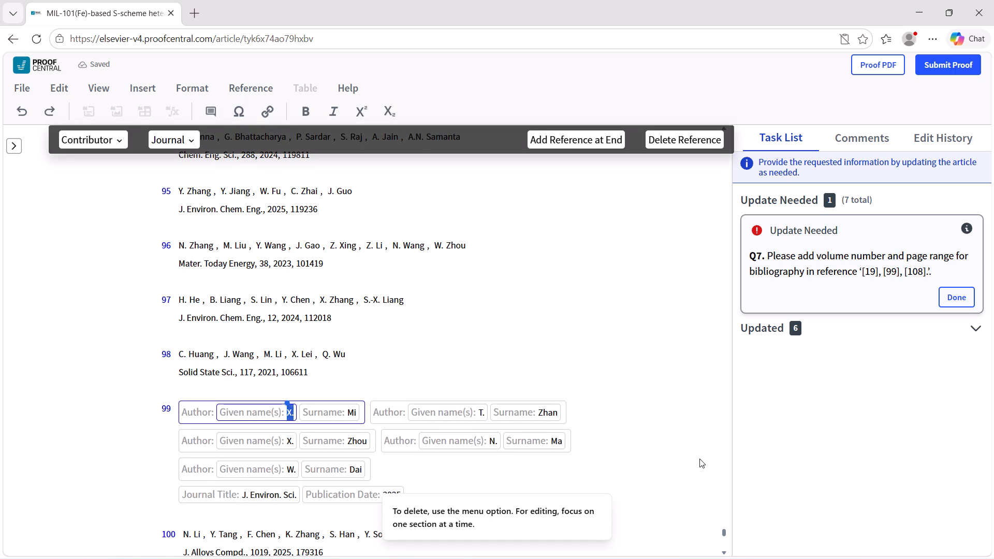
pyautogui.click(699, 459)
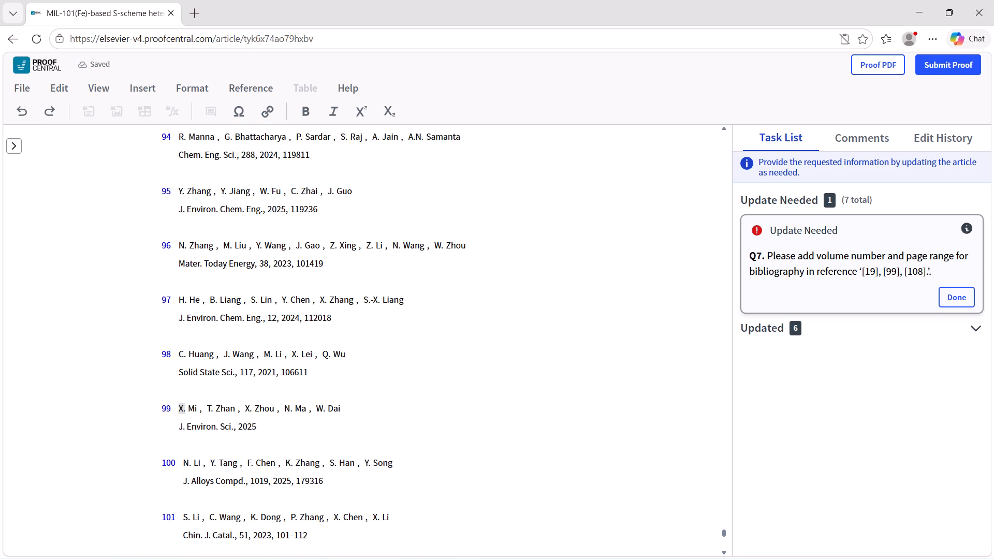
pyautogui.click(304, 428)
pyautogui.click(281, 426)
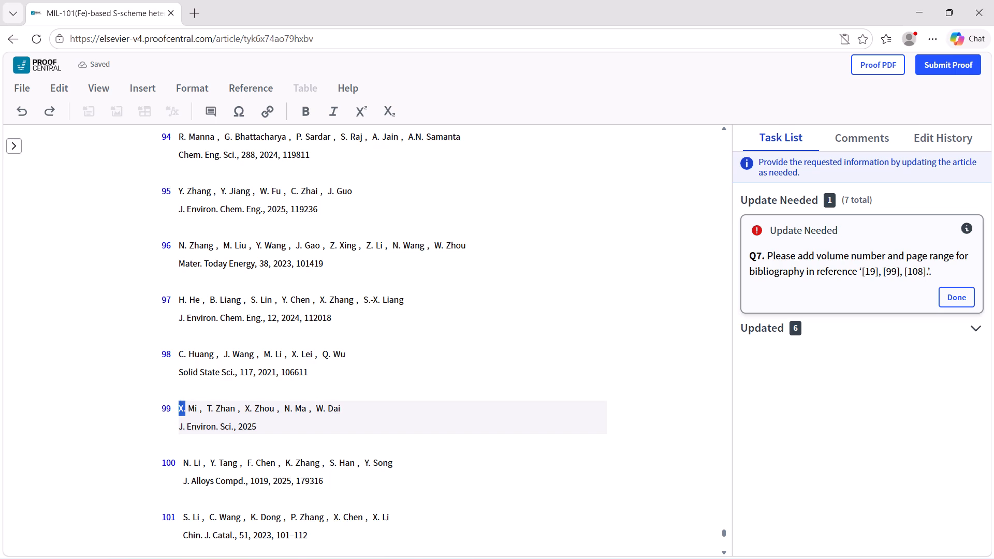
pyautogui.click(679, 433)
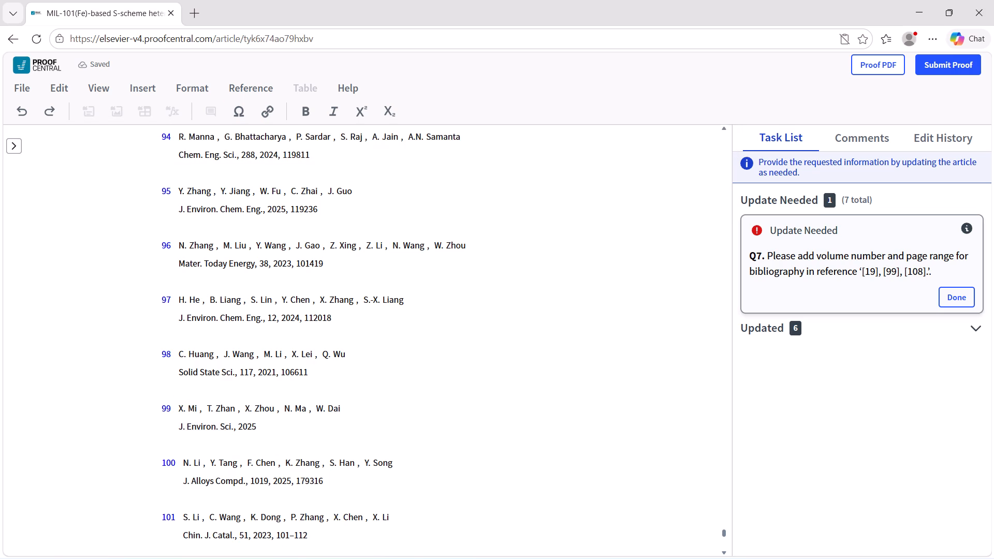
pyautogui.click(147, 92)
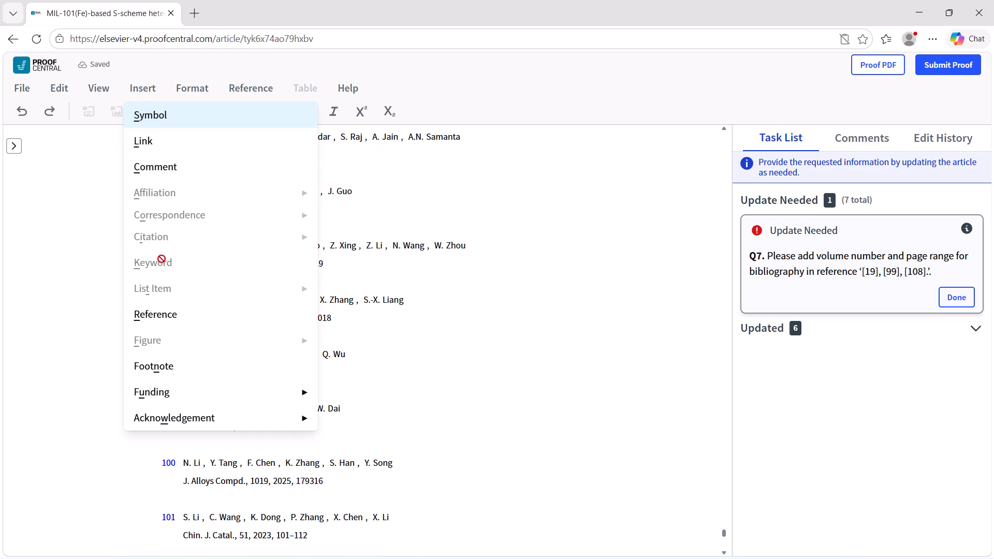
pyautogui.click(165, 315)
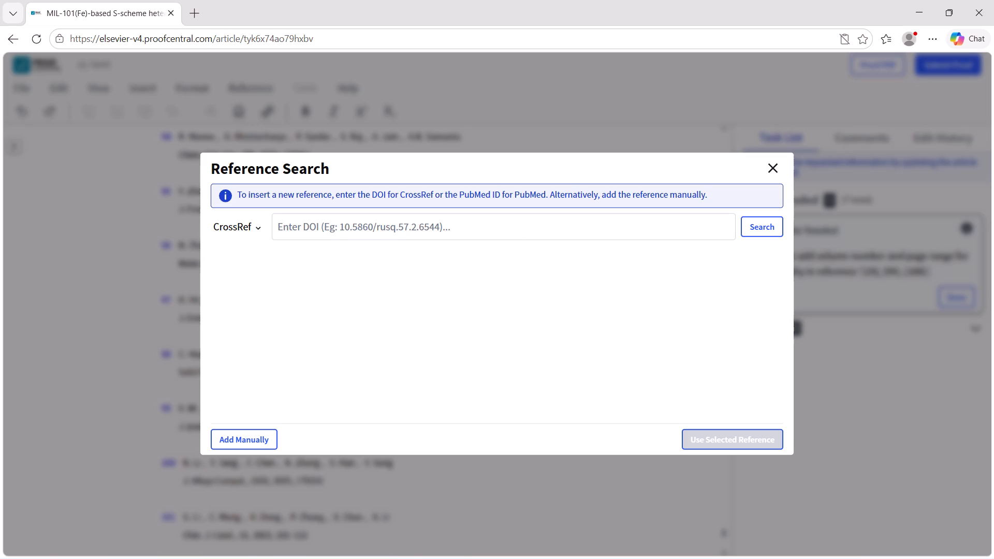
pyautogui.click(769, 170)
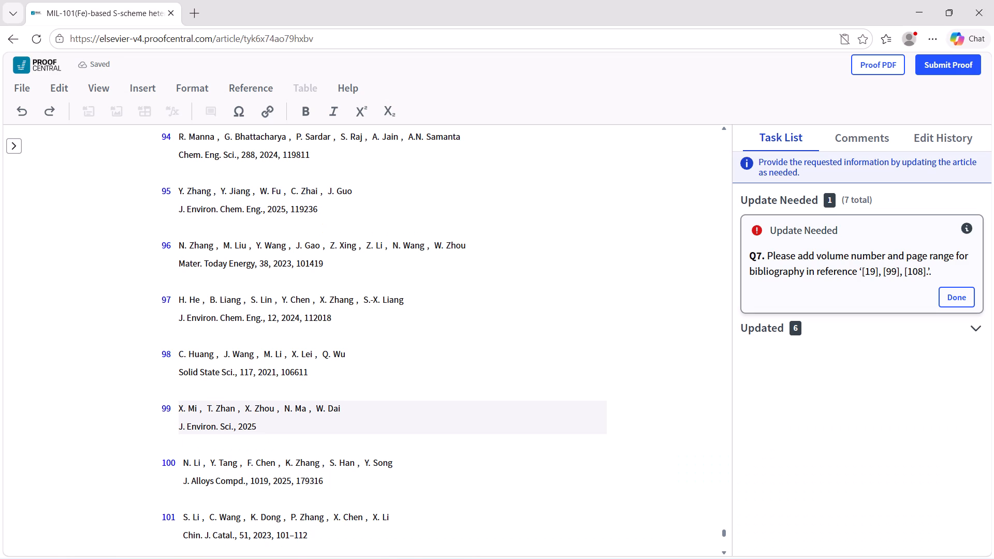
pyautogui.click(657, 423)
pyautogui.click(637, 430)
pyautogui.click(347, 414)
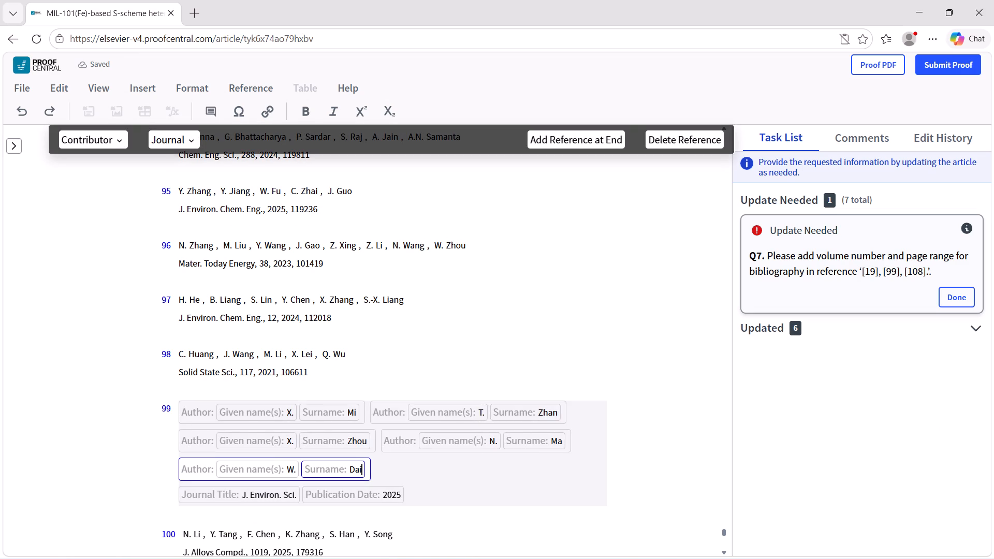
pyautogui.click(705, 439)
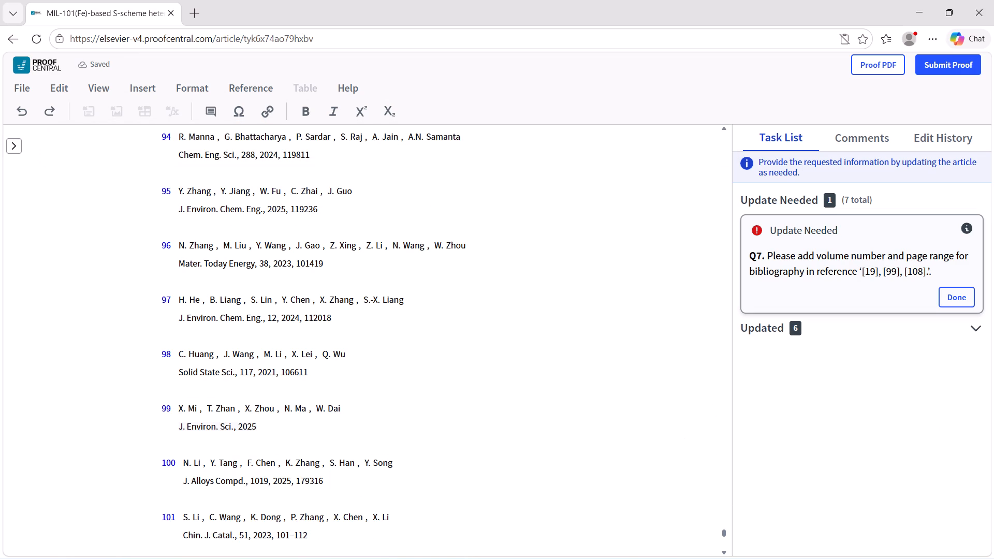
# Add a Volume Number field to reference 99 after the journal title and set it to 166.
pyautogui.click(262, 428)
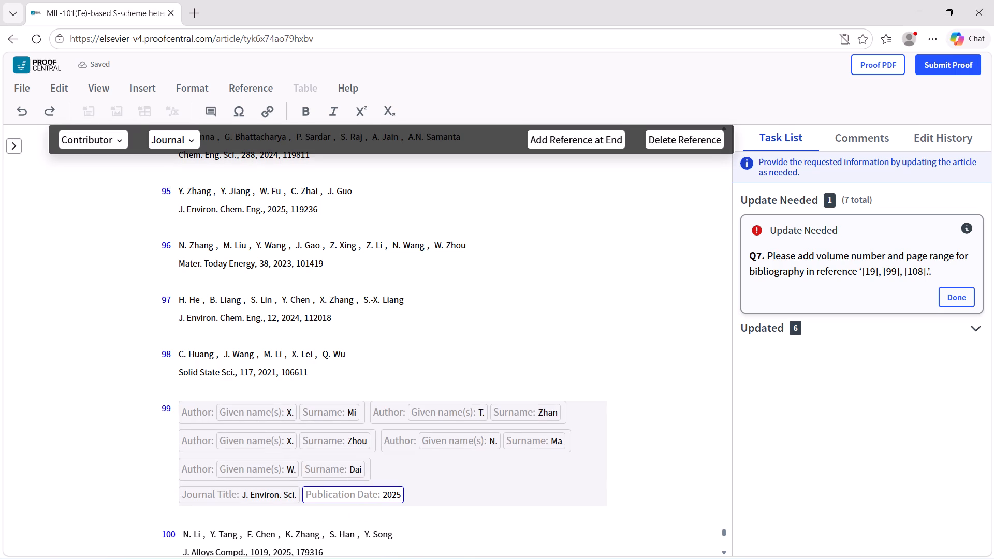
pyautogui.click(415, 496)
pyautogui.click(415, 496)
pyautogui.click(190, 146)
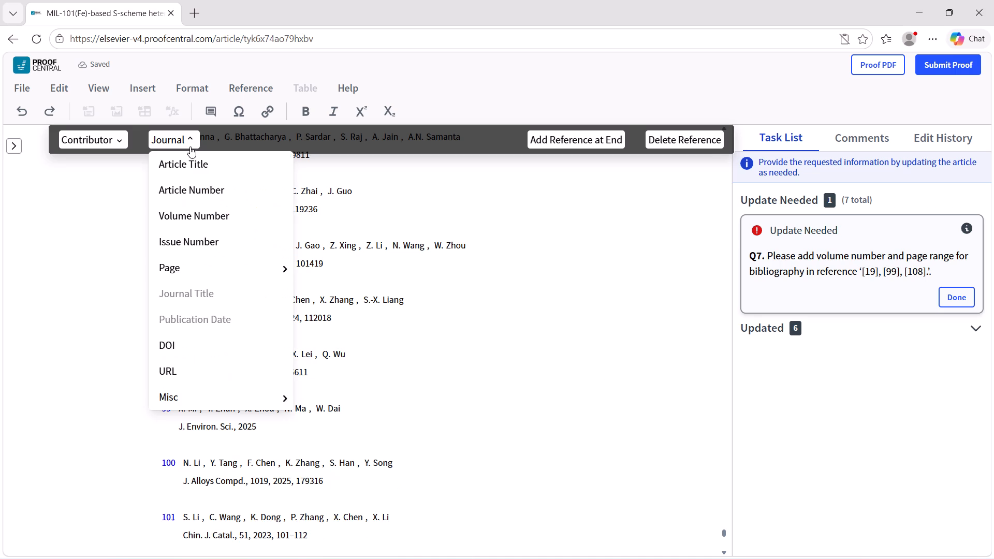
pyautogui.click(193, 217)
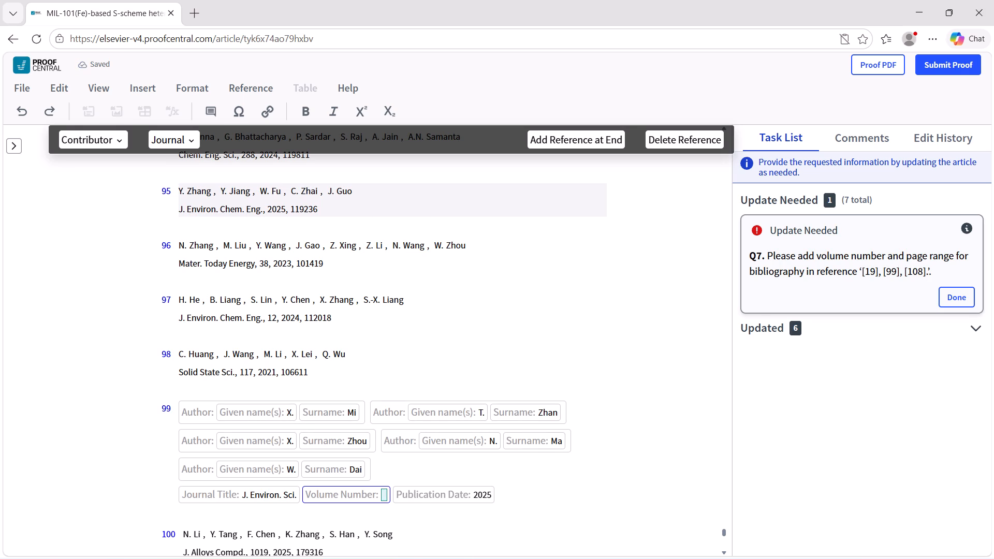
pyautogui.write('166')
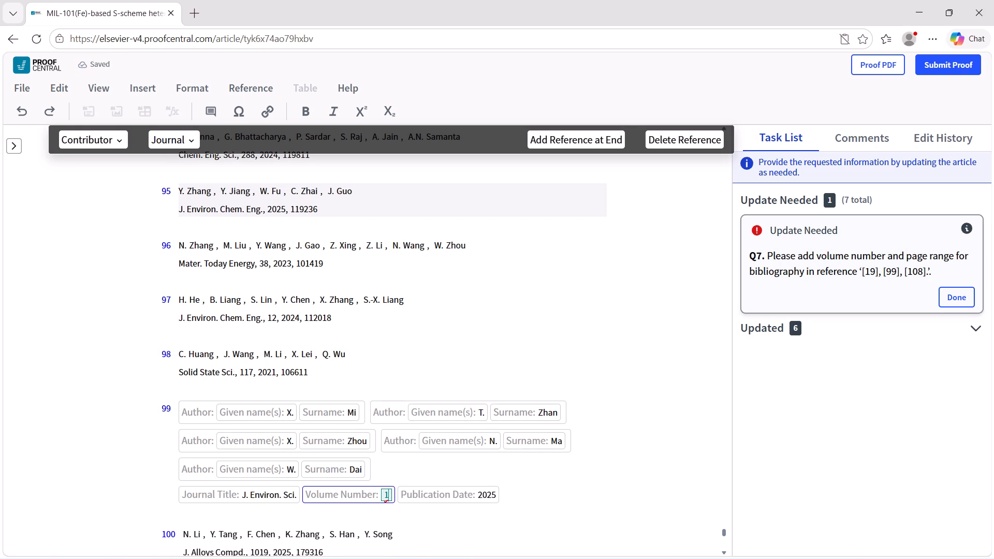
# Add a First Page field to reference 99 after the publication date and enter the page range 96-108.
pyautogui.click(540, 494)
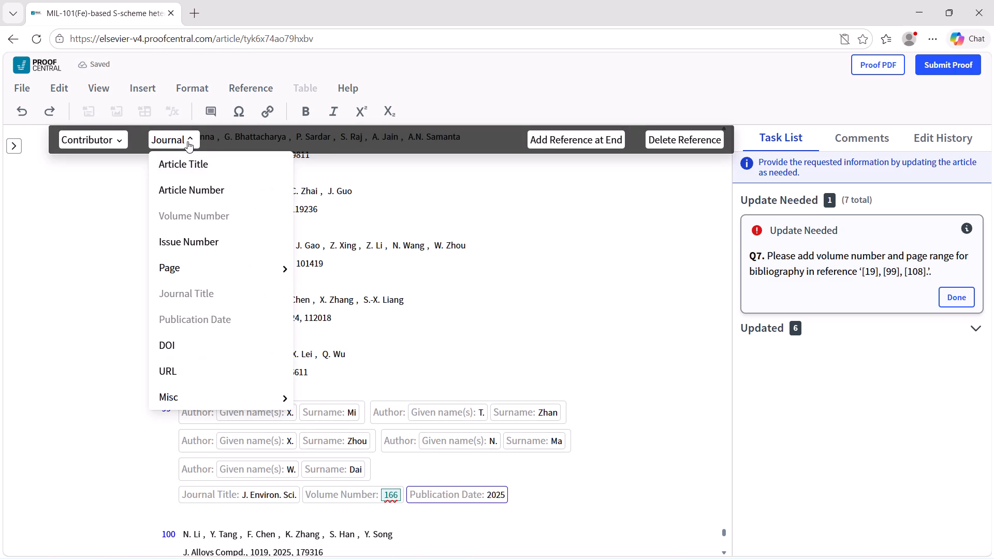
pyautogui.click(199, 267)
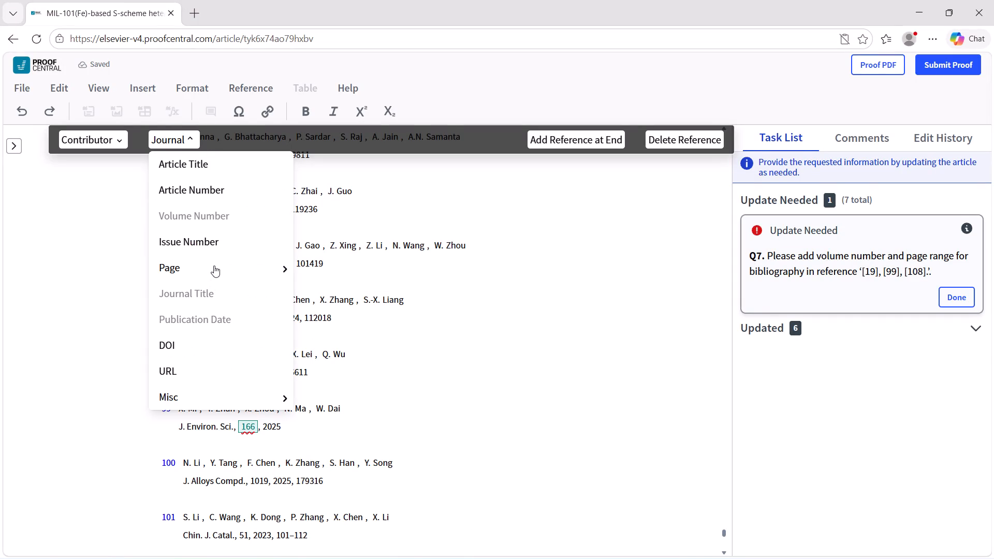
pyautogui.click(214, 266)
pyautogui.click(208, 267)
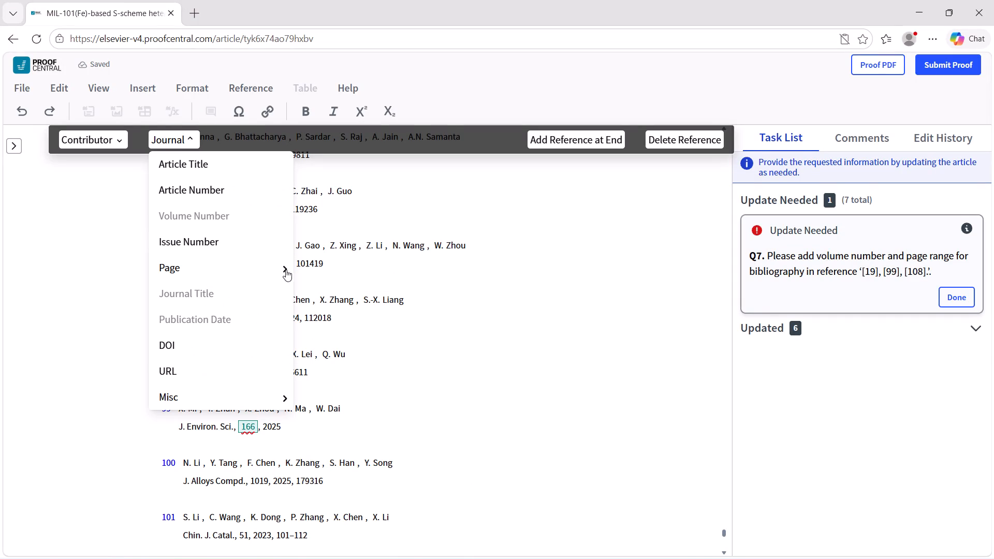
pyautogui.click(285, 268)
pyautogui.click(313, 268)
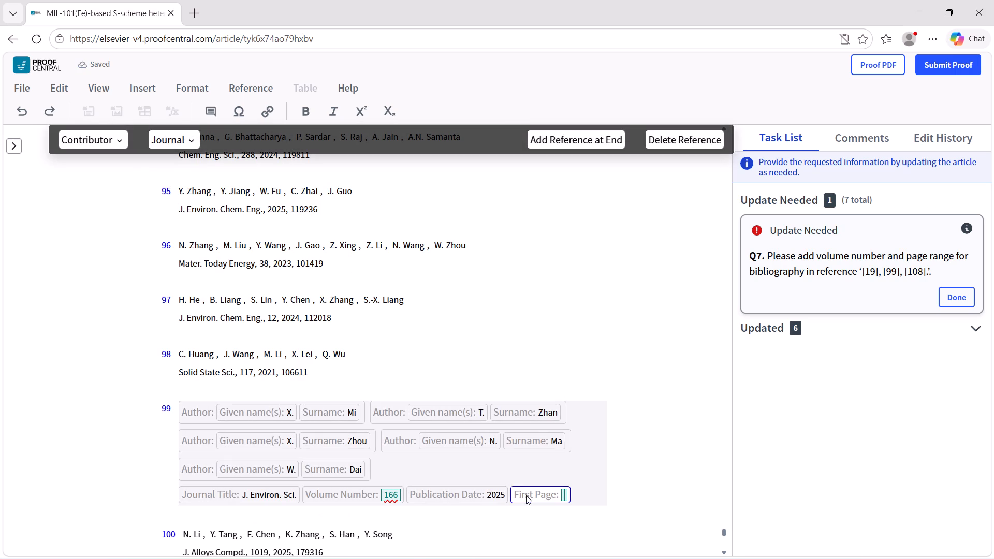
pyautogui.write('96-')
pyautogui.write('108')
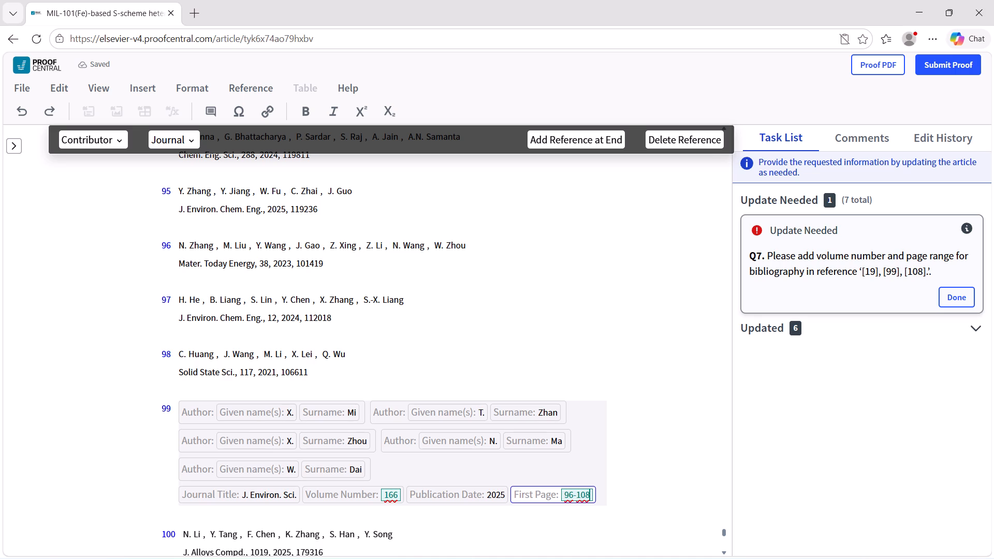
pyautogui.click(640, 489)
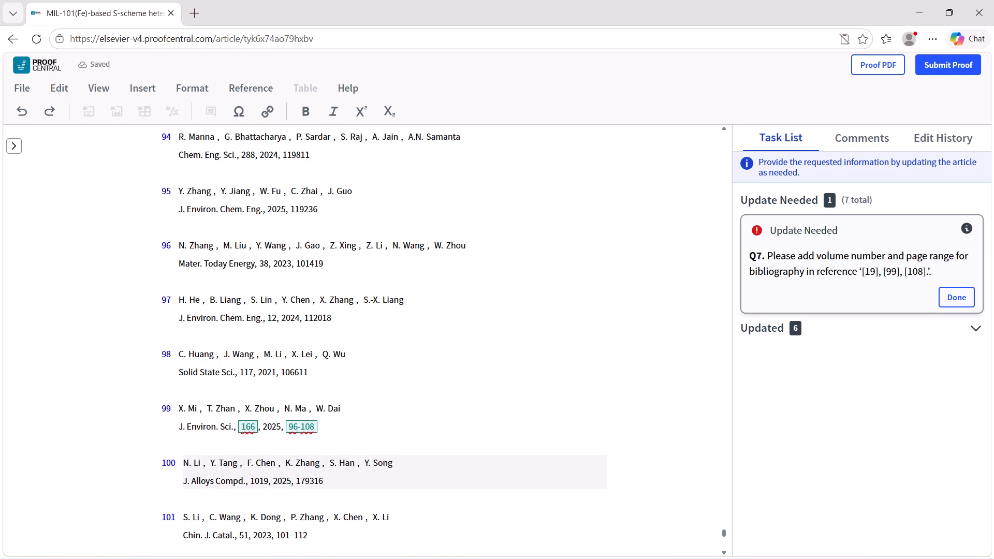
# Go to reference 108, add a Volume Number field after the journal title and set it to 168.
pyautogui.scroll(-1, 369, 485)
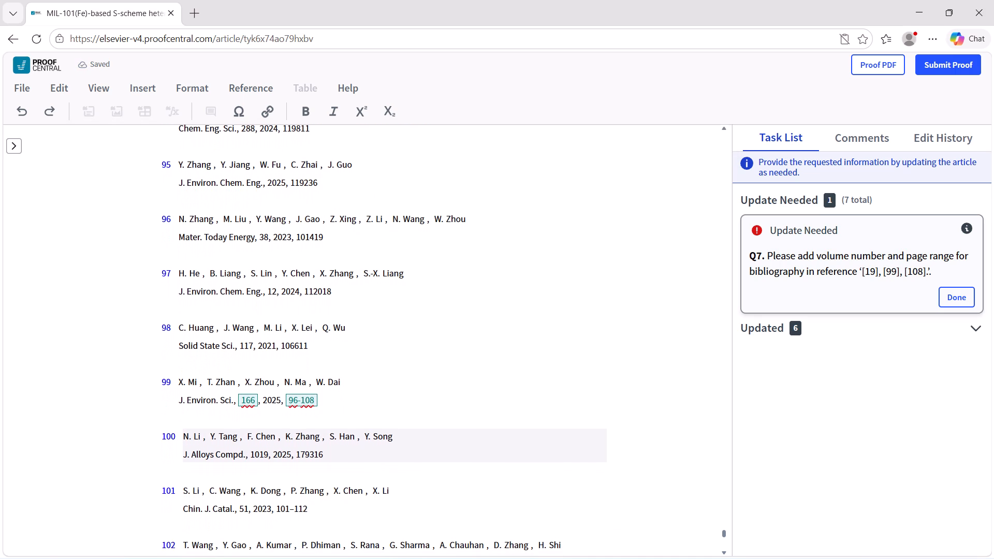
pyautogui.scroll(-1, 369, 485)
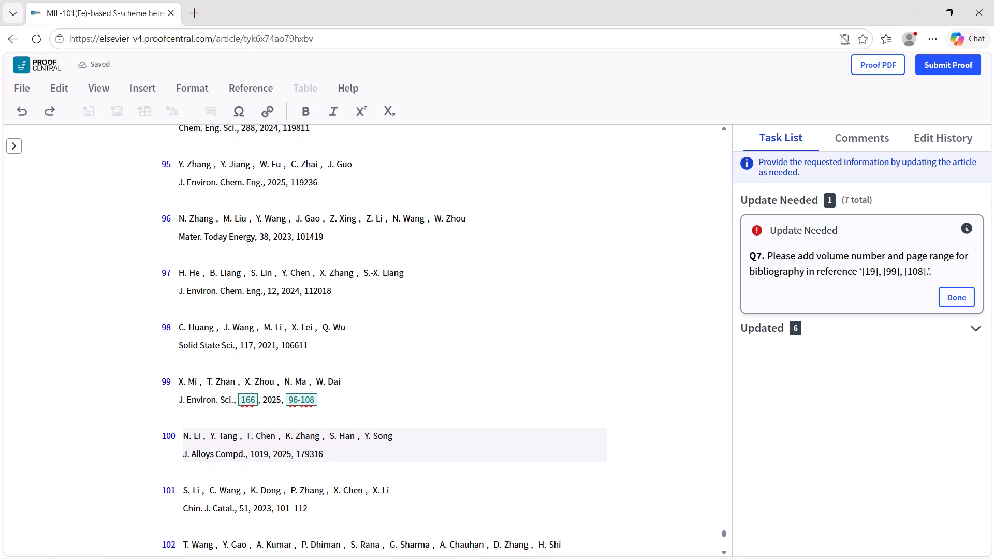
pyautogui.scroll(-1, 369, 485)
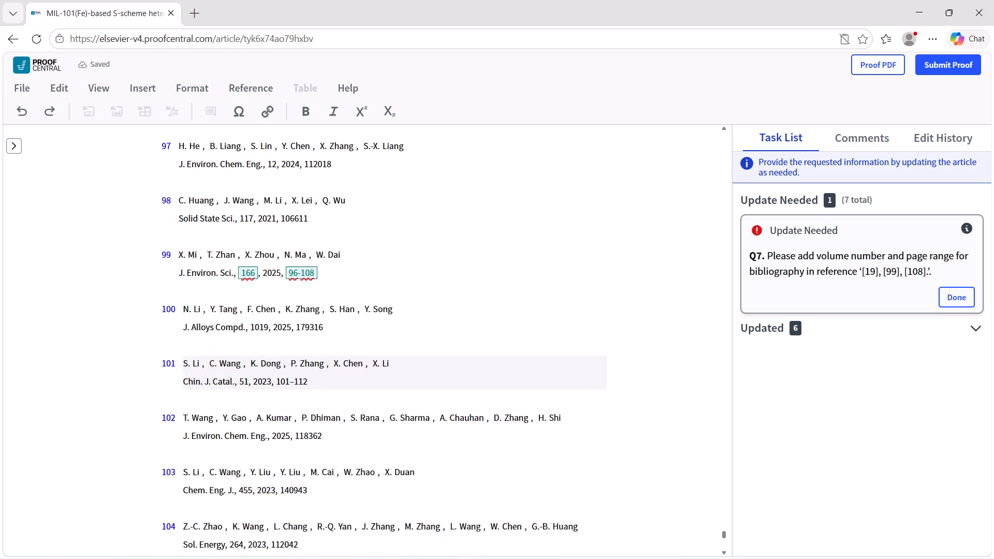
pyautogui.scroll(-5, 369, 485)
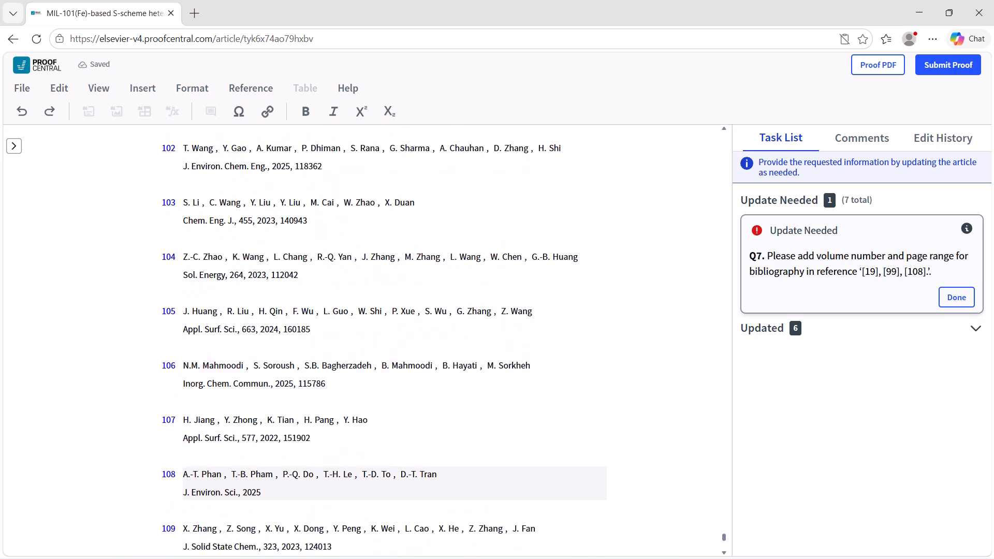
pyautogui.scroll(-2, 353, 478)
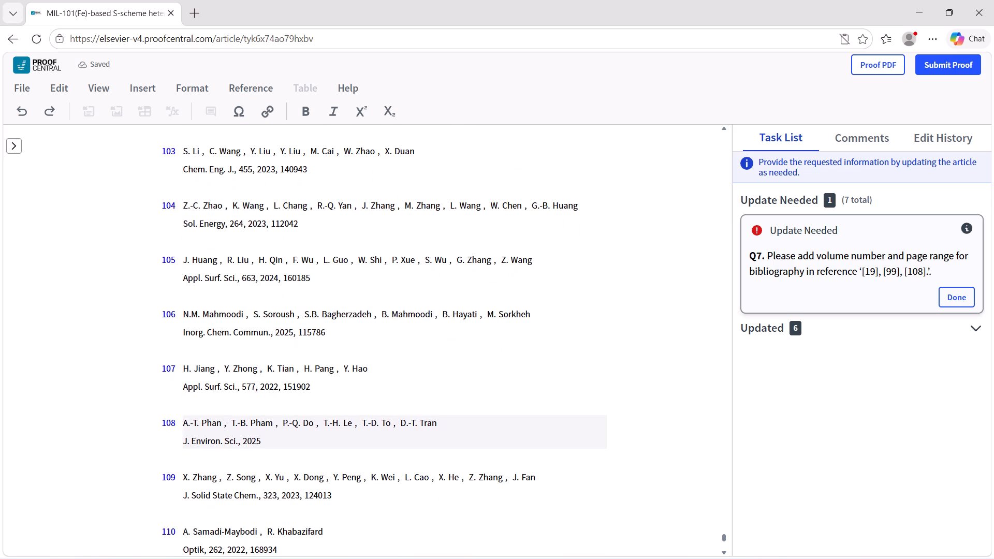
pyautogui.click(243, 442)
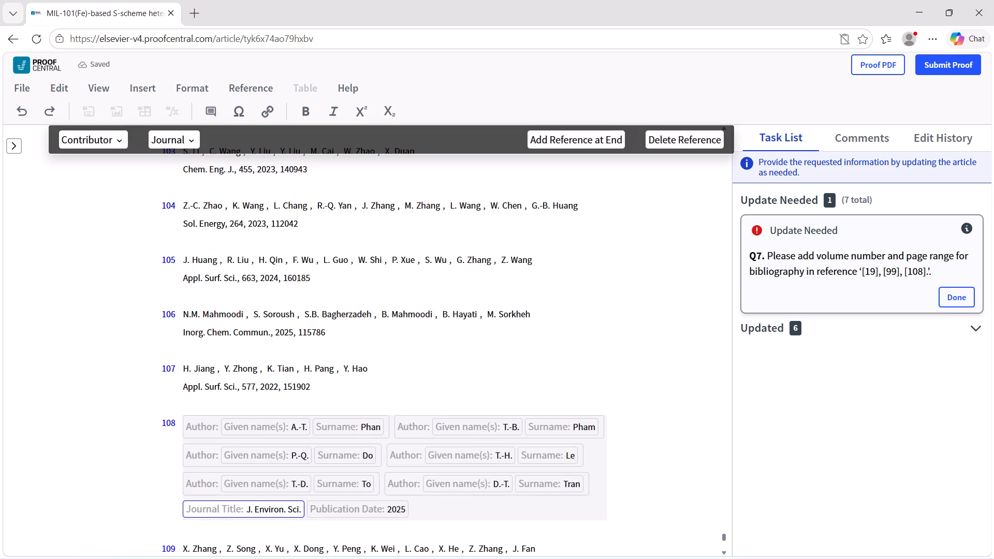
pyautogui.click(195, 142)
pyautogui.click(195, 142)
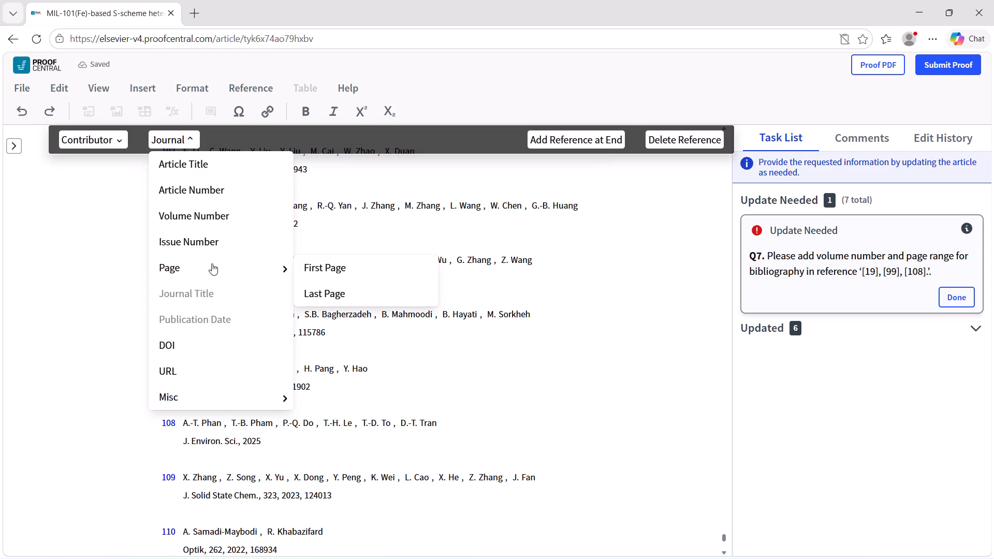
pyautogui.click(221, 218)
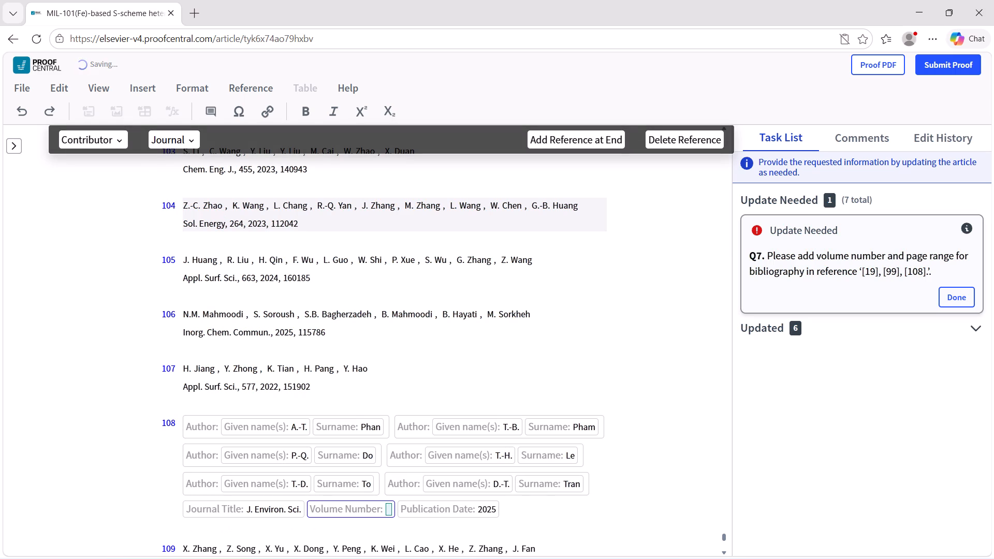
pyautogui.press('1')
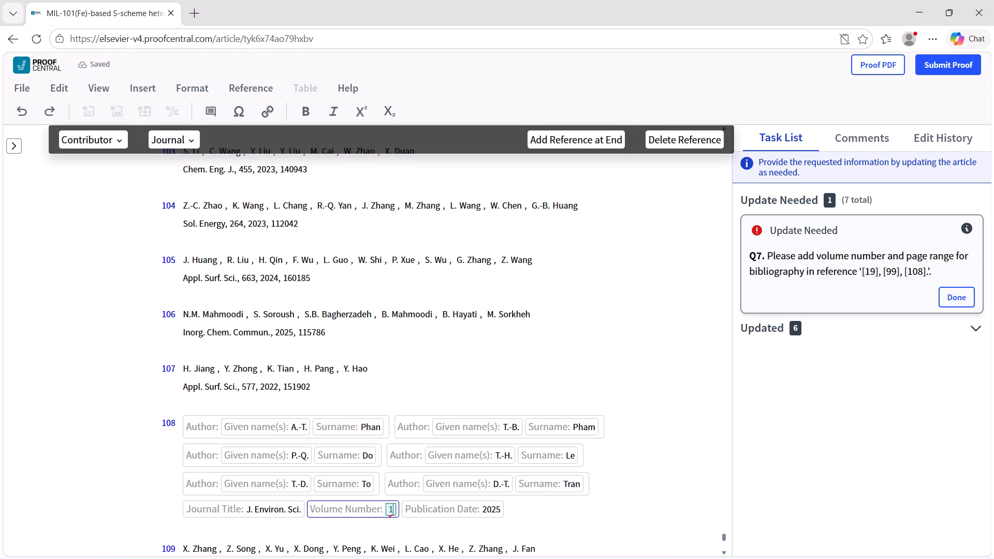
pyautogui.write('68')
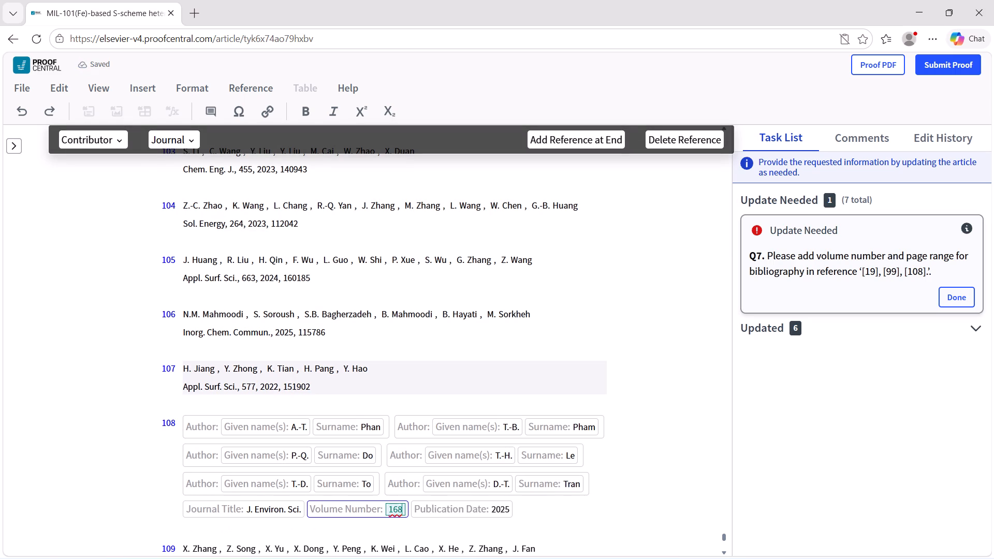
pyautogui.click(661, 457)
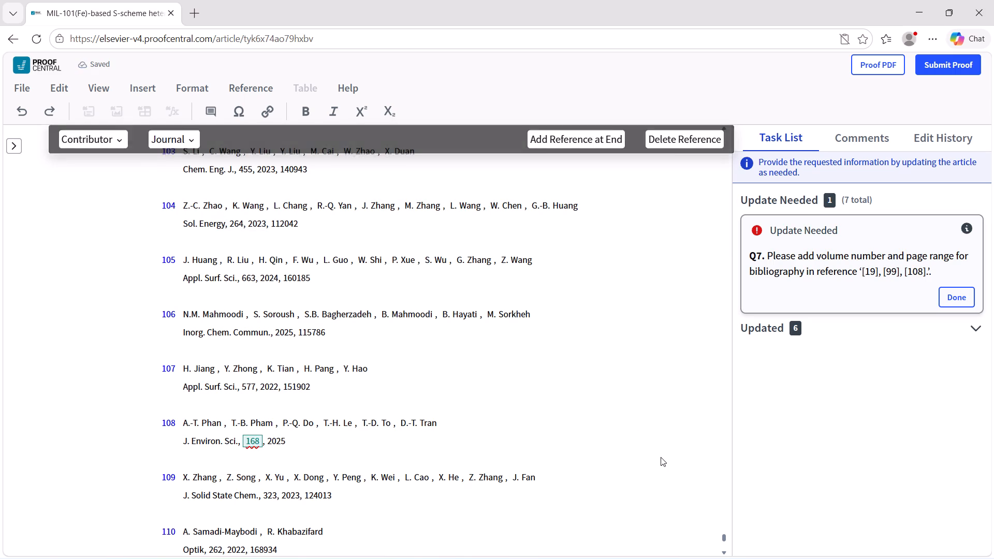
# Add a First Page field to reference 108 after the publication date and enter the page range 690-702.
pyautogui.click(296, 440)
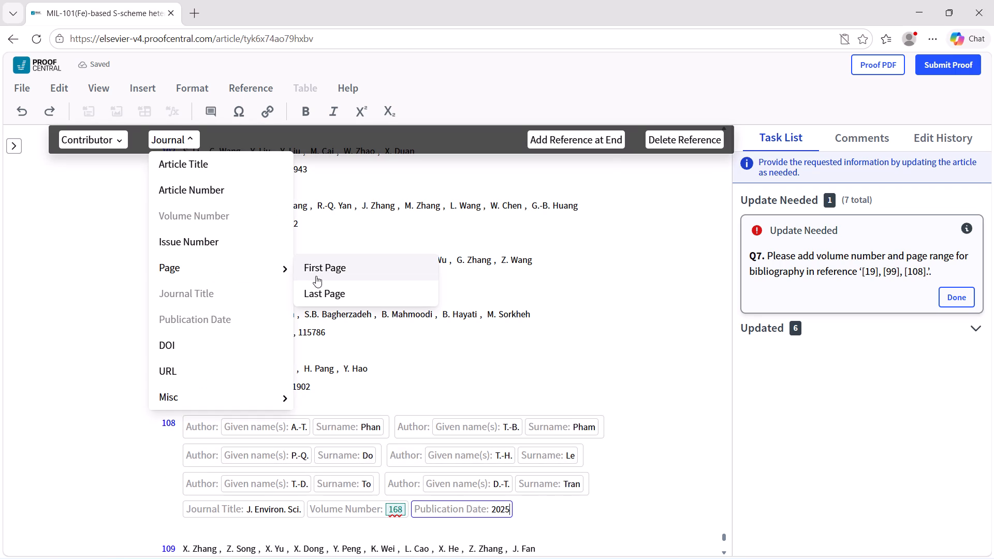
pyautogui.click(322, 274)
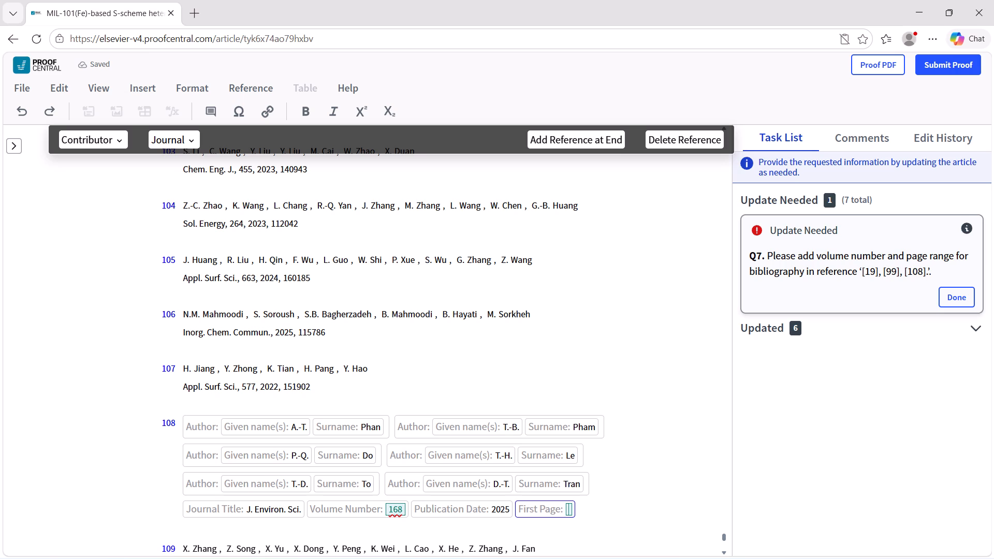
pyautogui.press('6')
pyautogui.write('90-')
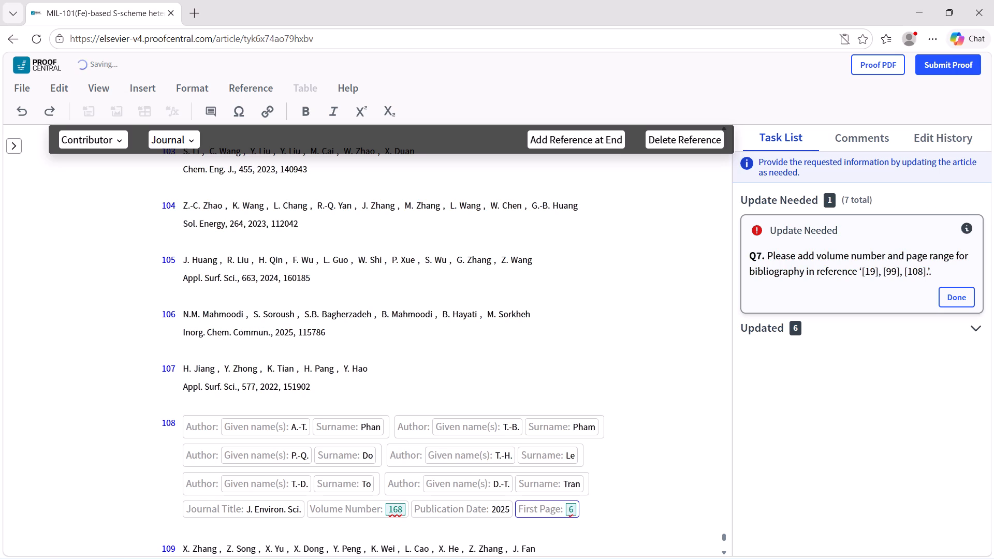
pyautogui.write('70')
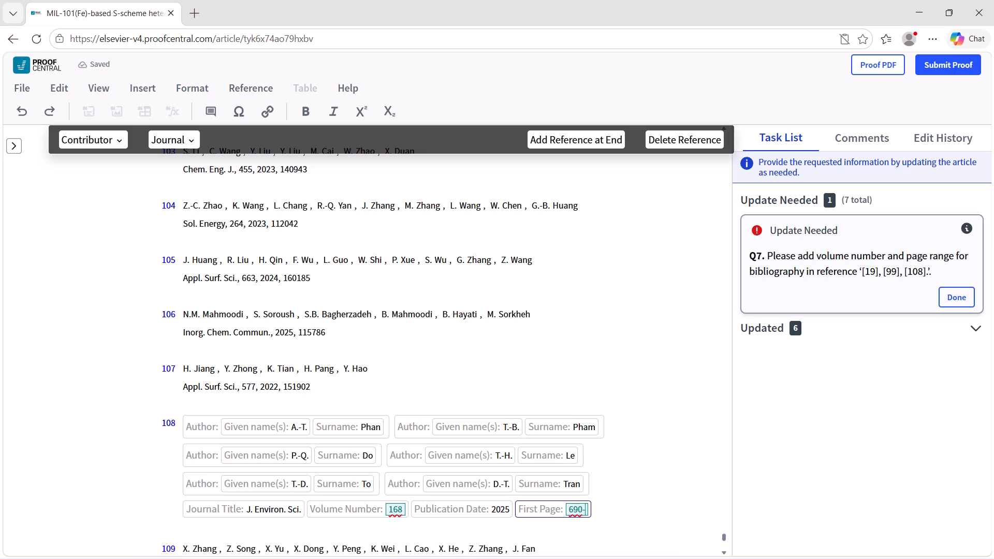
pyautogui.press('2')
pyautogui.click(633, 514)
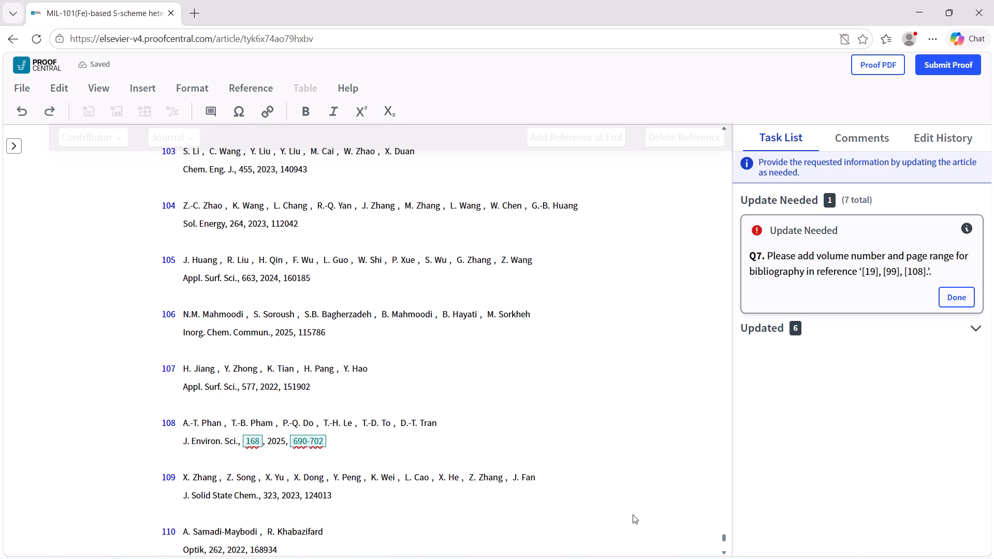
# Look through the reference list's last entries, and go back to its beginning to check the early references against Q7.
pyautogui.scroll(-2, 594, 479)
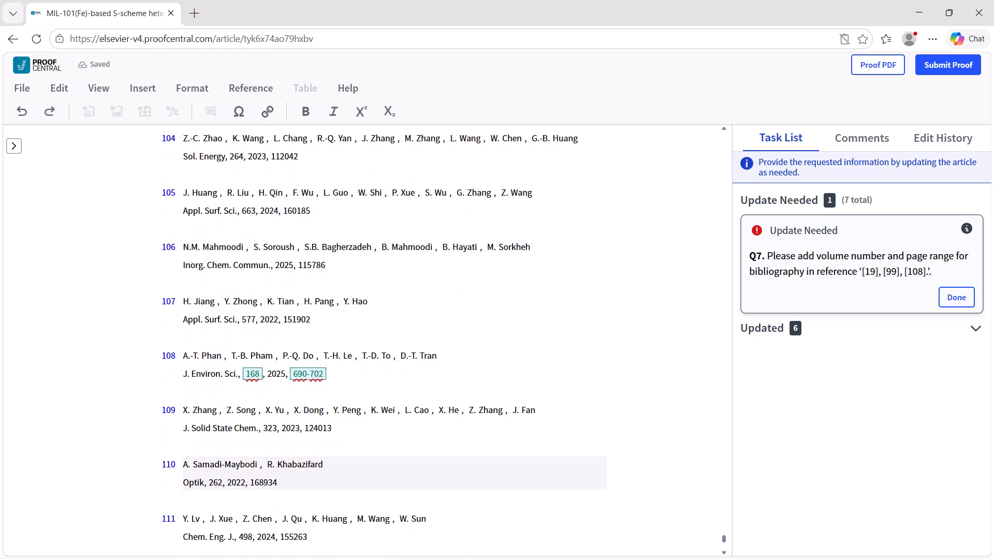
pyautogui.scroll(-1, 594, 479)
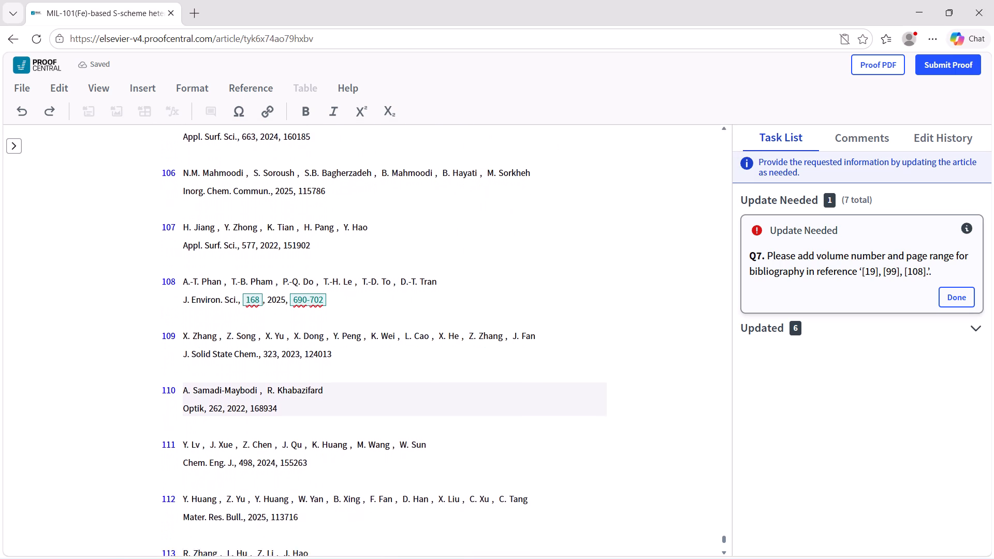
pyautogui.scroll(-5, 594, 479)
pyautogui.scroll(1, 594, 479)
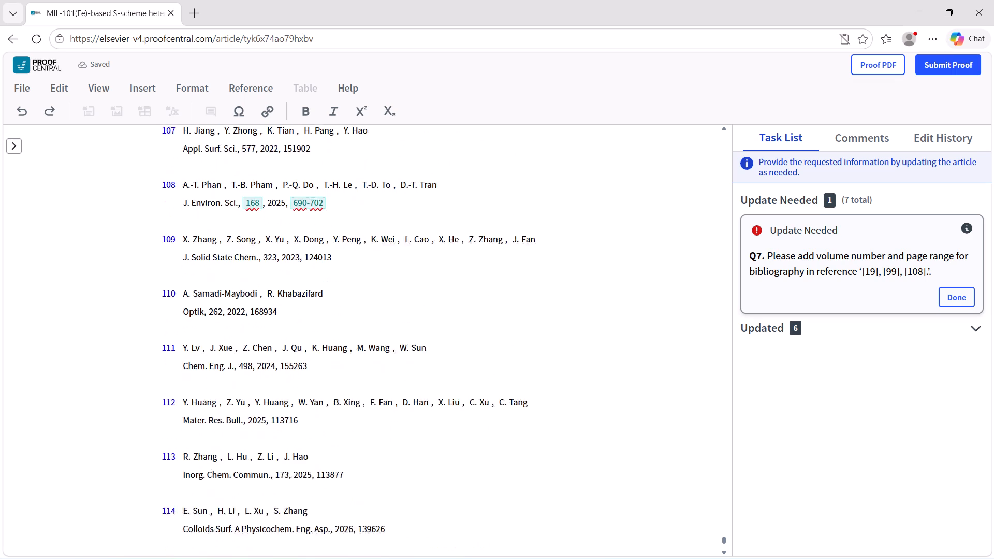
pyautogui.scroll(11, 594, 479)
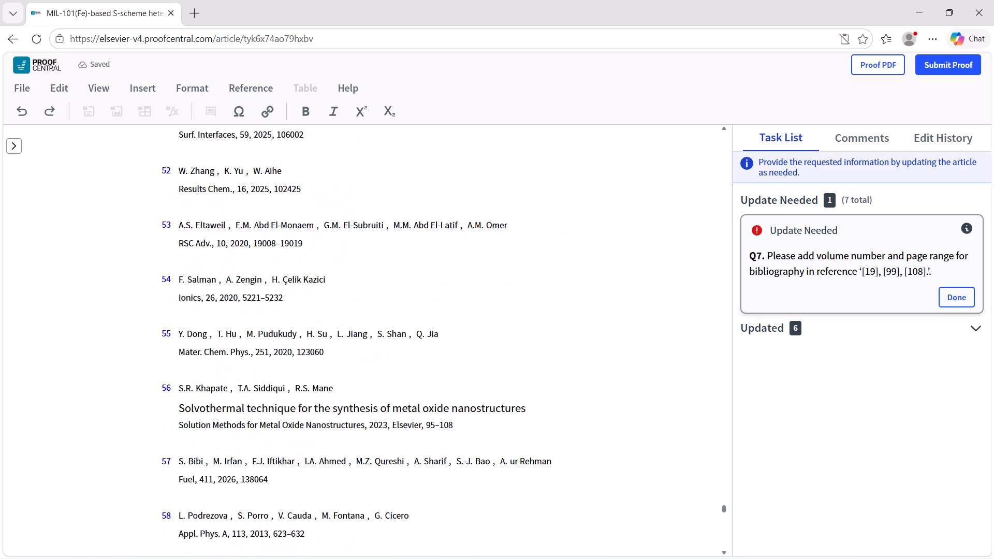
pyautogui.scroll(7, 594, 479)
pyautogui.scroll(-1, 594, 479)
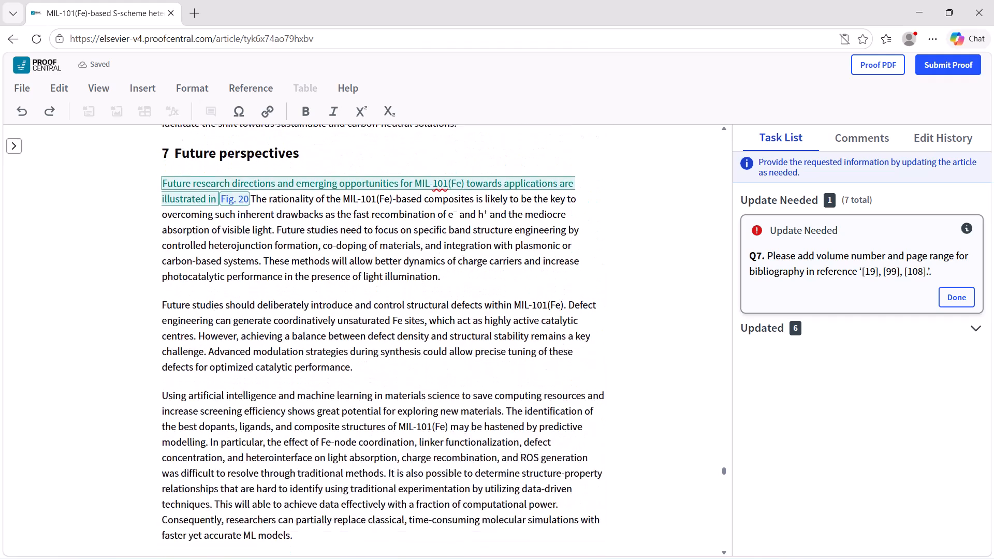
pyautogui.scroll(-2, 594, 479)
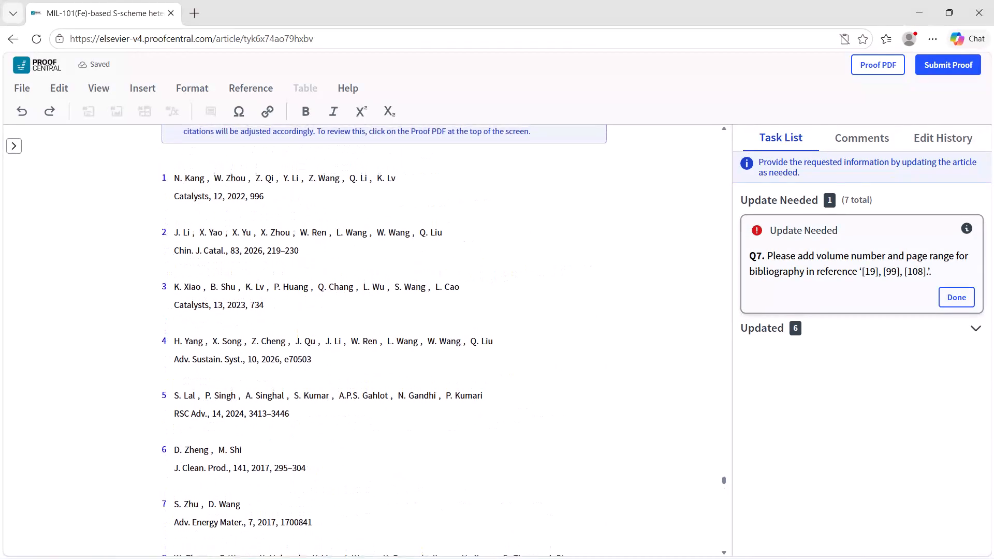
pyautogui.scroll(-2, 594, 479)
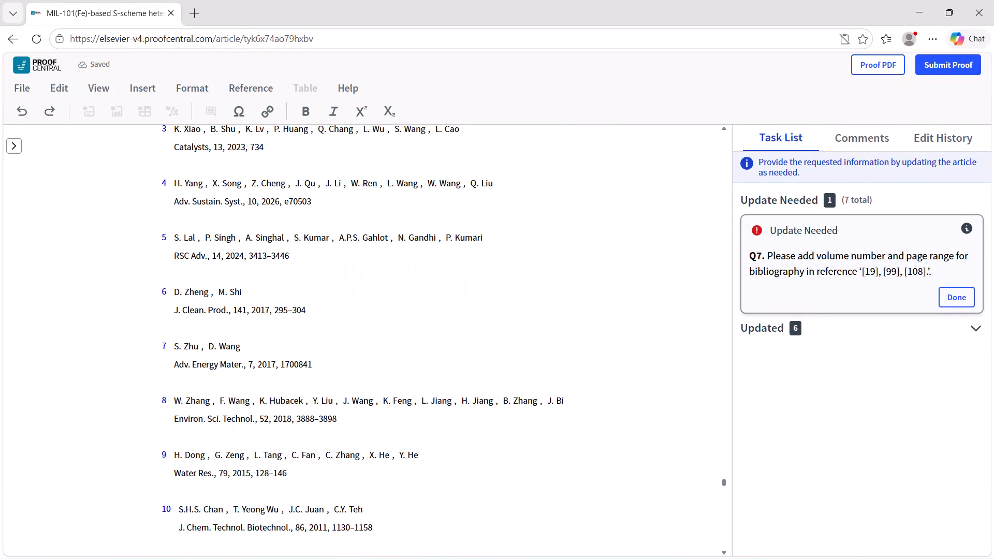
pyautogui.scroll(-2, 594, 479)
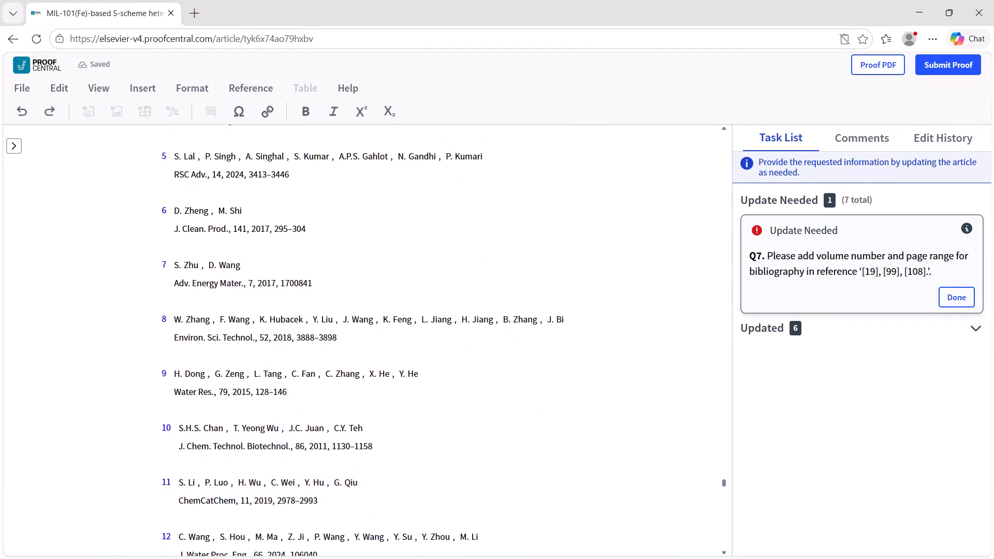
# Examine references 5 to 17 in the reference list, checking their volume numbers and page ranges against Q7.
pyautogui.scroll(-1, 594, 479)
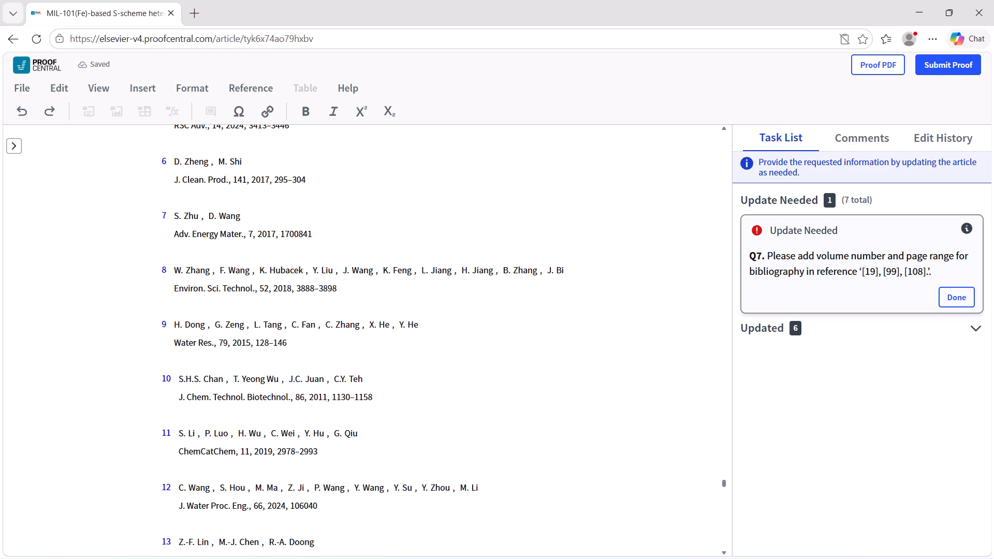
pyautogui.scroll(-3, 523, 299)
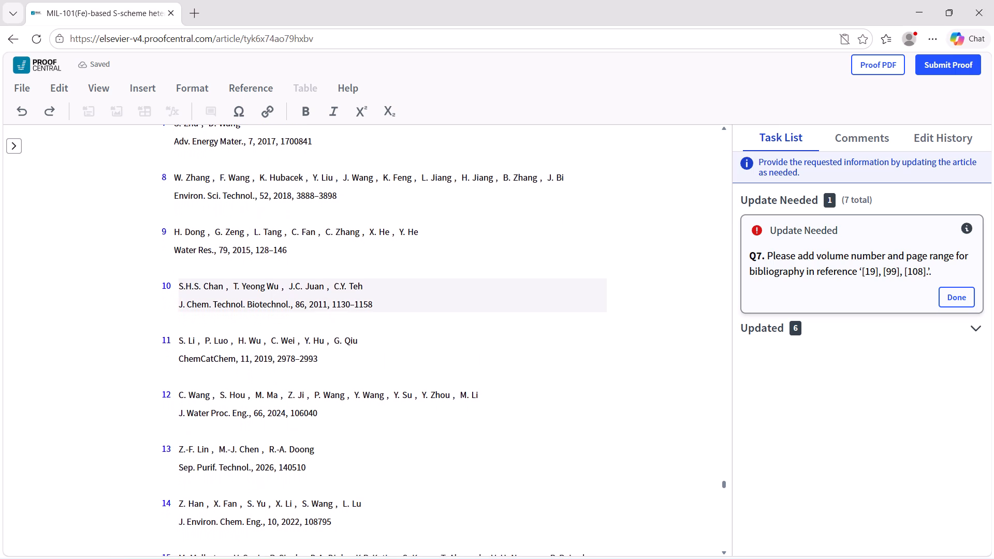
pyautogui.scroll(-3, 523, 299)
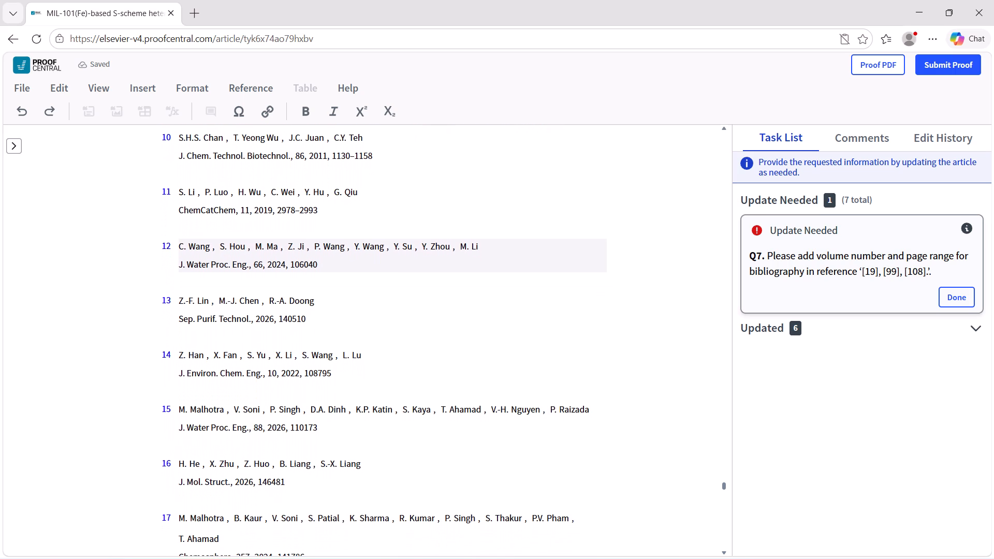
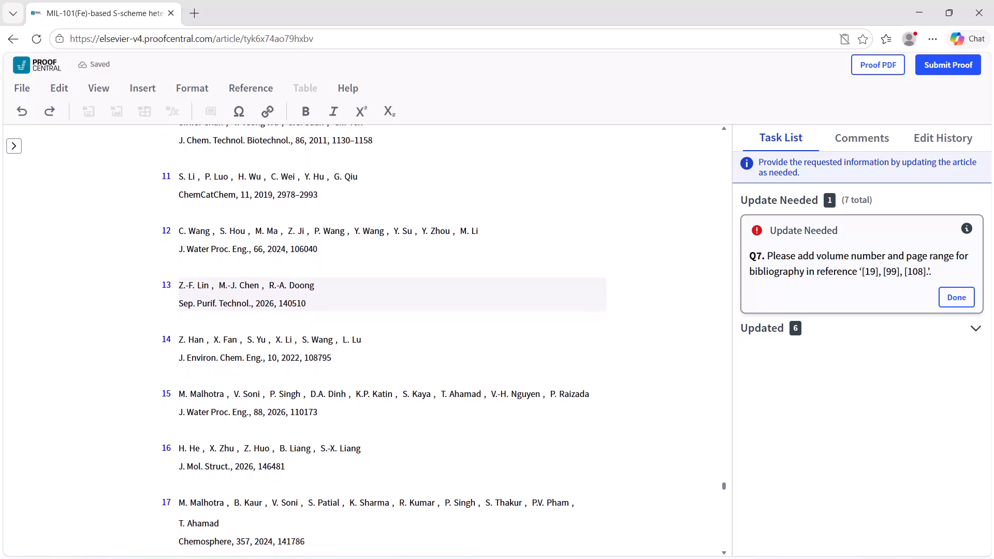
# Continue through the early references to reference 19 and check its volume number and page range against Q7.
pyautogui.scroll(-1, 359, 319)
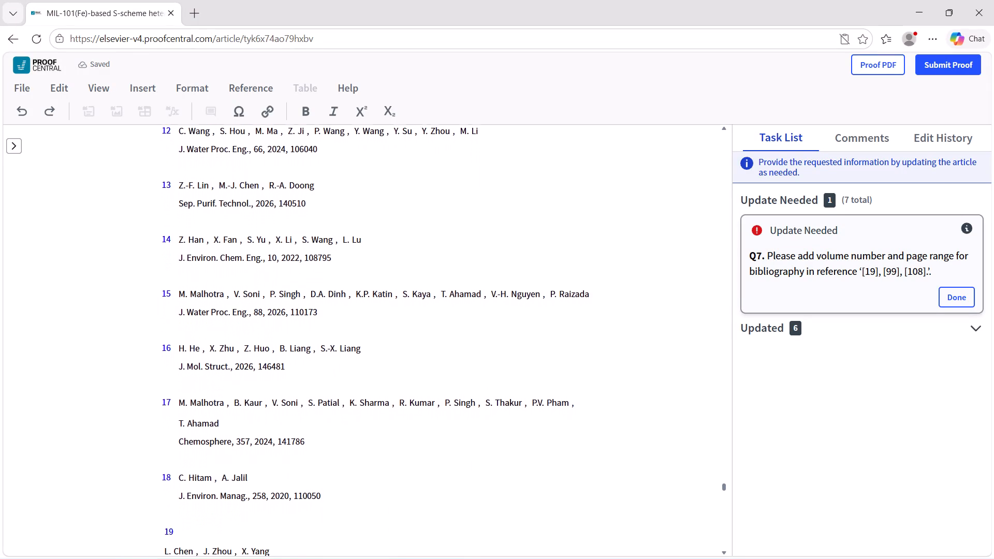
pyautogui.scroll(-2, 359, 319)
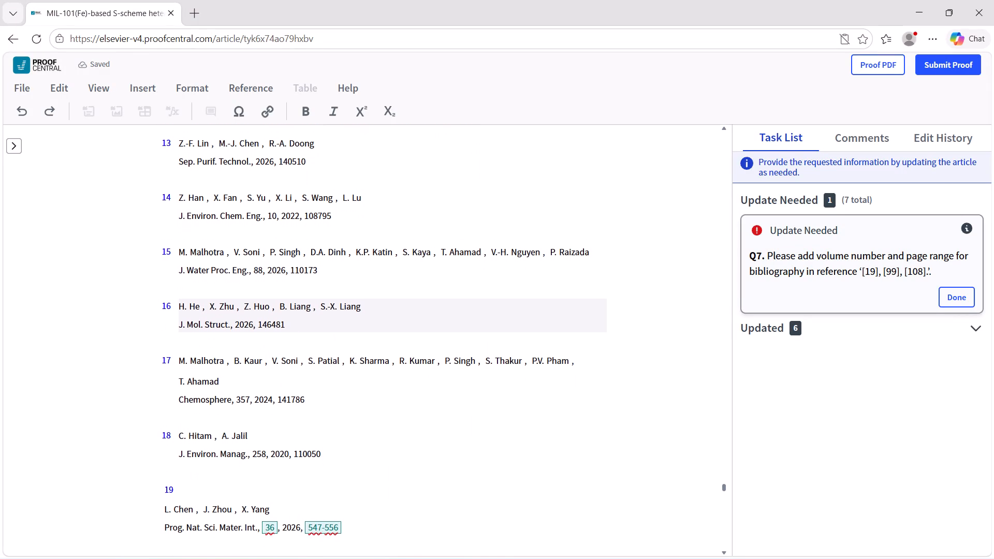
pyautogui.scroll(-1, 362, 305)
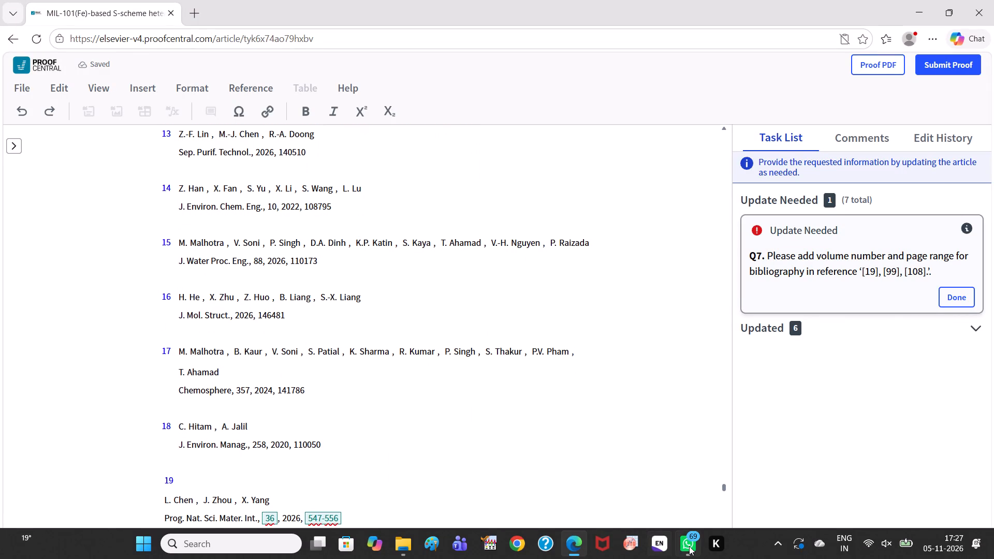
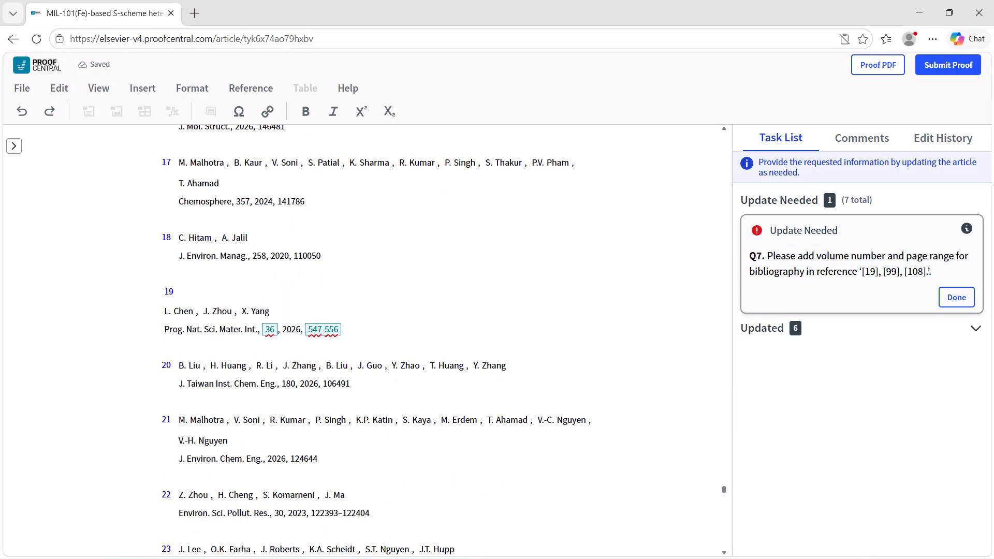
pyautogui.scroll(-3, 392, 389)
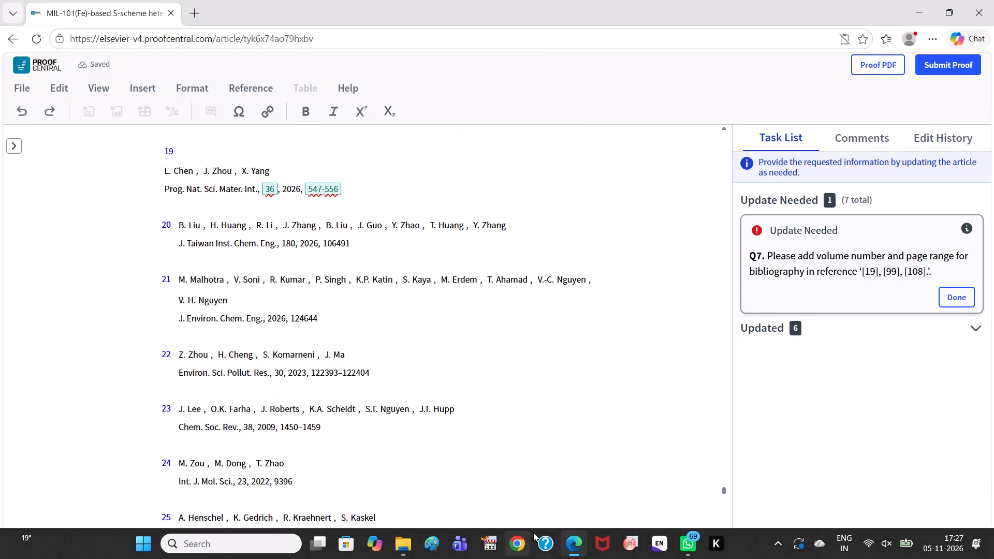
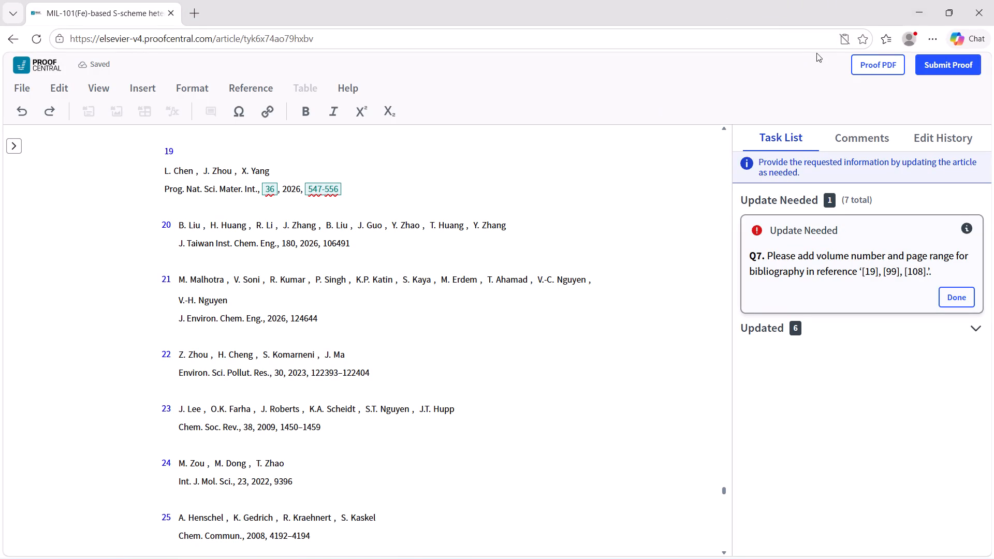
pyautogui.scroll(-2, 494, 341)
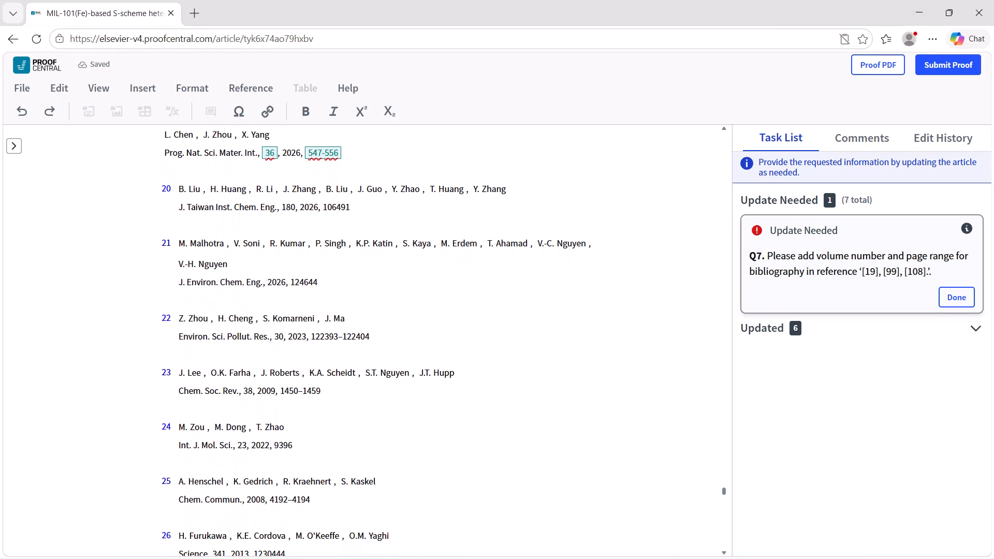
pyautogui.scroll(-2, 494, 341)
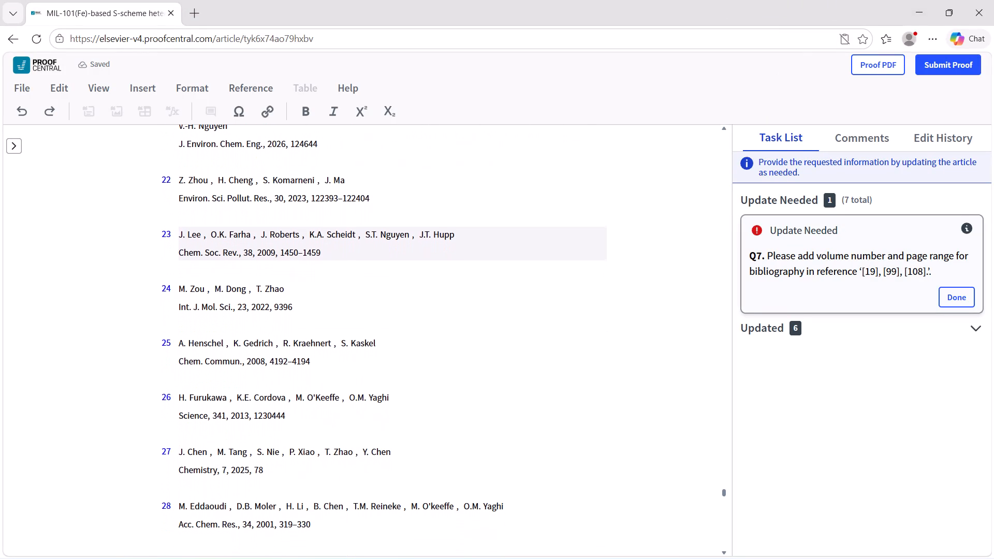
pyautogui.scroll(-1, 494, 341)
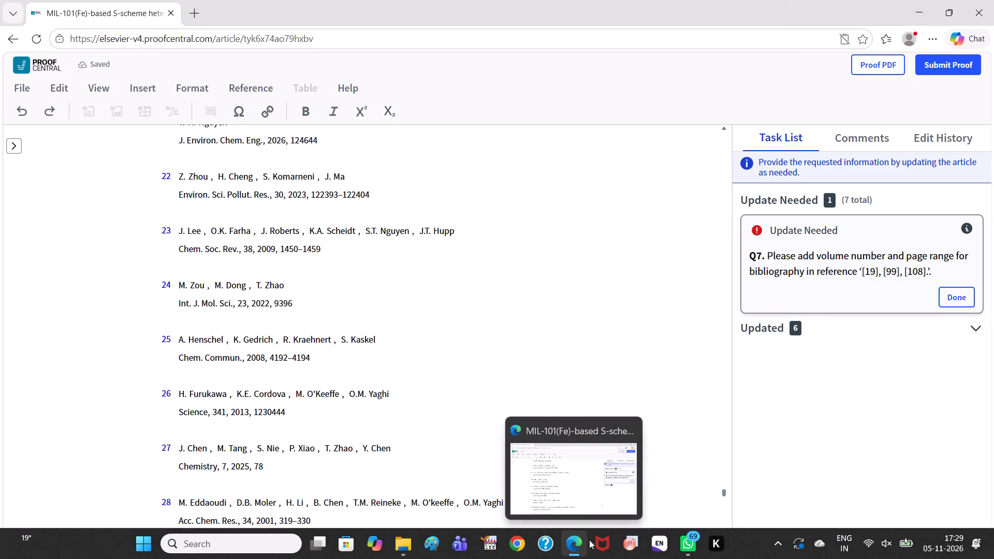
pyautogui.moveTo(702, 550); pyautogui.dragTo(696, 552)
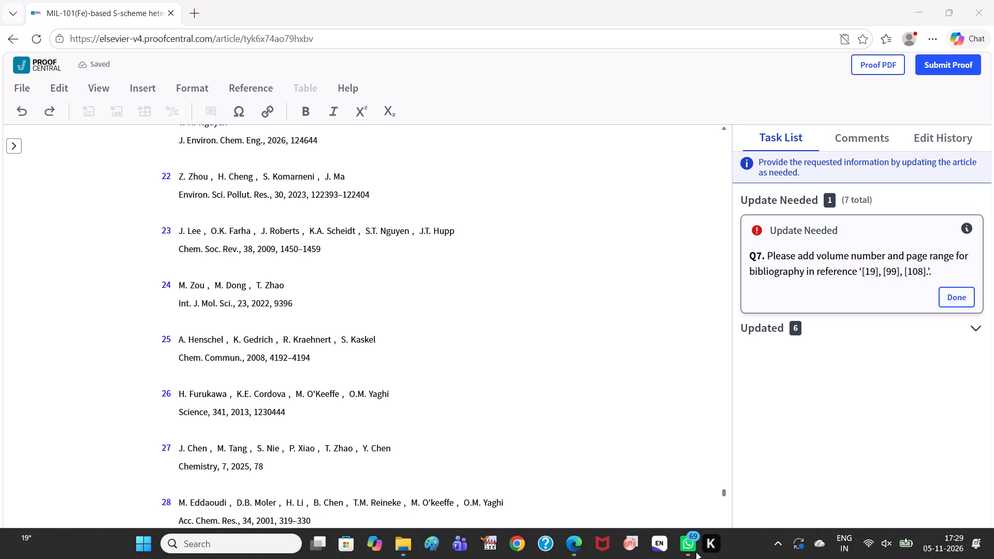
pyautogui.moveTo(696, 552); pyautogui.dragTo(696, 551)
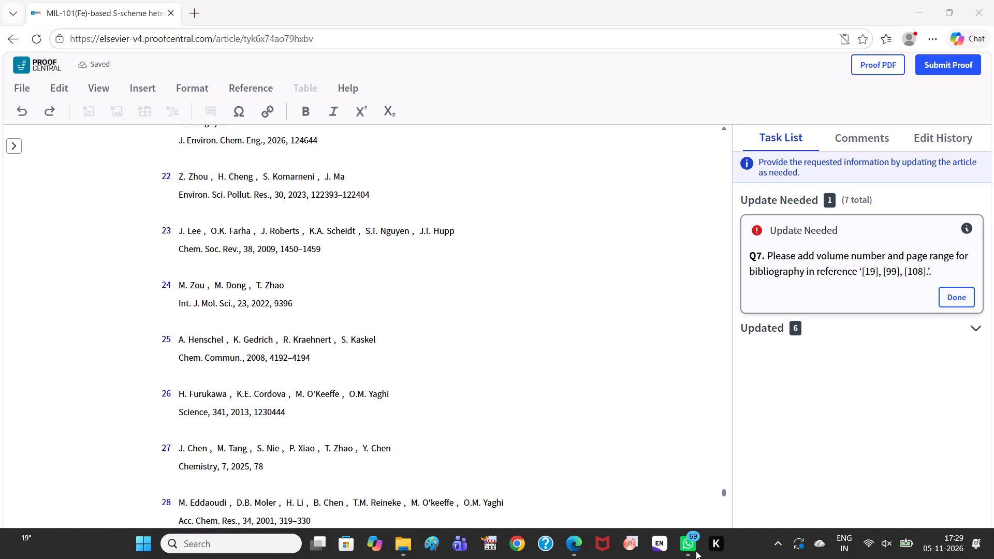
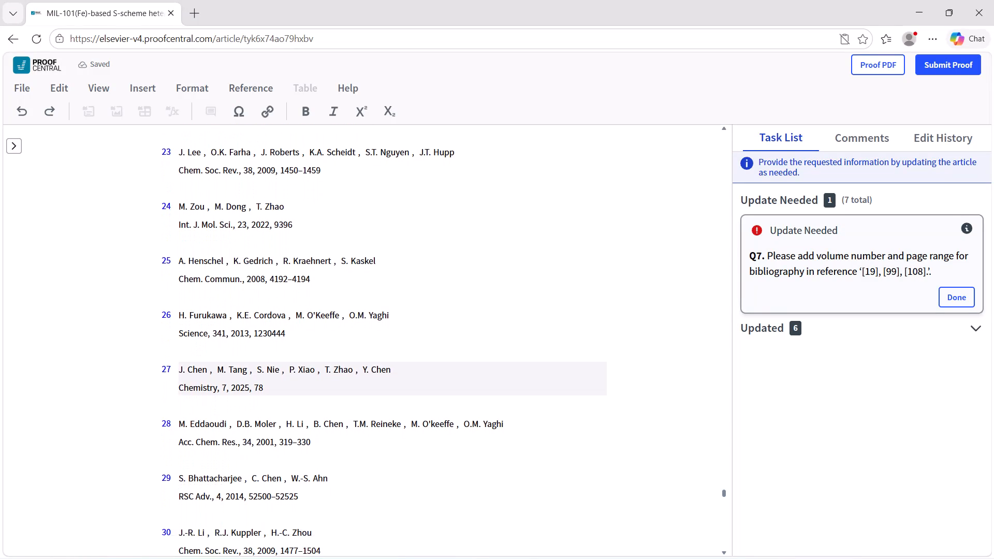
# Read through references 23 to 45, checking the volume numbers and page ranges of the entries.
pyautogui.scroll(-5, 354, 372)
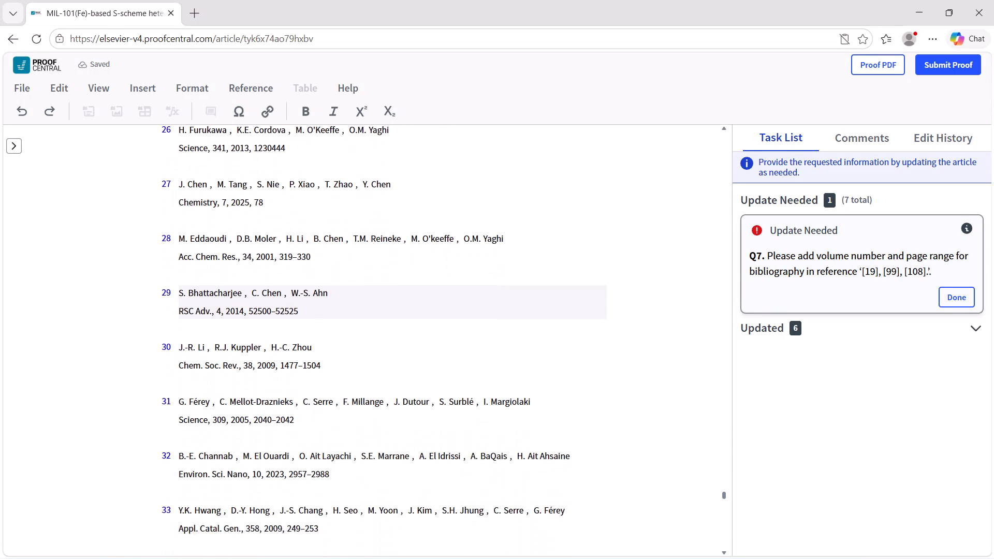
pyautogui.scroll(-4, 354, 372)
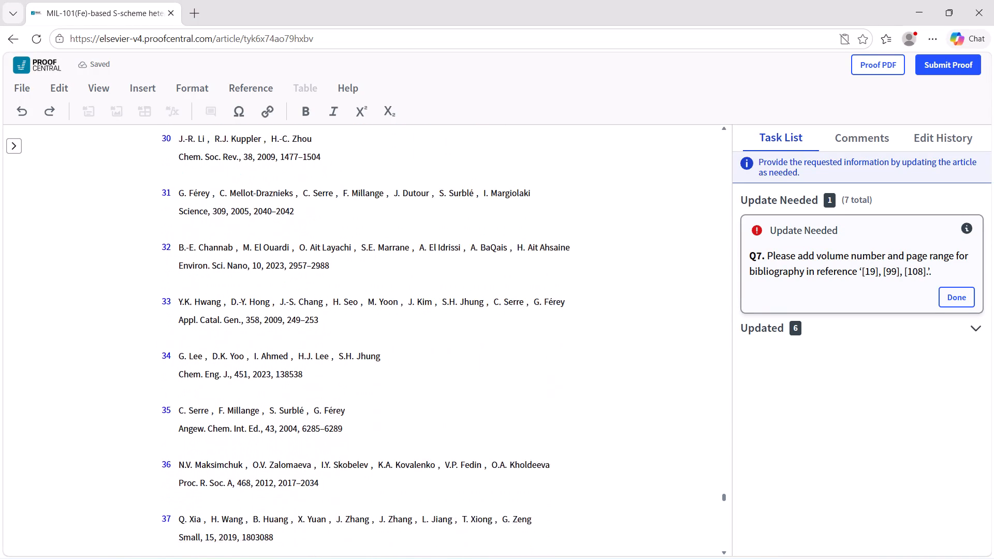
pyautogui.scroll(-4, 354, 372)
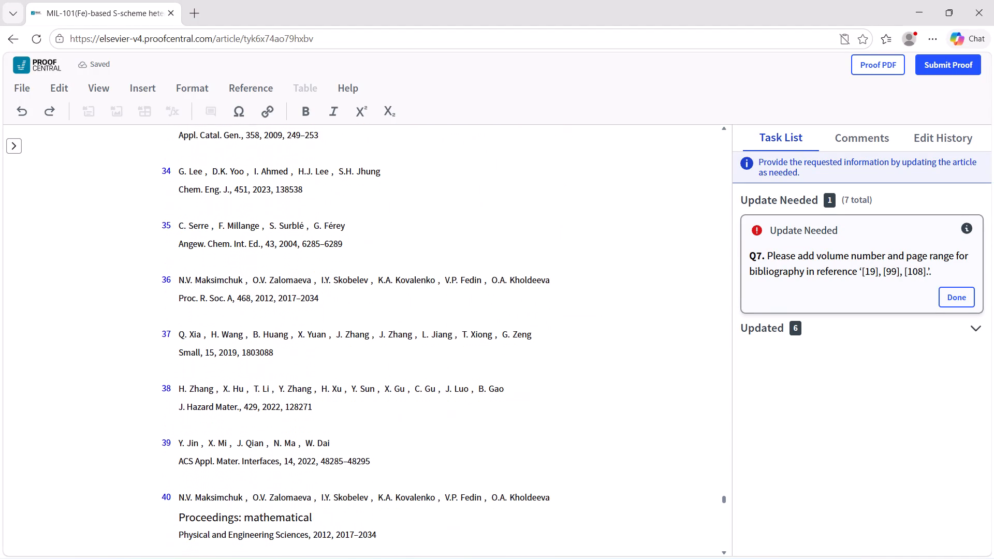
pyautogui.scroll(-4, 354, 372)
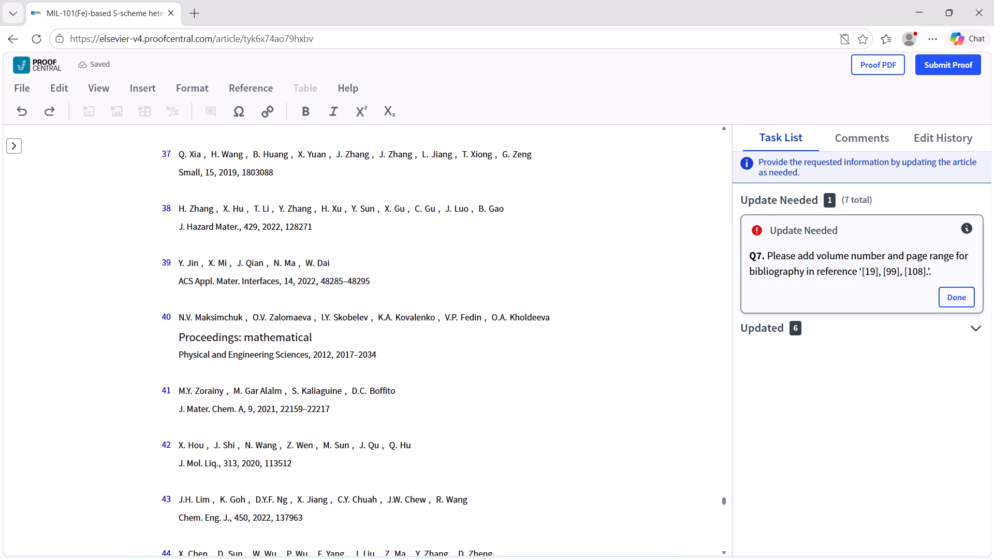
pyautogui.scroll(-2, 354, 372)
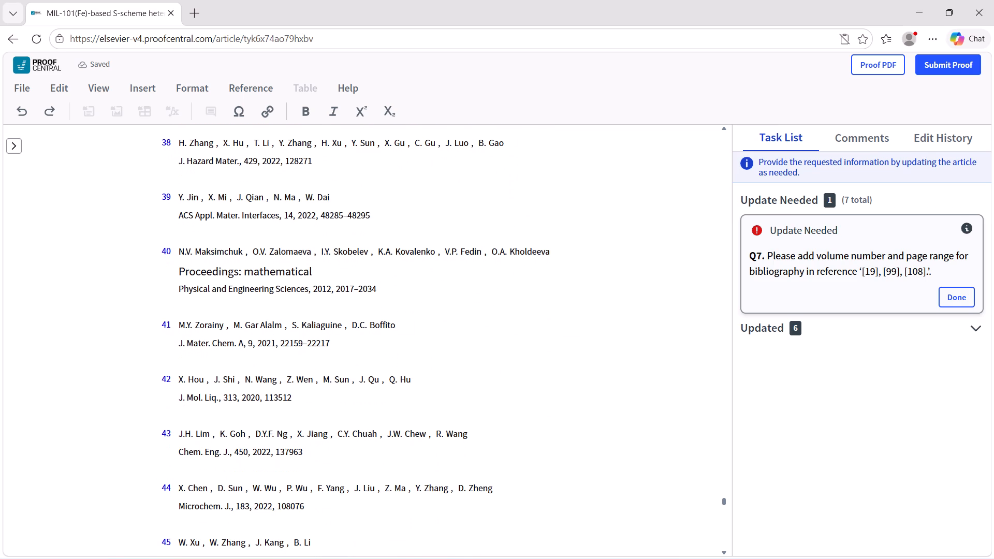
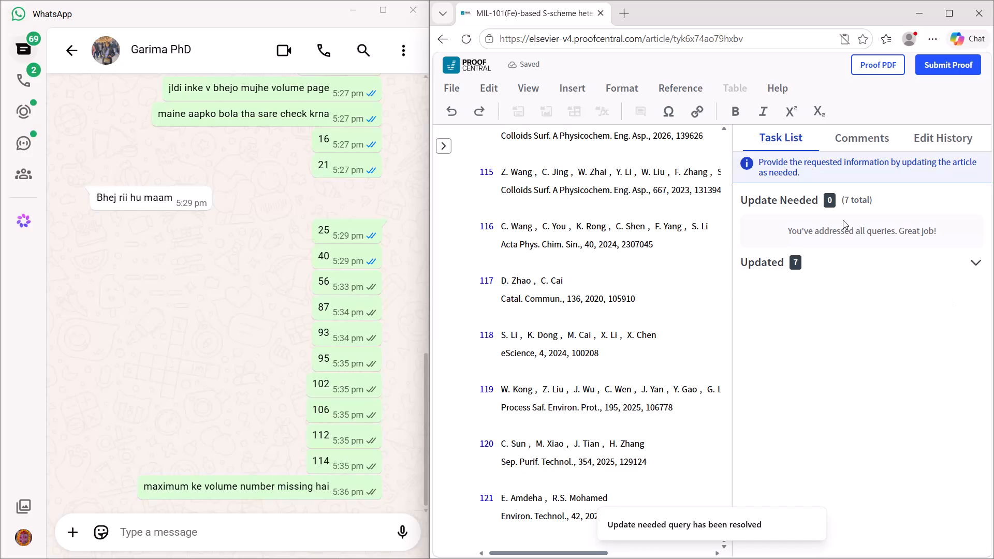
# Check the proof's comments for the figure replacement request, and return to the task list.
pyautogui.click(854, 136)
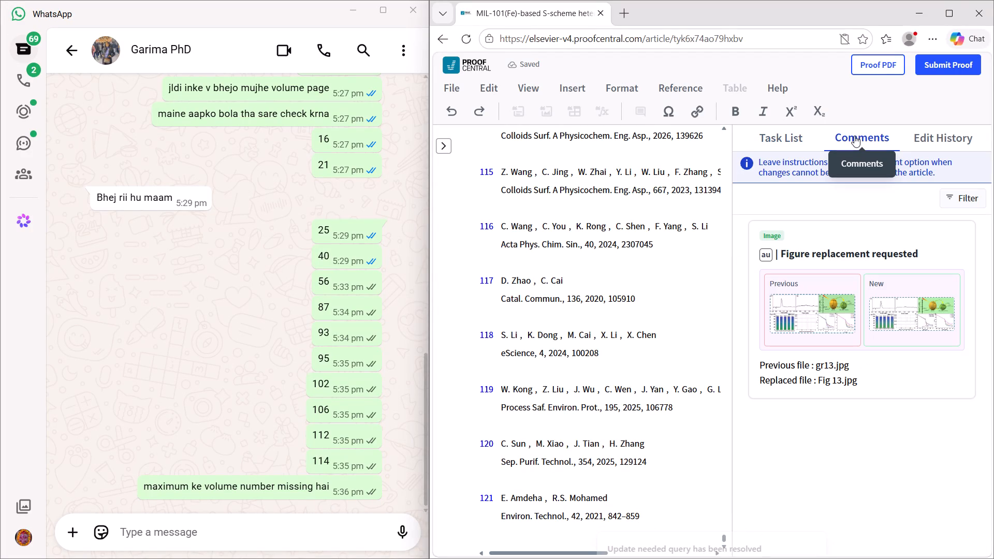
pyautogui.click(797, 132)
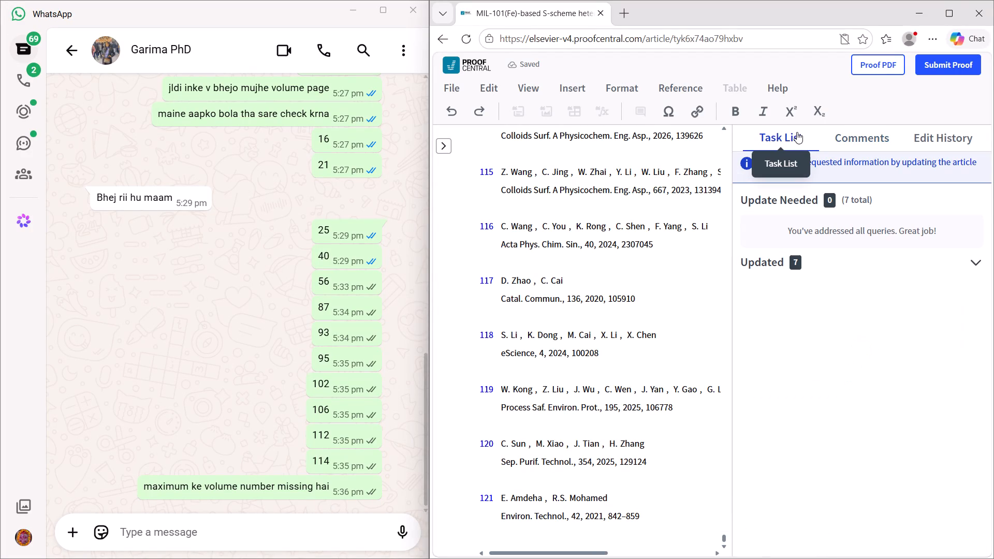
pyautogui.click(943, 13)
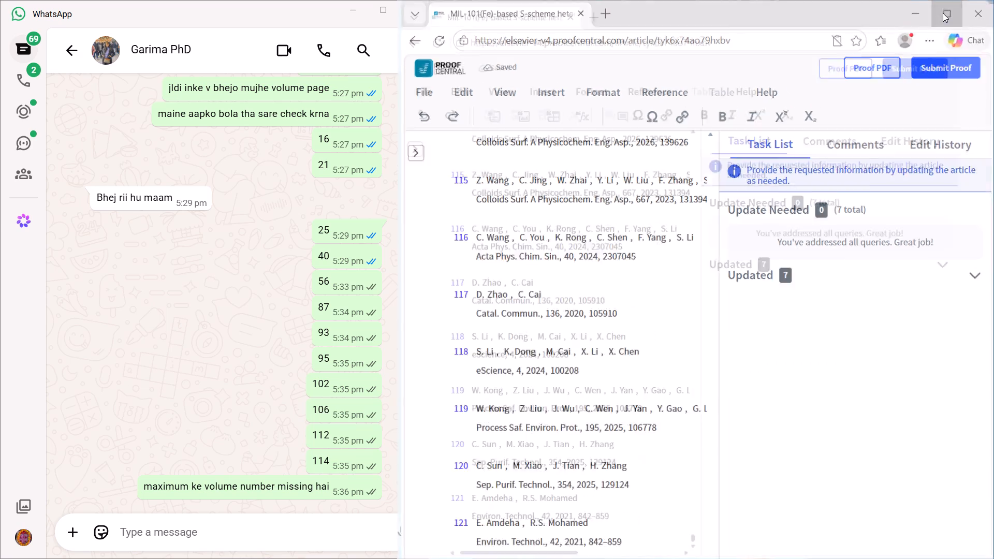
pyautogui.scroll(13, 632, 275)
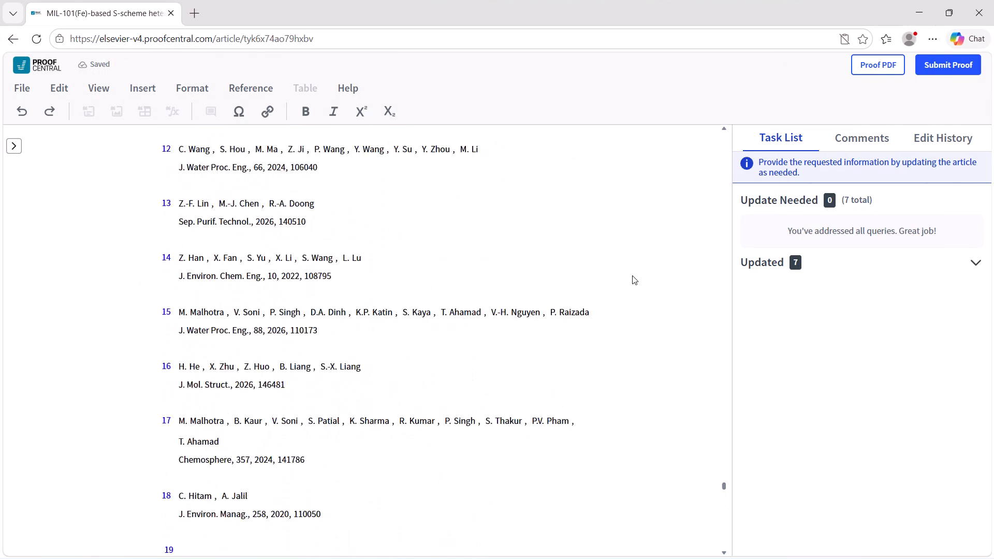
pyautogui.scroll(2, 632, 275)
pyautogui.scroll(-5, 632, 275)
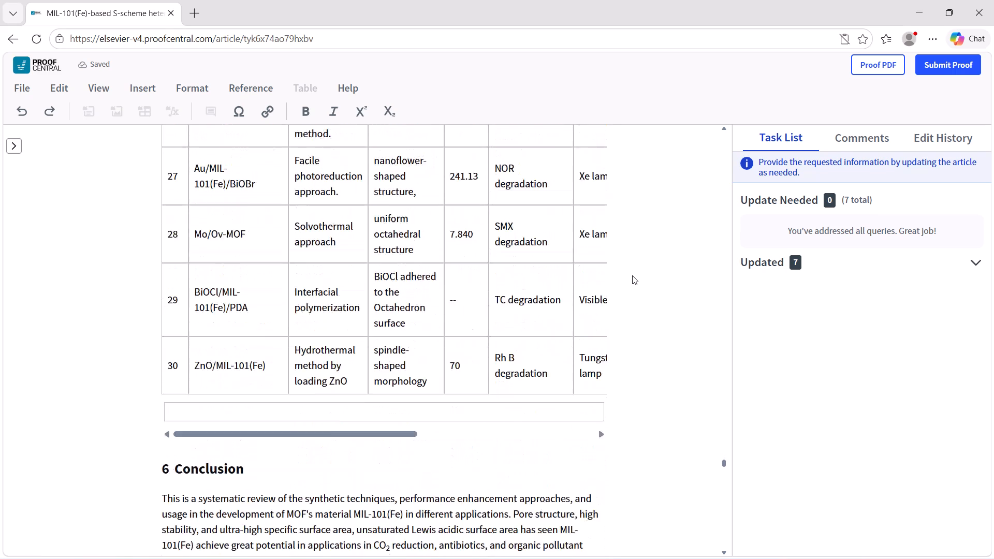
pyautogui.scroll(-6, 632, 275)
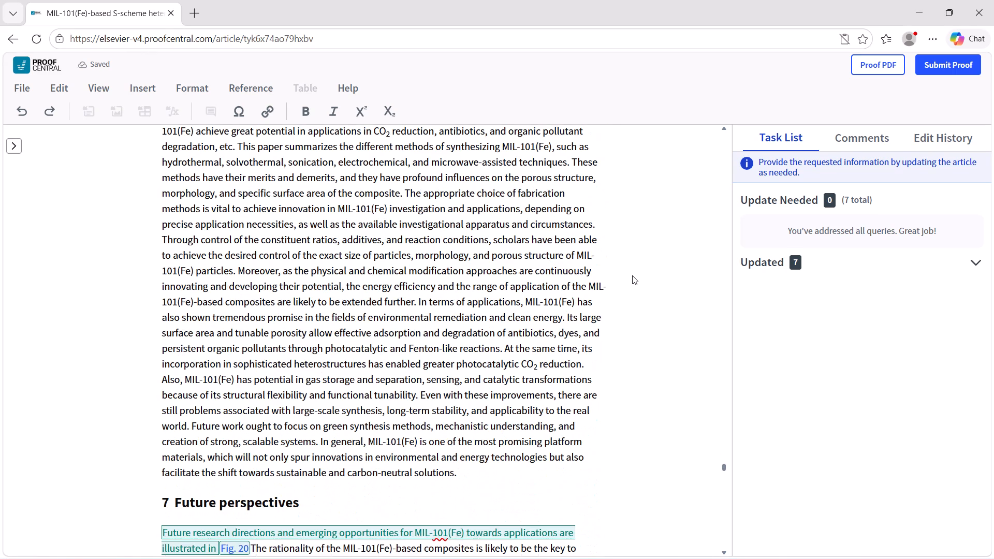
pyautogui.scroll(1, 632, 275)
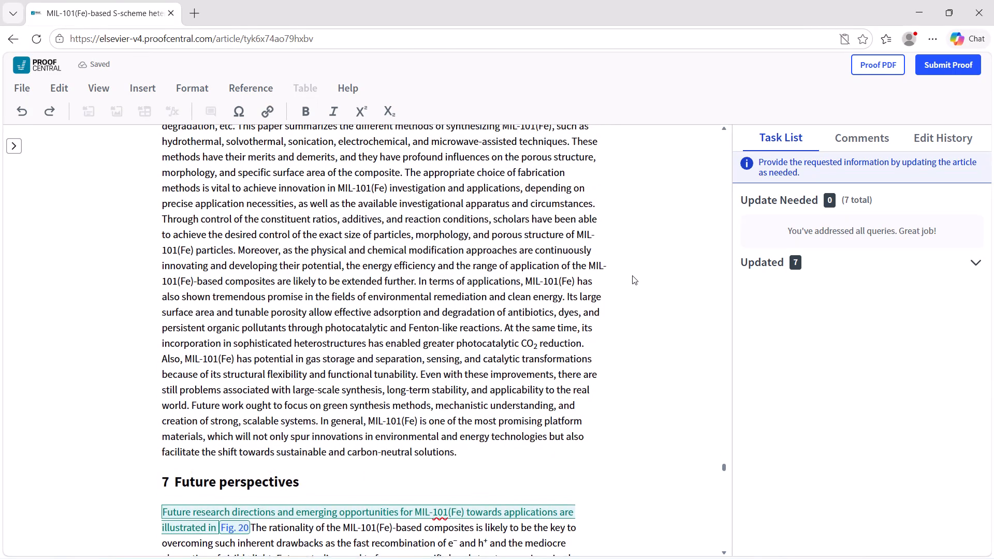
pyautogui.scroll(1, 632, 275)
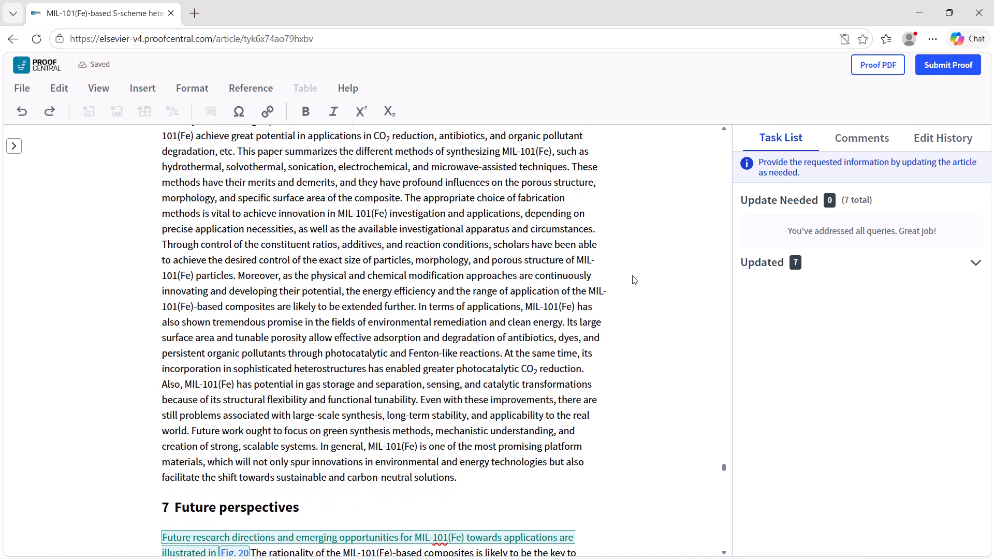
pyautogui.scroll(-1, 632, 275)
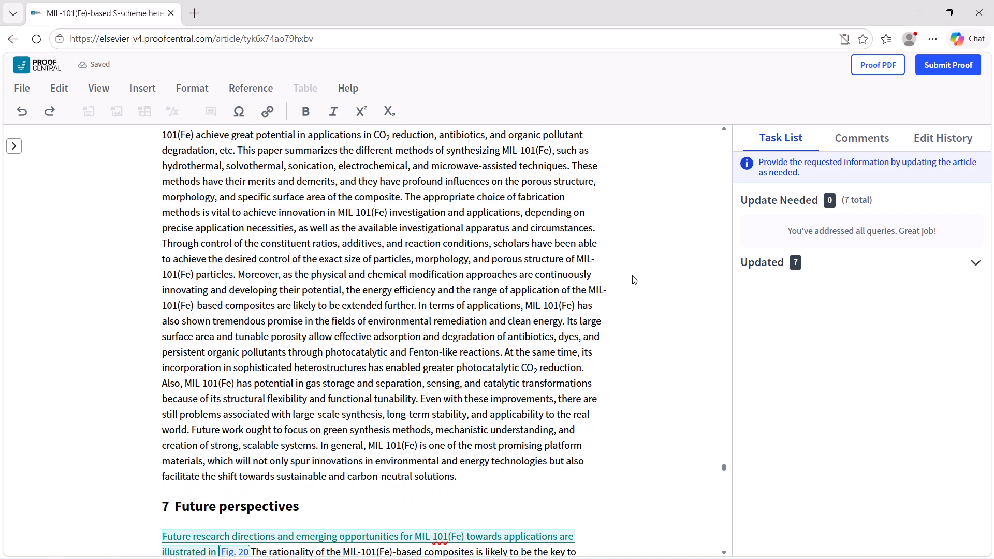
pyautogui.scroll(1, 632, 275)
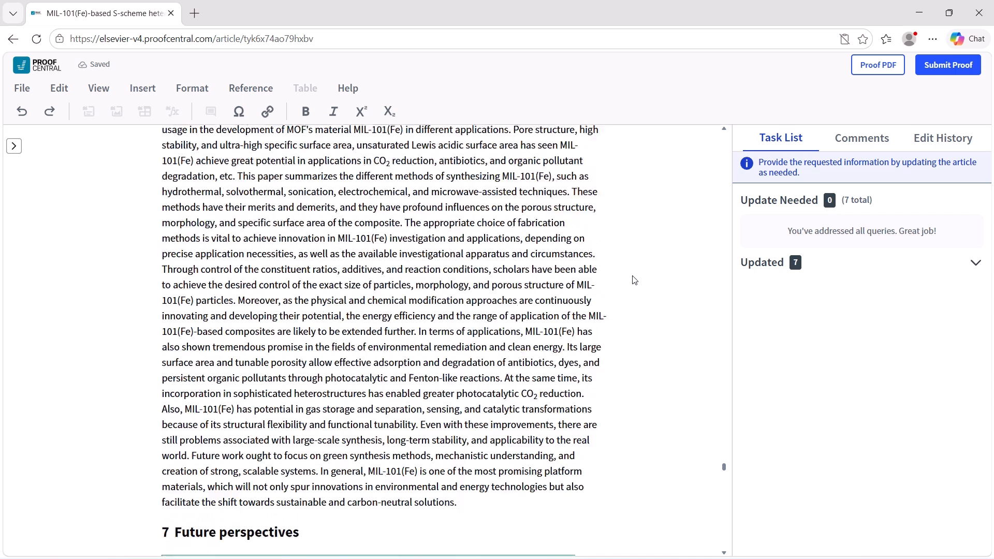
# Look over the rows, header and caption of Table 3 on MIL-101(Fe)-based photocatalysts for environmental remediation.
pyautogui.scroll(8, 632, 275)
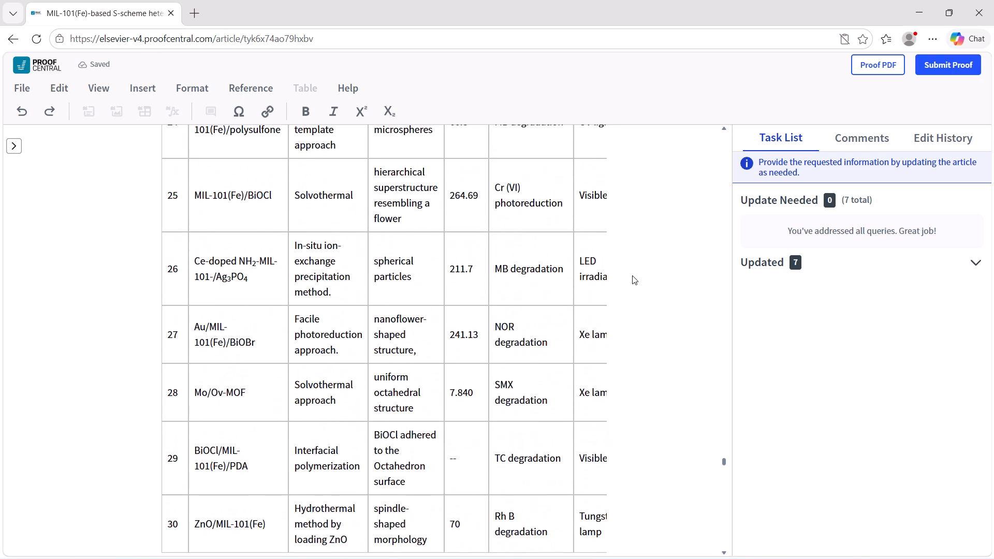
pyautogui.scroll(7, 632, 275)
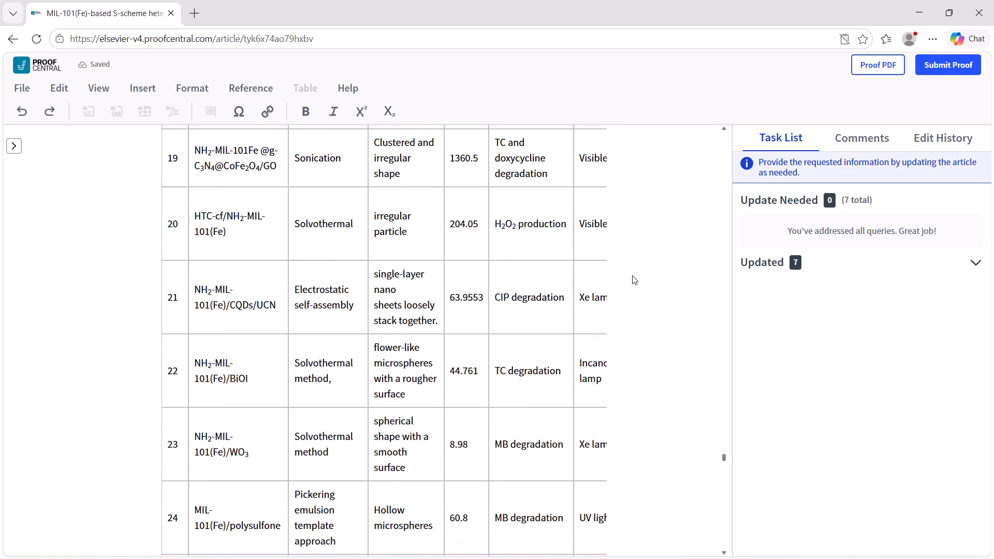
pyautogui.scroll(6, 632, 275)
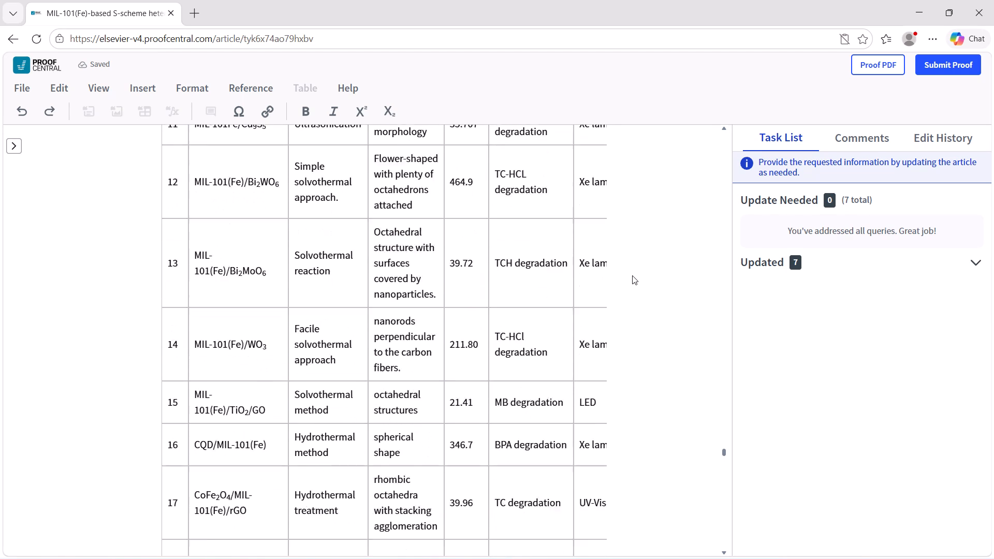
pyautogui.scroll(6, 632, 275)
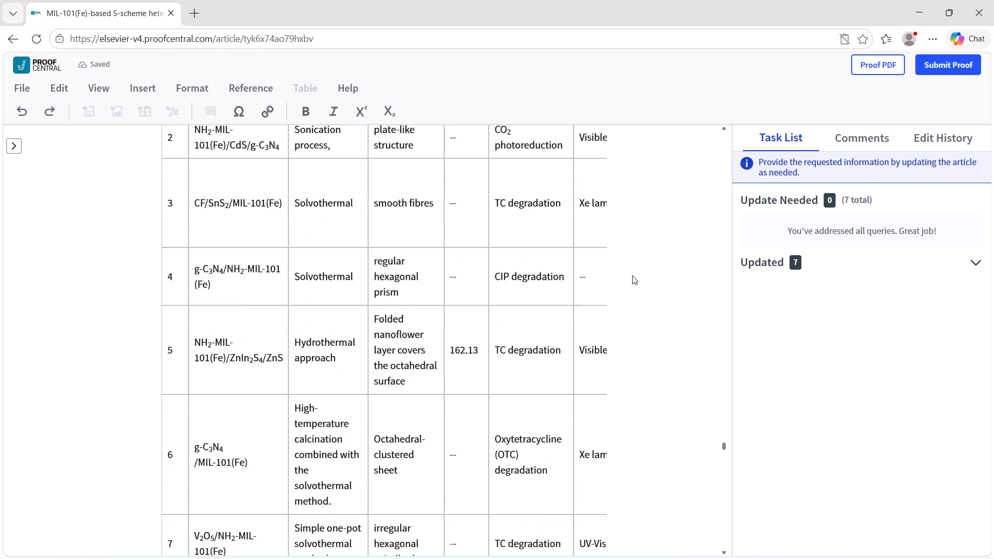
pyautogui.scroll(6, 632, 275)
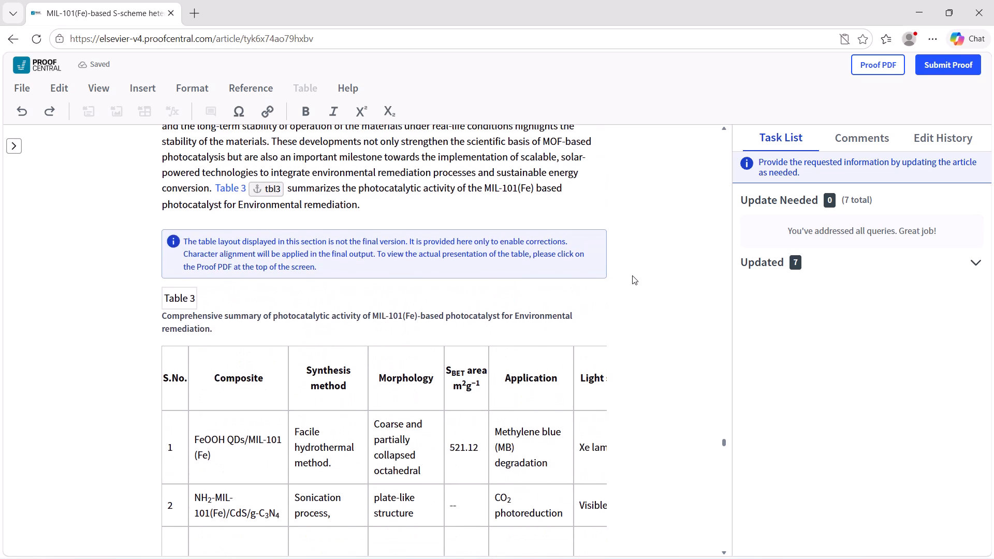
pyautogui.scroll(2, 632, 275)
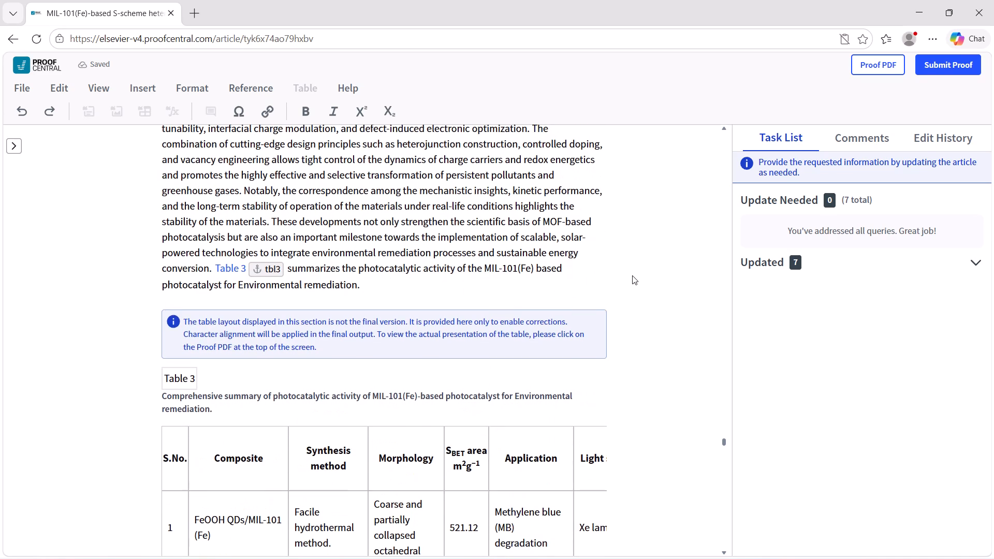
# Examine the paragraph introducing Table 3, along with the Fig. 20 image and its caption.
pyautogui.scroll(3, 632, 275)
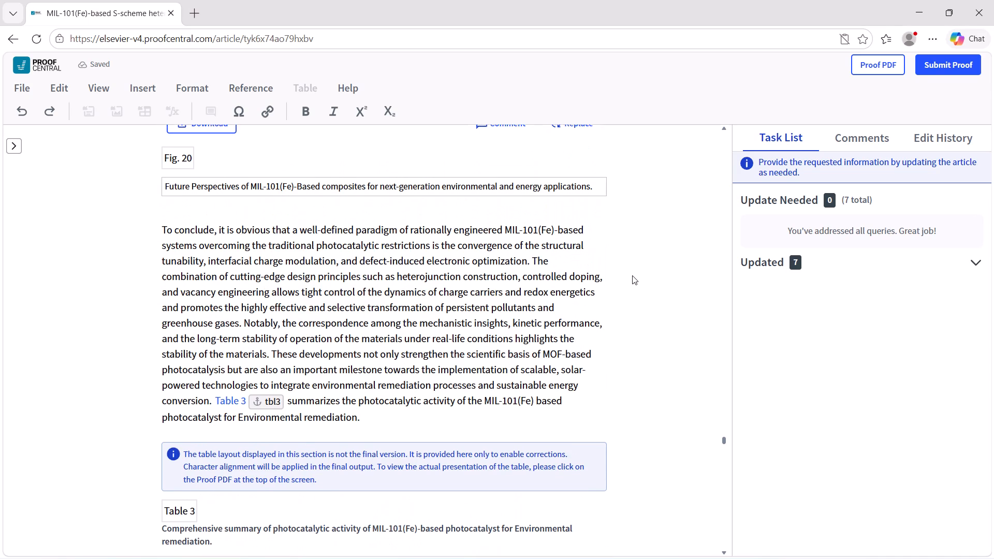
pyautogui.scroll(4, 632, 275)
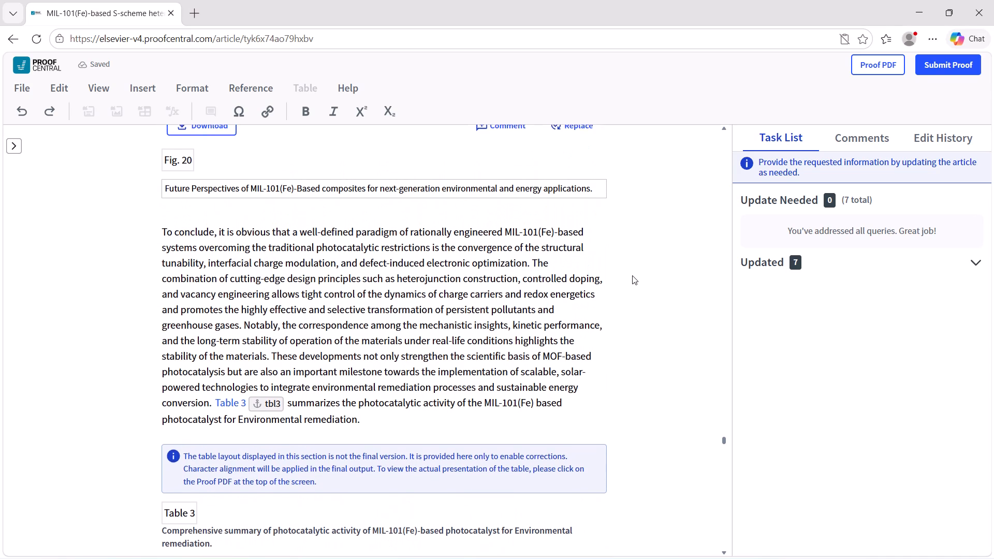
pyautogui.scroll(2, 632, 275)
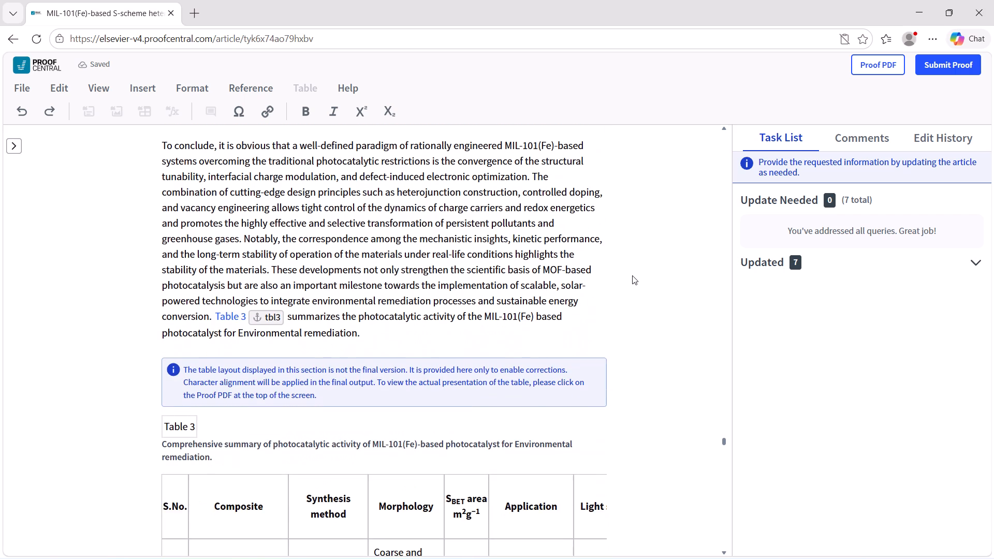
pyautogui.scroll(4, 632, 275)
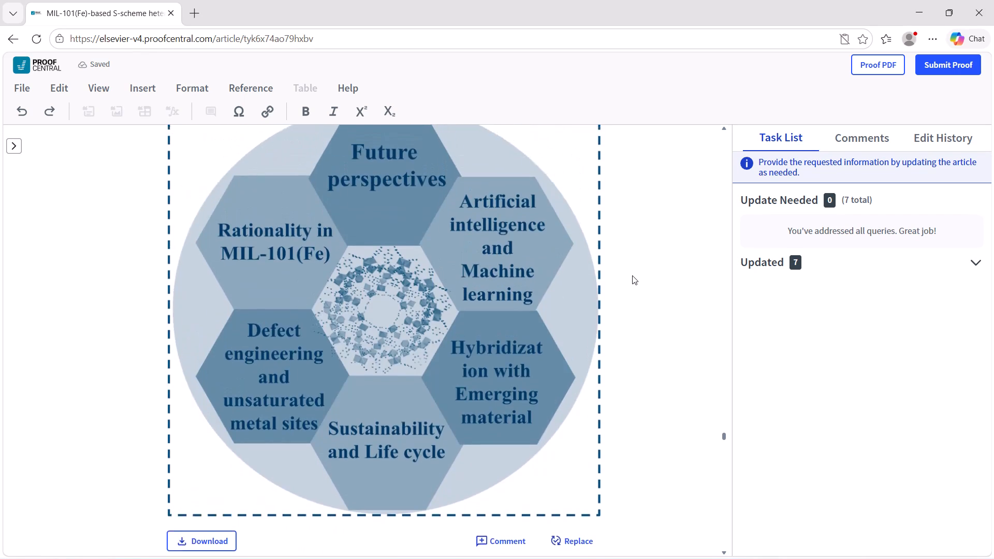
# Reread the closing summary paragraph above the Fig. 19 image, checking the struck-out Fig. 20 citation at its end.
pyautogui.scroll(7, 632, 275)
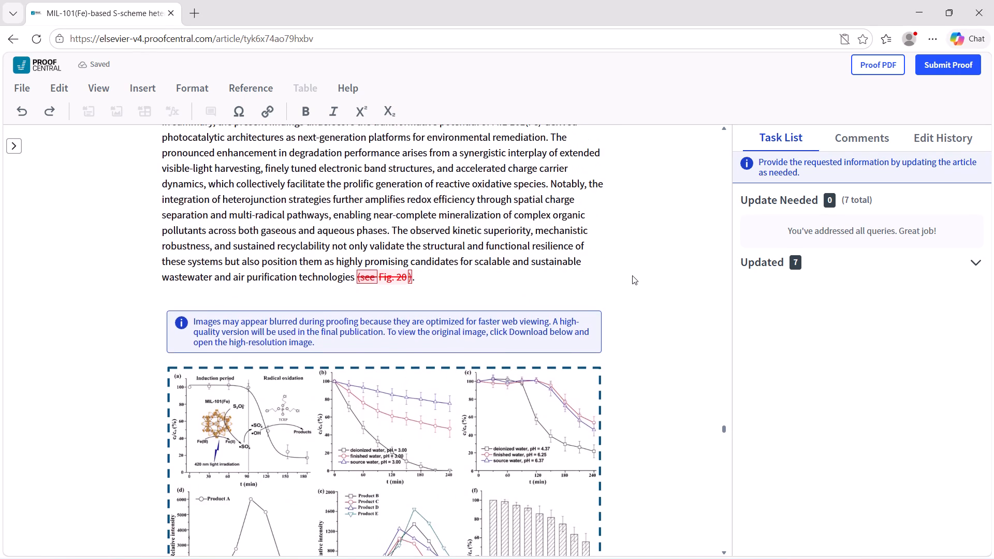
pyautogui.scroll(4, 632, 275)
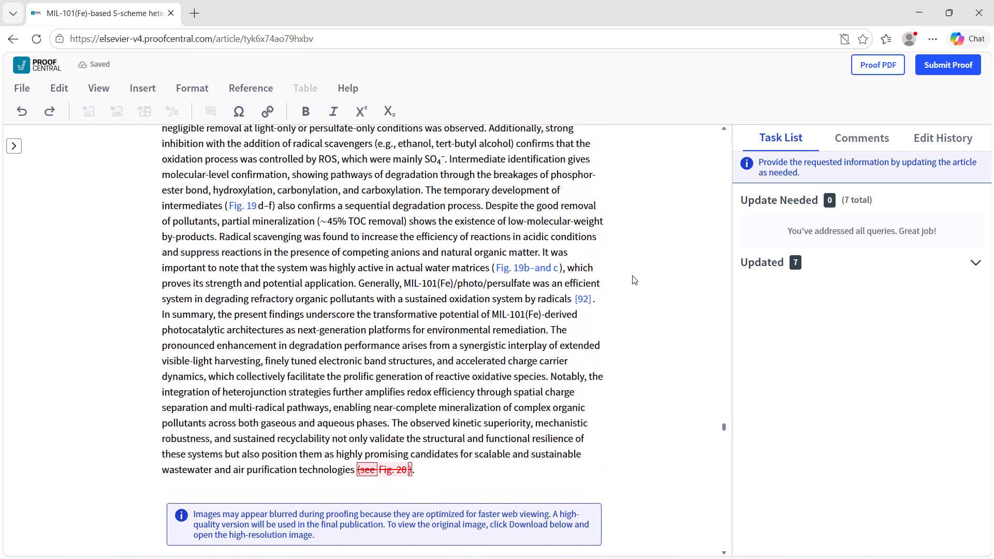
pyautogui.scroll(2, 632, 275)
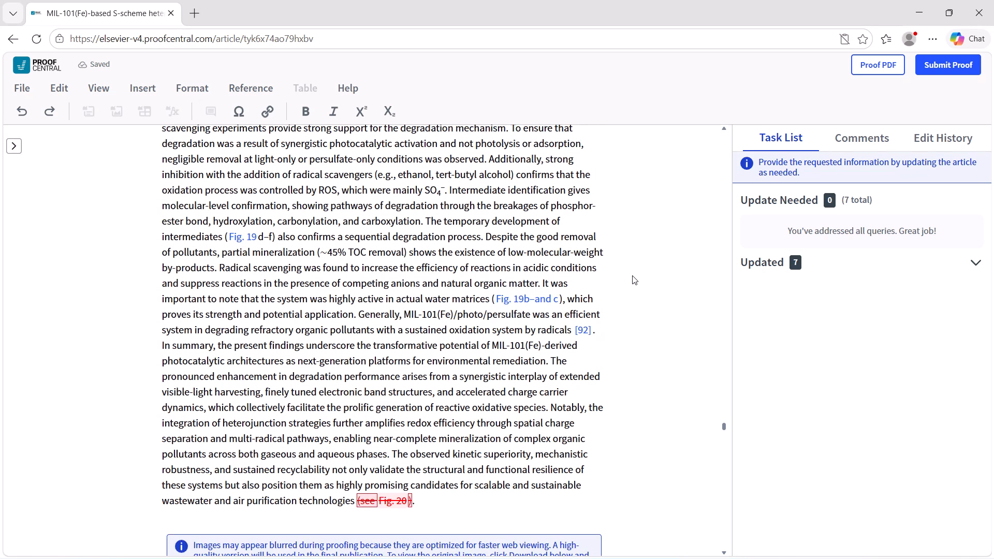
pyautogui.scroll(3, 632, 275)
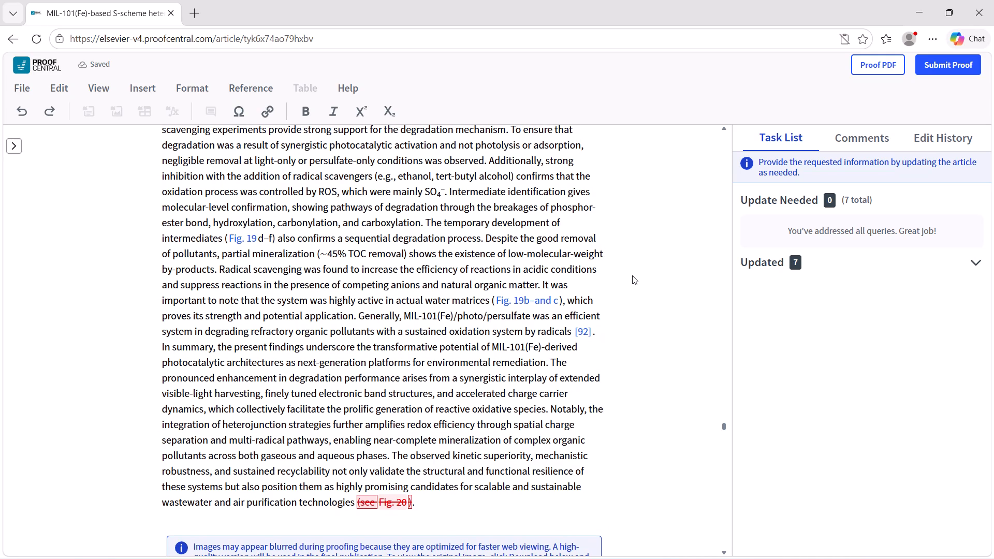
pyautogui.scroll(2, 632, 275)
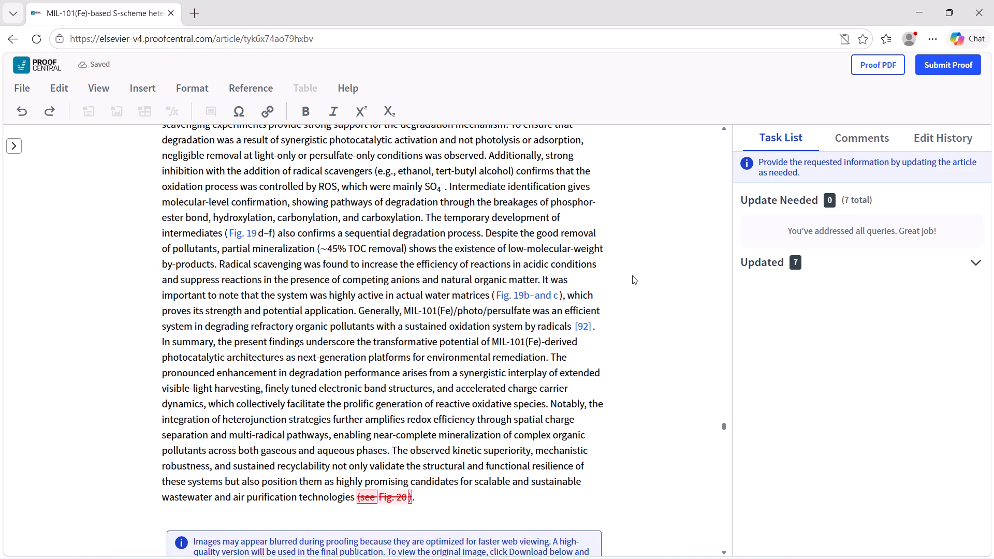
pyautogui.scroll(1, 643, 261)
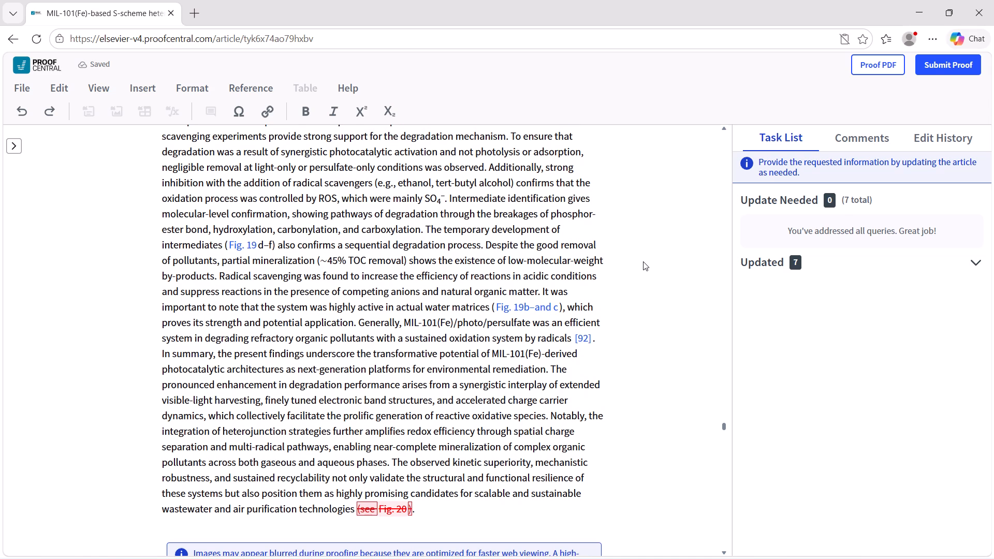
pyautogui.scroll(2, 643, 261)
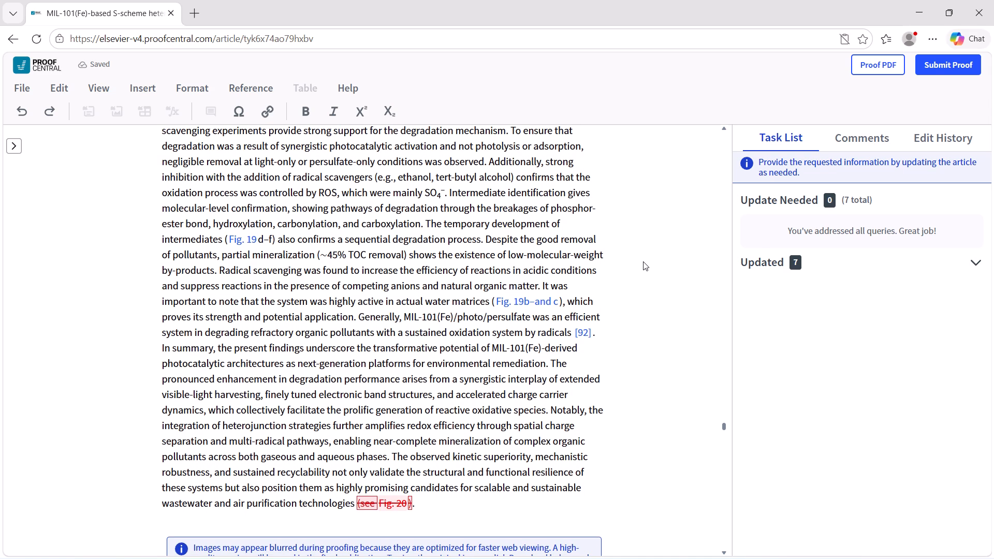
pyautogui.scroll(1, 643, 261)
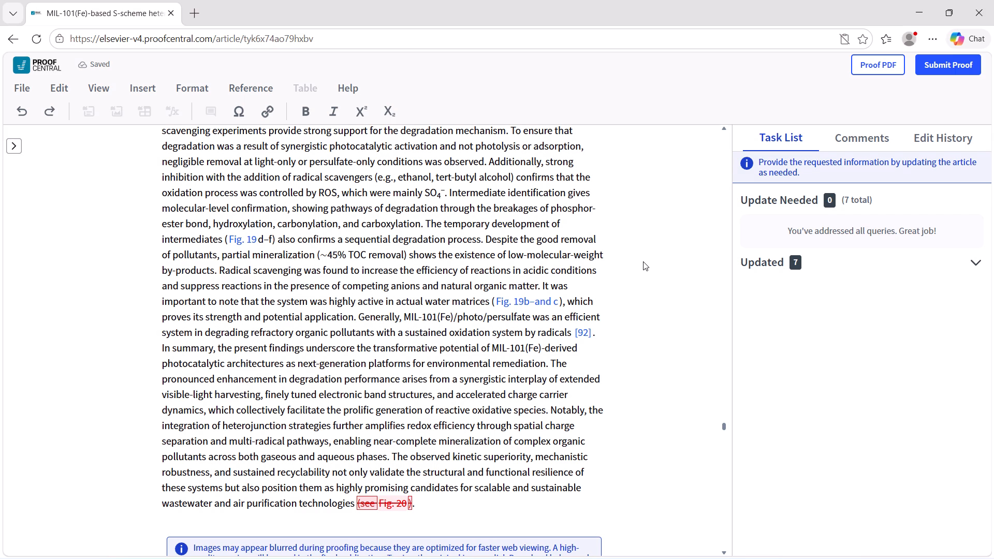
pyautogui.scroll(4, 643, 261)
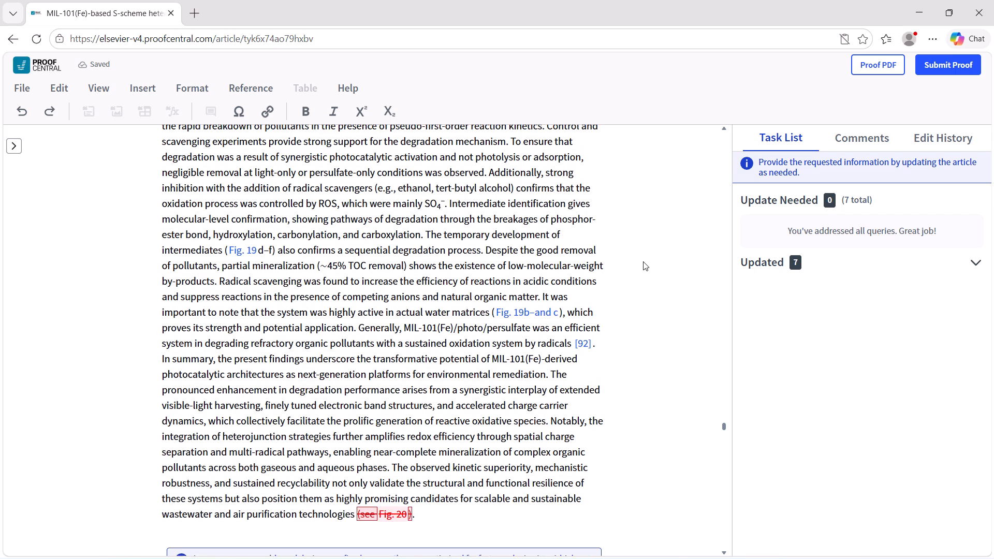
# Reread the paragraph on TCEP degradation by the MIL-101(Fe)/photo/persulfate system, including its Fig. 19 citations and figure anchors.
pyautogui.scroll(3, 643, 261)
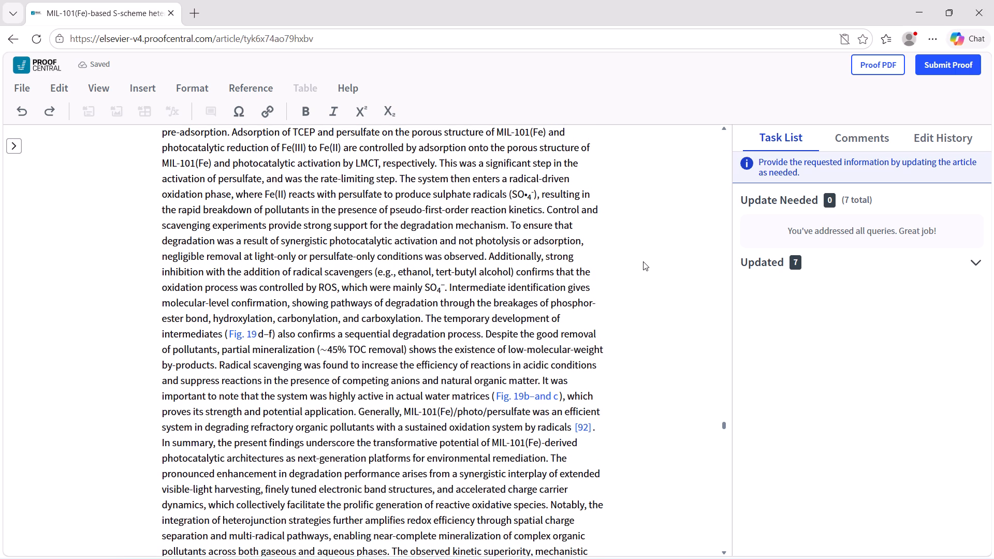
pyautogui.scroll(2, 643, 261)
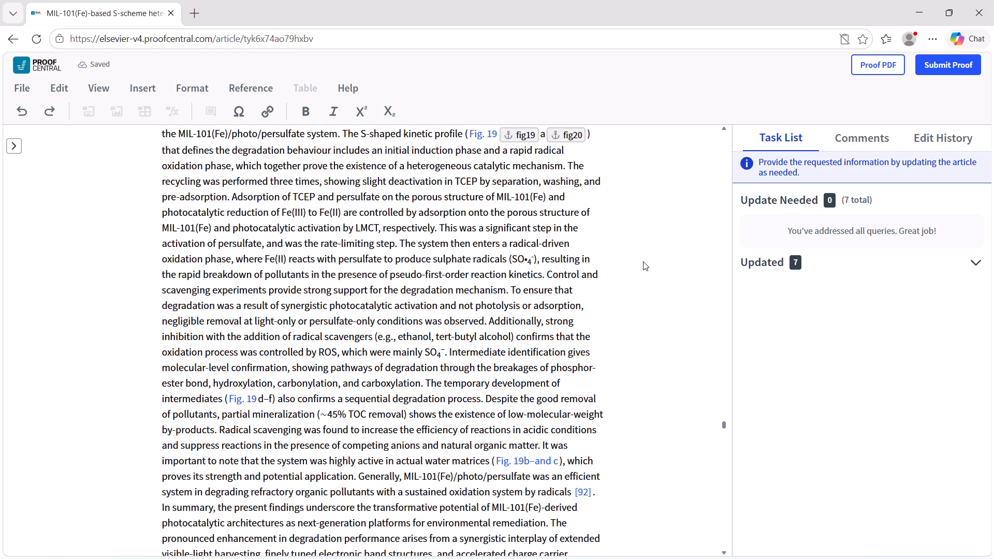
pyautogui.scroll(3, 643, 261)
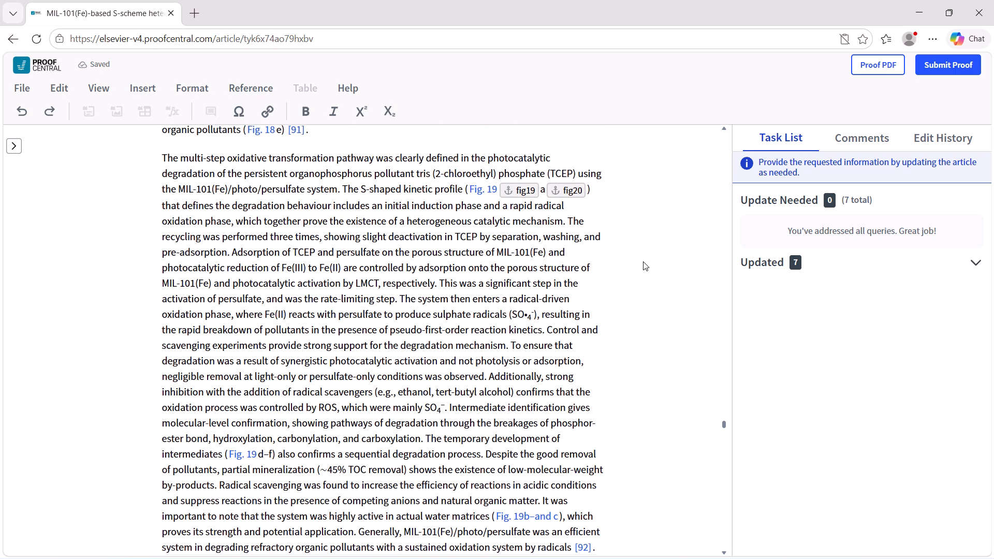
pyautogui.scroll(2, 643, 261)
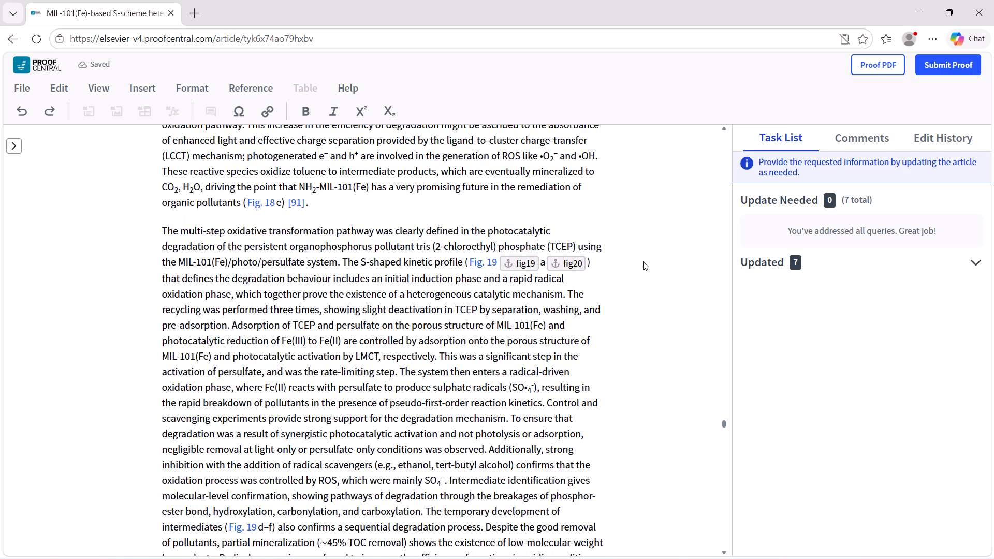
pyautogui.scroll(2, 643, 261)
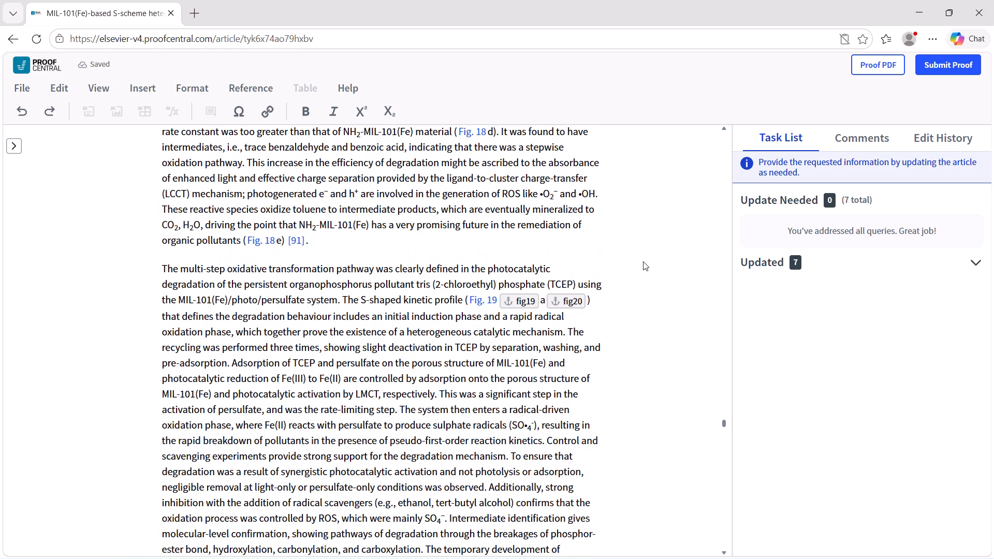
# Reread the toluene degradation paragraph and the opening of section 5.2.2, back up to the Fig. 18 caption.
pyautogui.scroll(1, 643, 261)
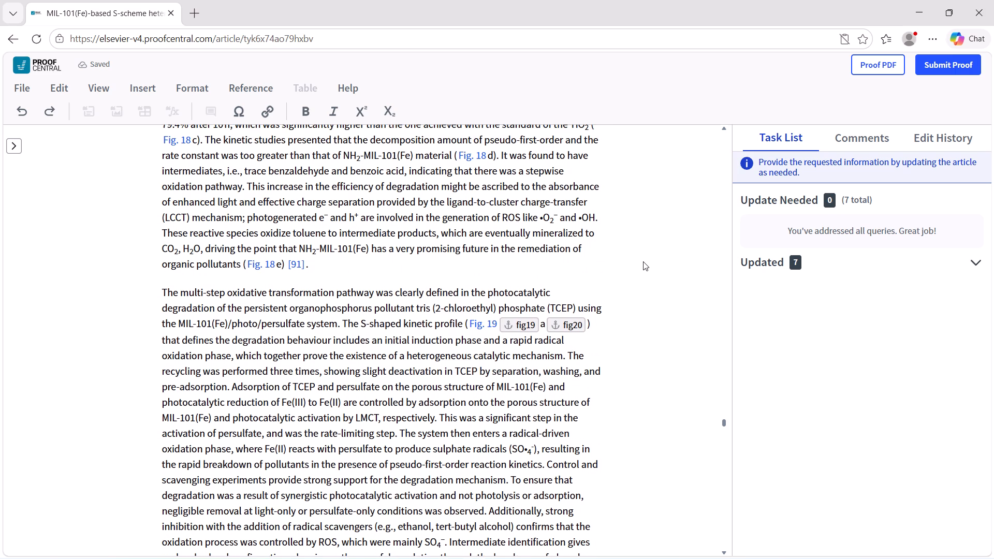
pyautogui.scroll(4, 643, 261)
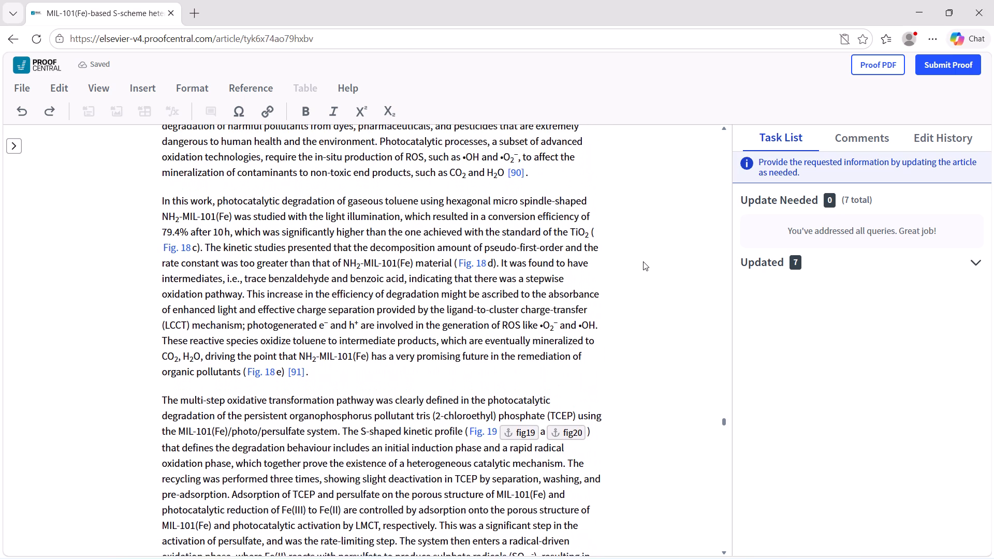
pyautogui.scroll(2, 643, 261)
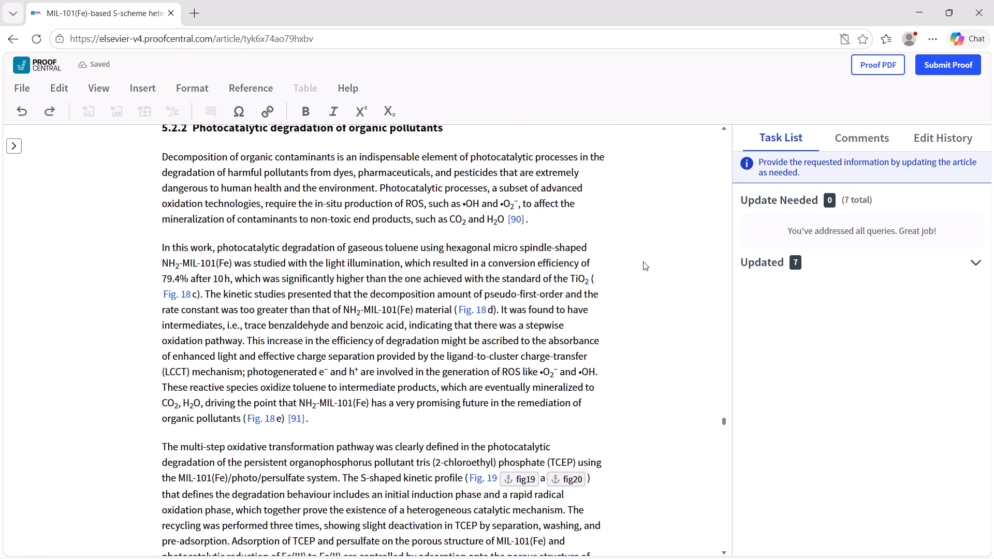
pyautogui.scroll(2, 643, 261)
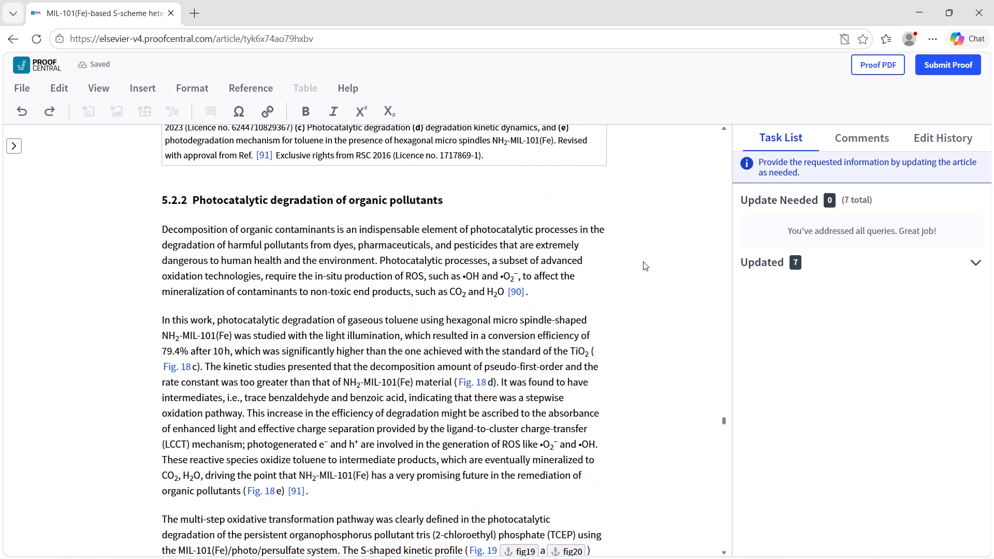
pyautogui.scroll(2, 643, 261)
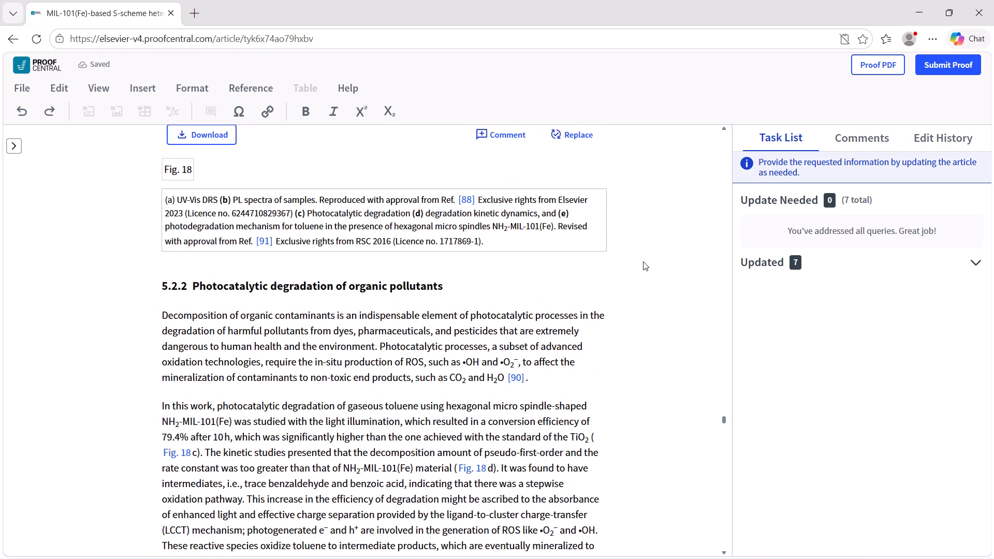
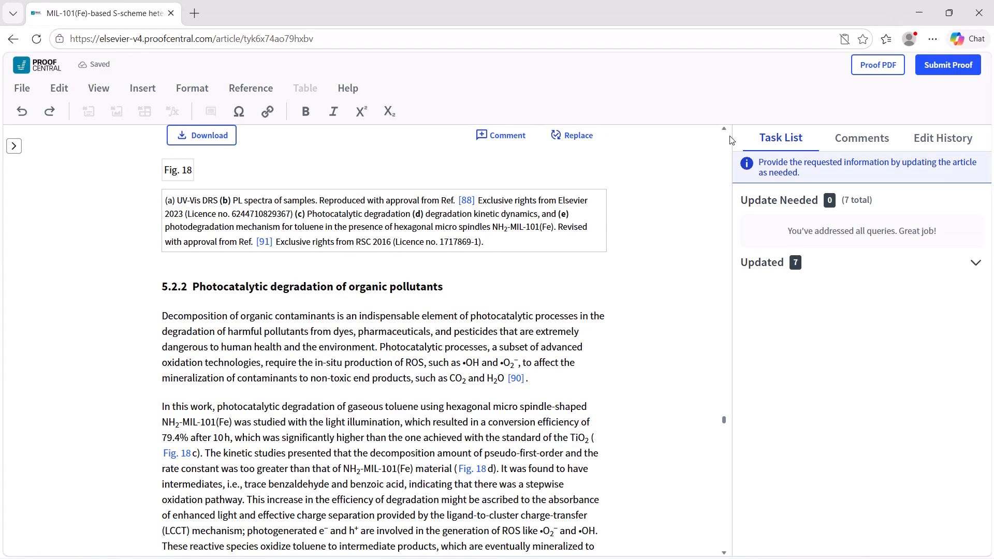
# Add volume number 421 to reference 13, the 2026 Sep. Purif. Technol. article, in the reference list.
pyautogui.scroll(-15, 592, 322)
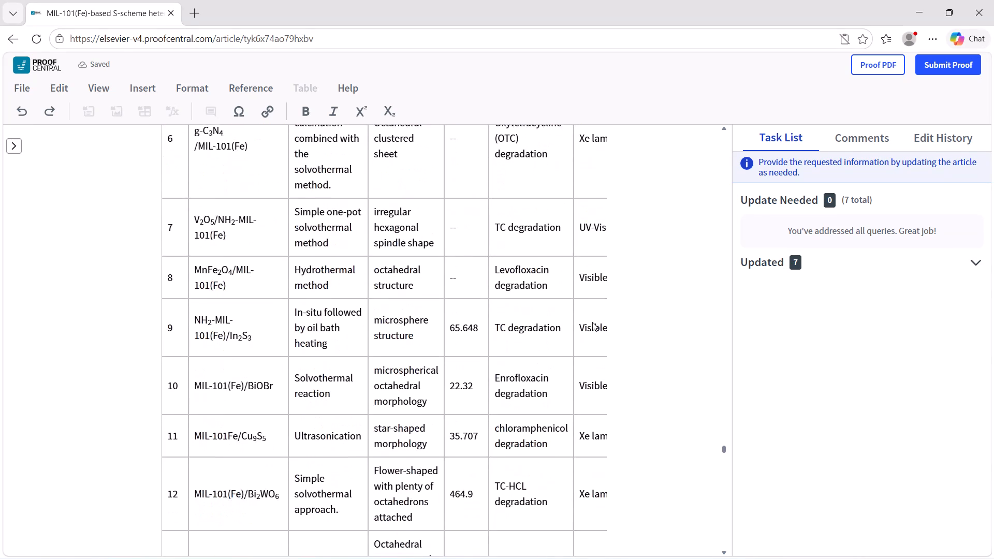
pyautogui.scroll(-20, 592, 322)
pyautogui.scroll(-3, 592, 322)
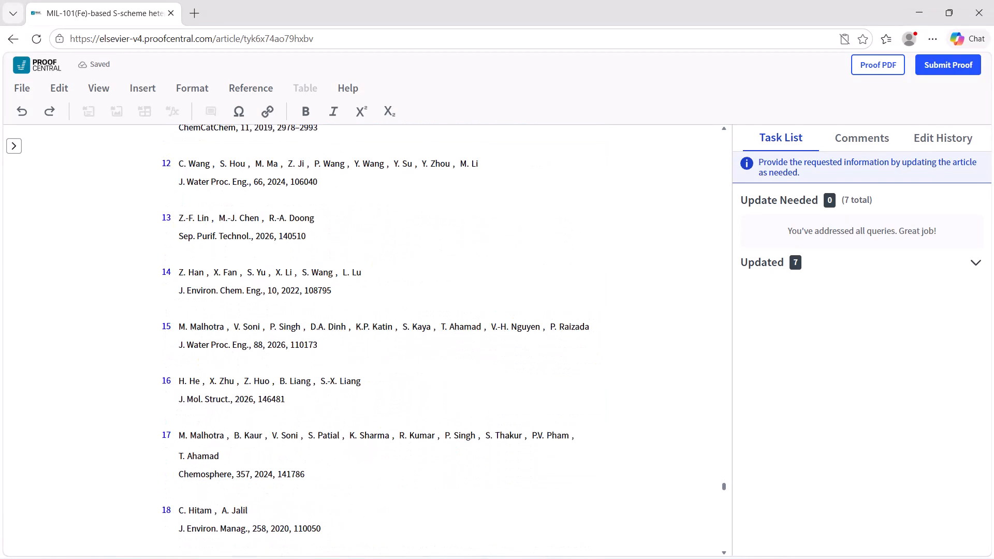
pyautogui.scroll(-1, 592, 322)
pyautogui.scroll(3, 592, 322)
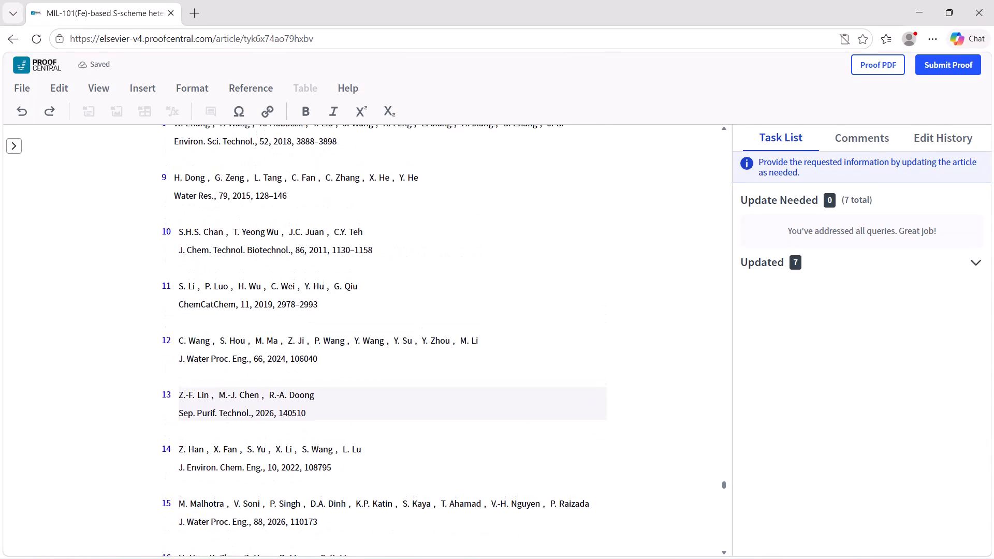
pyautogui.scroll(1, 592, 322)
pyautogui.scroll(-4, 592, 322)
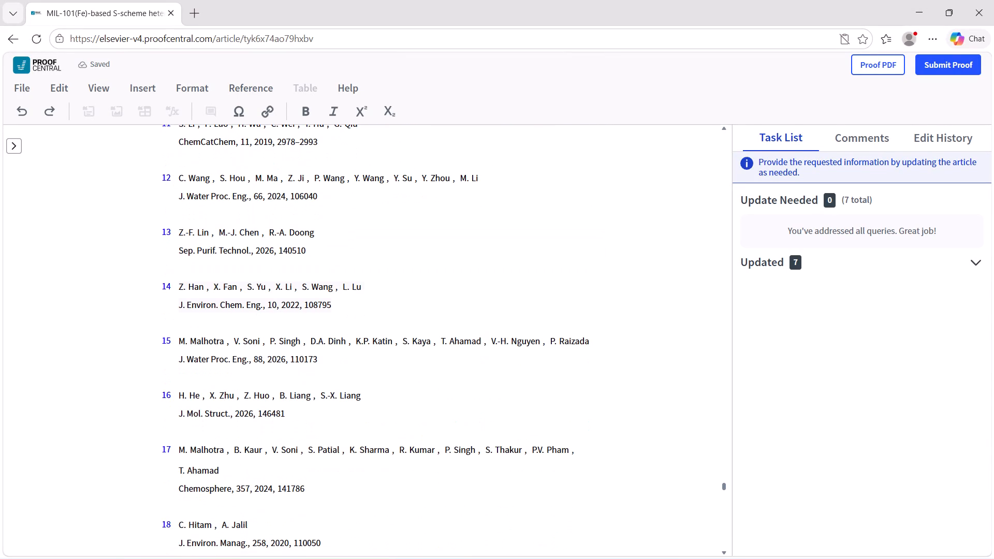
pyautogui.click(281, 249)
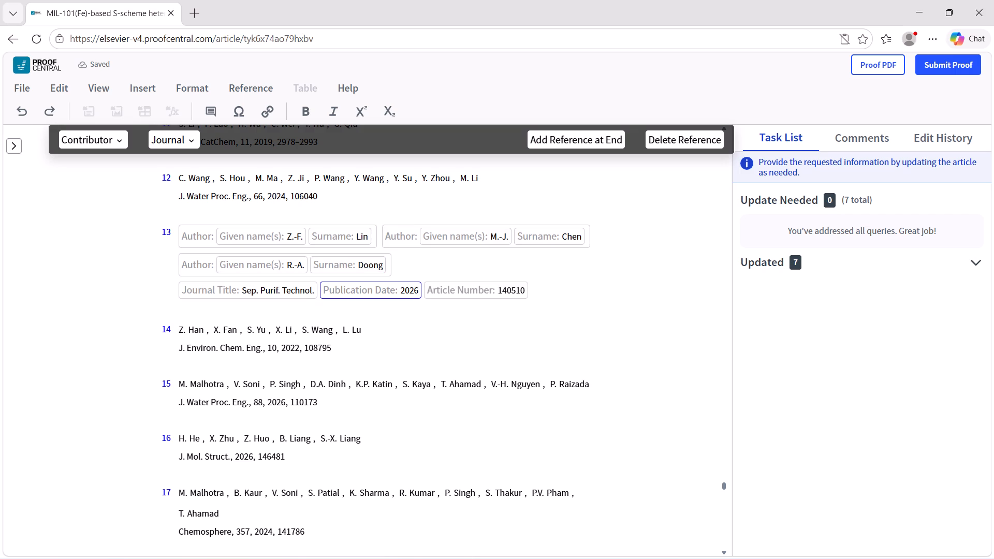
pyautogui.click(317, 290)
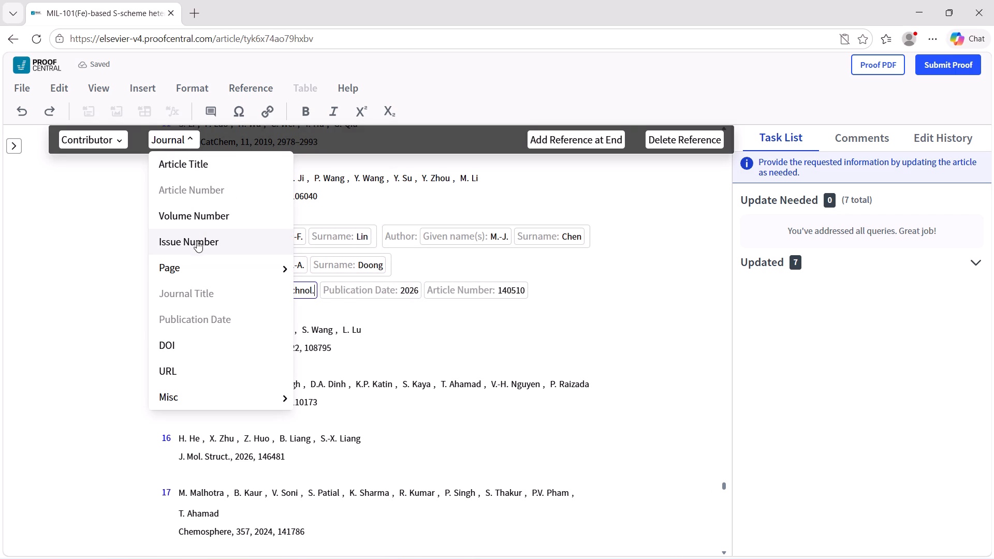
pyautogui.click(202, 208)
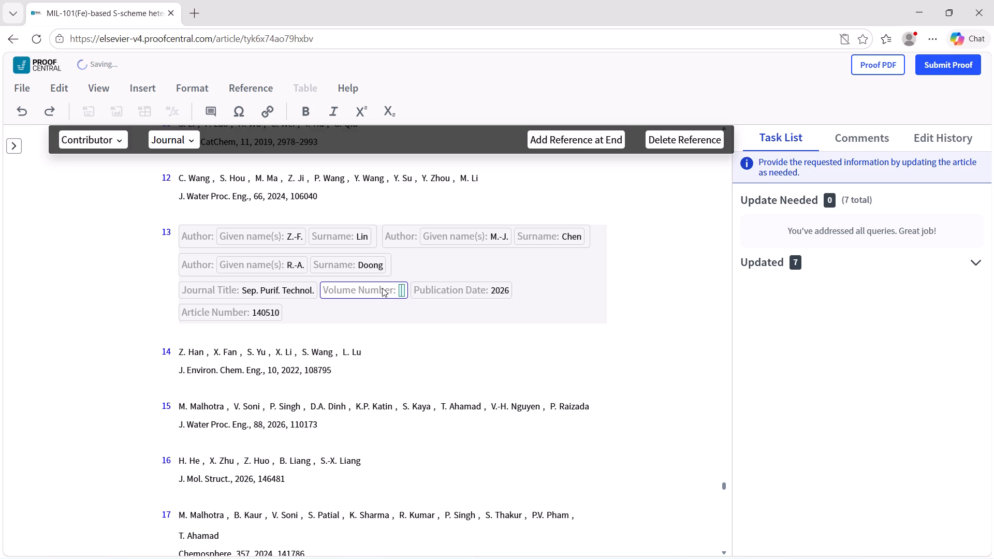
pyautogui.write('421')
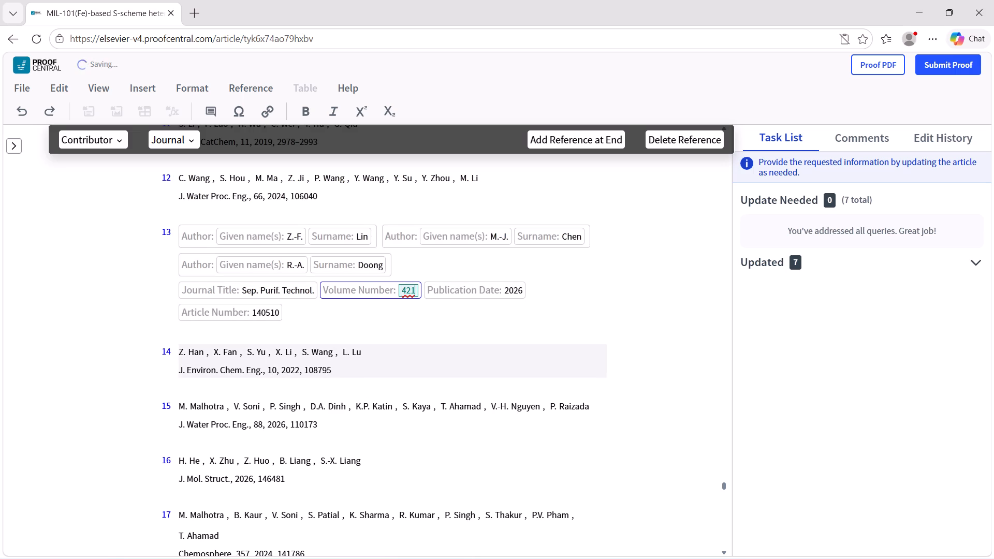
pyautogui.click(654, 325)
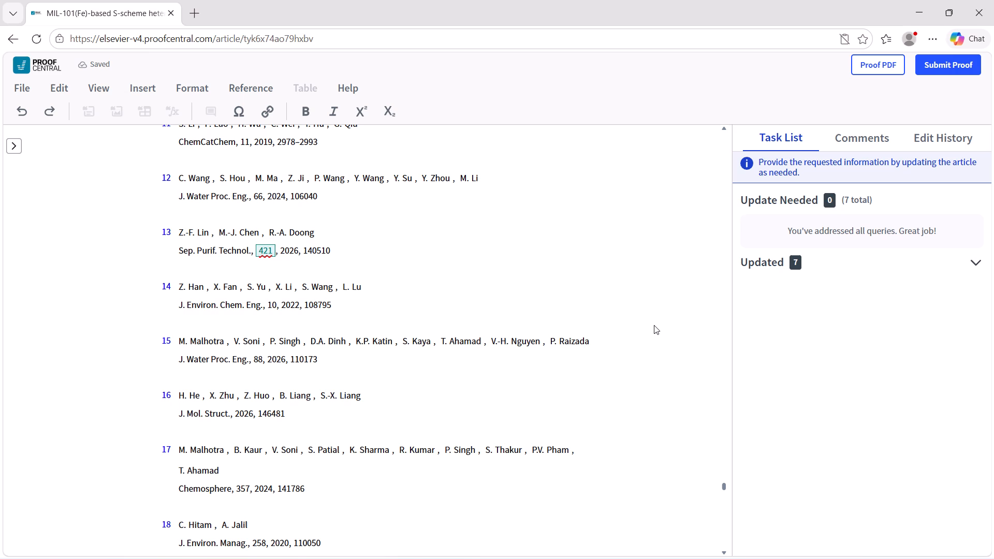
# Add volume number 1370 to reference 16, the 2026 J. Mol. Struct. article.
pyautogui.scroll(-1, 654, 325)
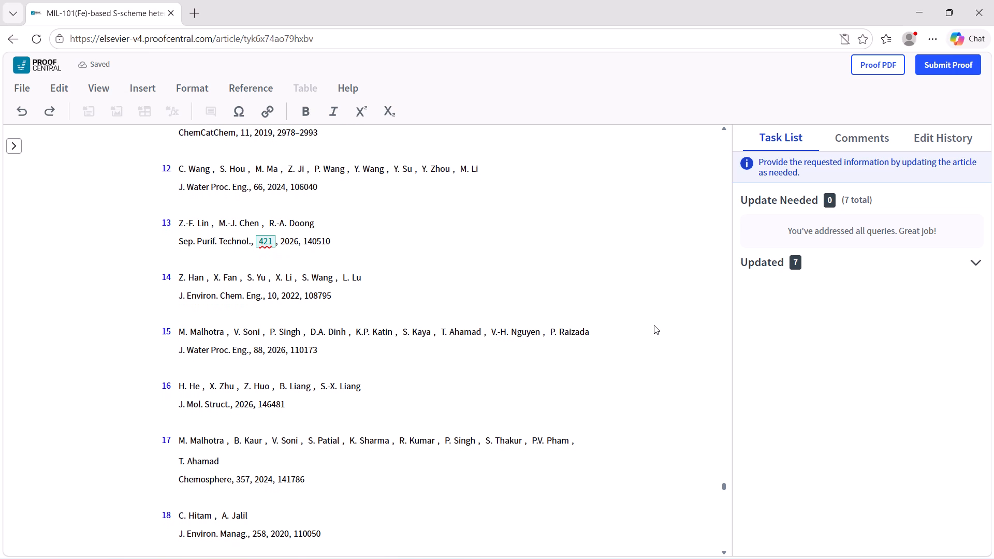
pyautogui.scroll(-2, 654, 325)
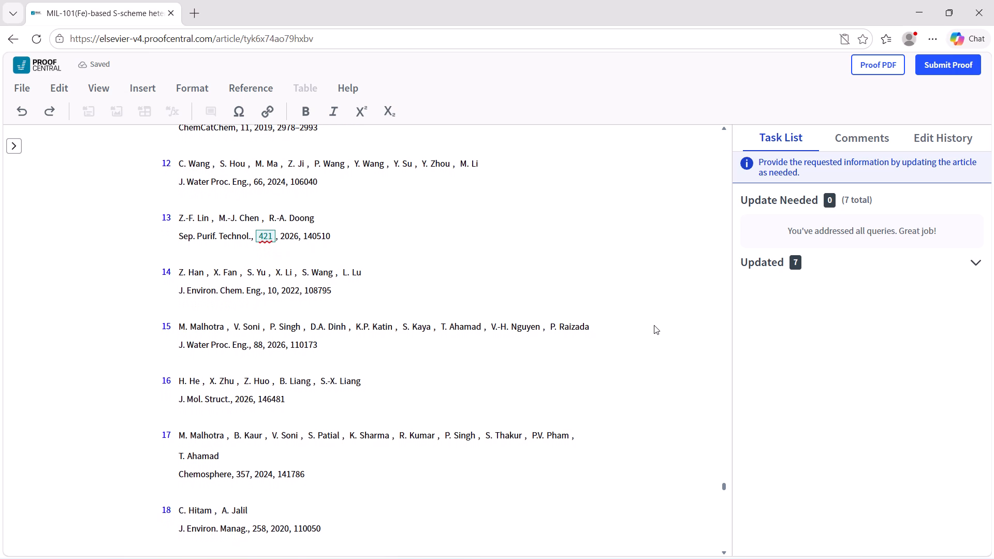
pyautogui.scroll(-1, 654, 325)
pyautogui.scroll(-1, 455, 274)
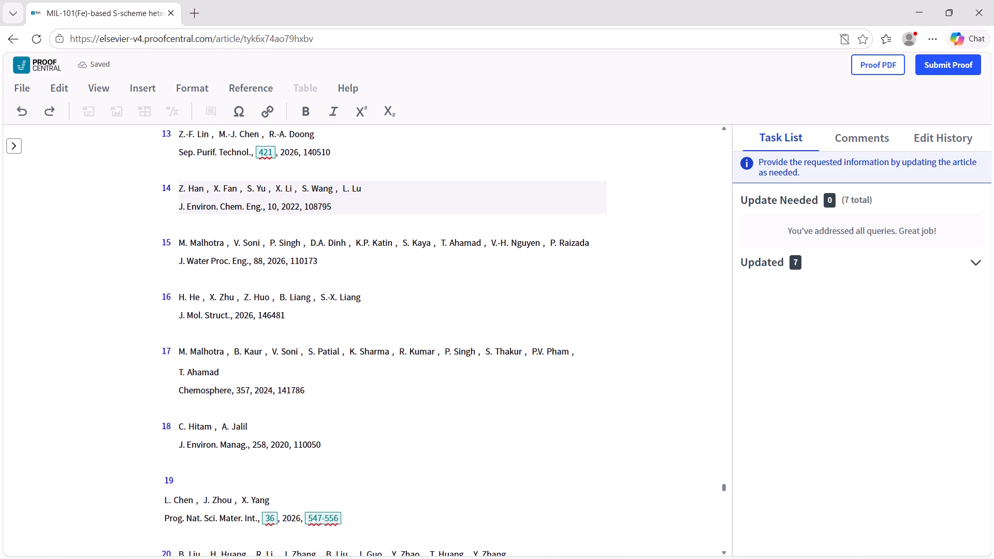
pyautogui.scroll(-1, 455, 274)
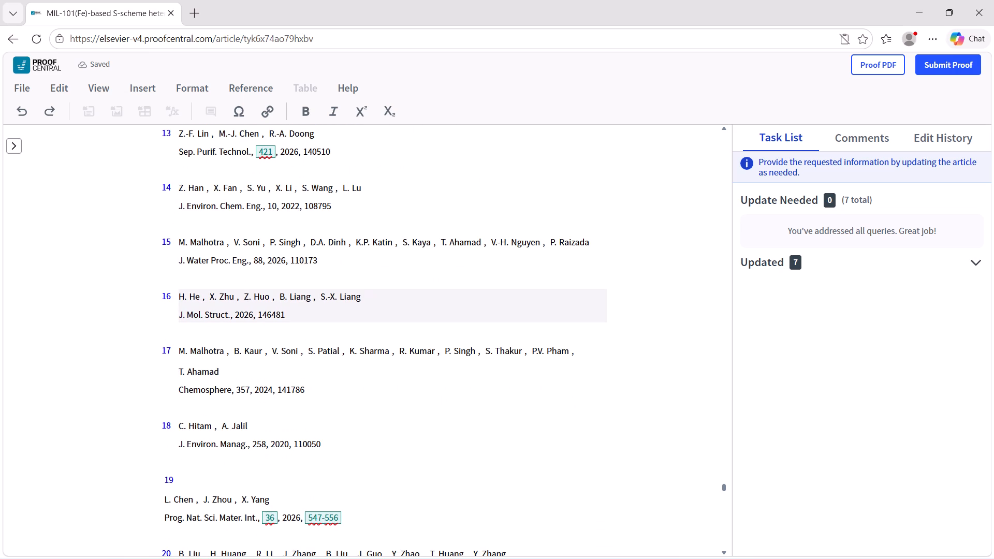
pyautogui.click(253, 315)
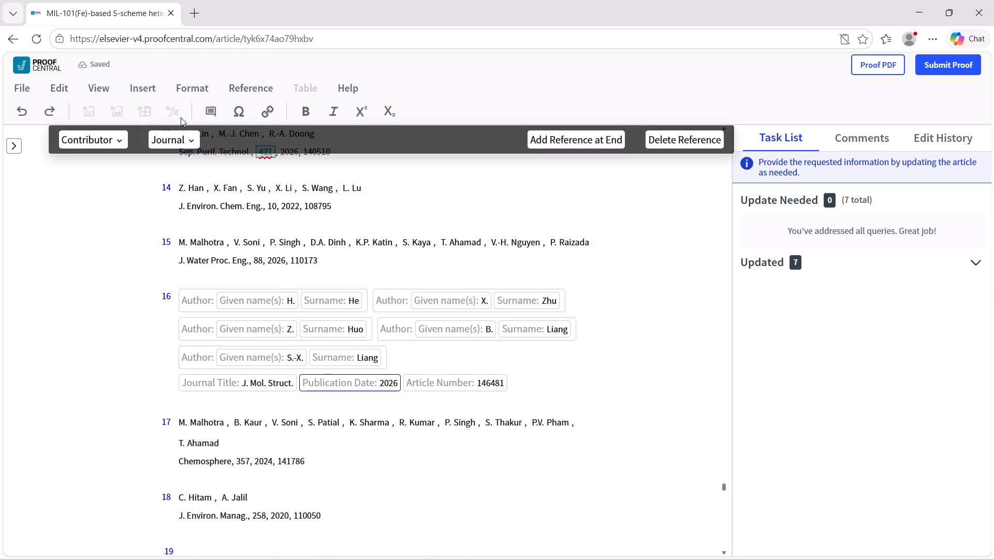
pyautogui.click(184, 139)
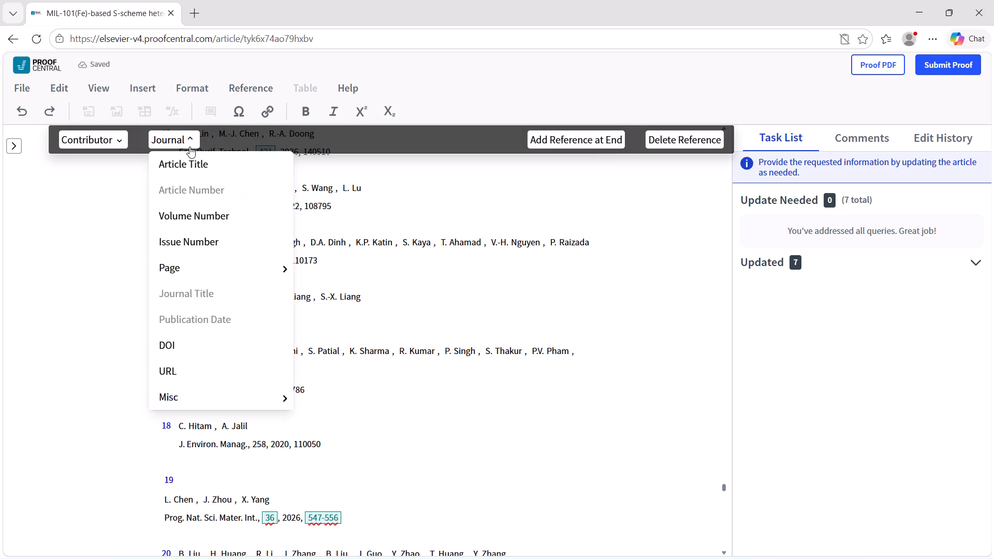
pyautogui.click(192, 220)
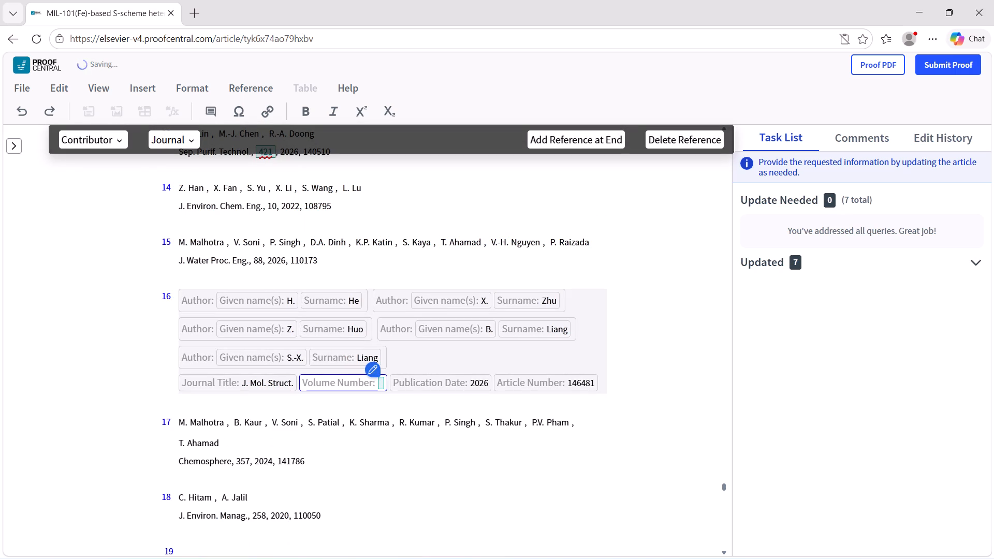
pyautogui.write('1370')
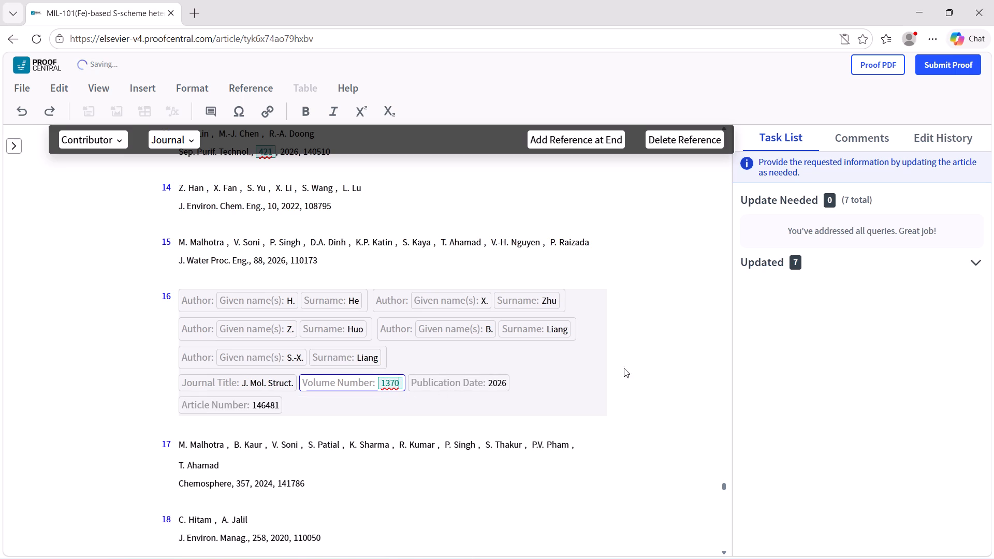
pyautogui.click(677, 366)
# Add volume number 14 to reference 21, the 2026 J. Environ. Chem. Eng. article.
pyautogui.scroll(-1, 677, 366)
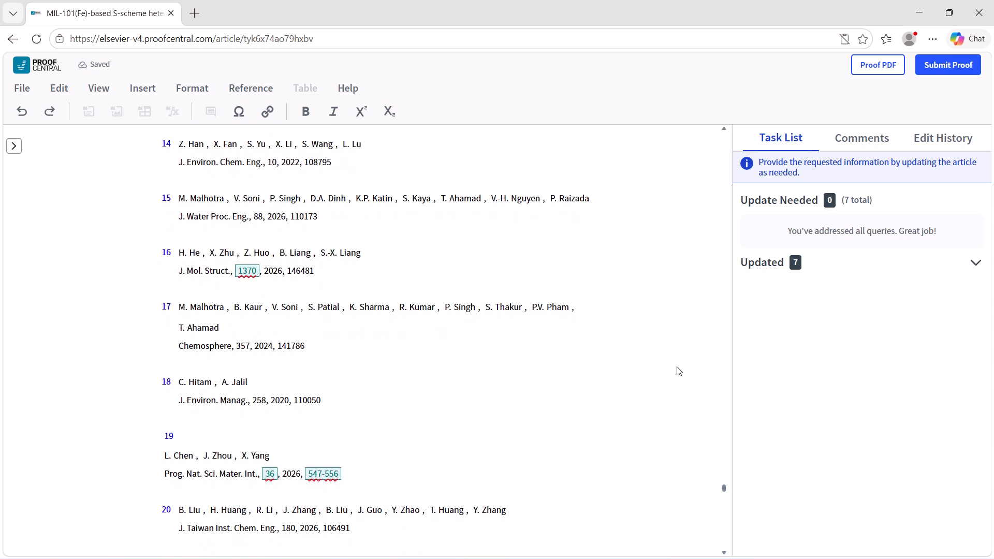
pyautogui.scroll(-3, 677, 366)
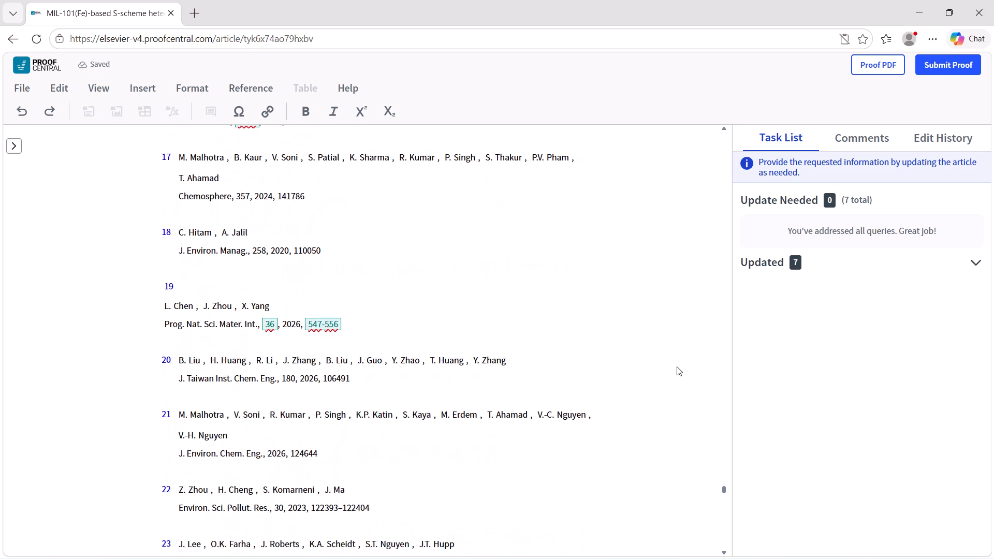
pyautogui.scroll(-2, 677, 366)
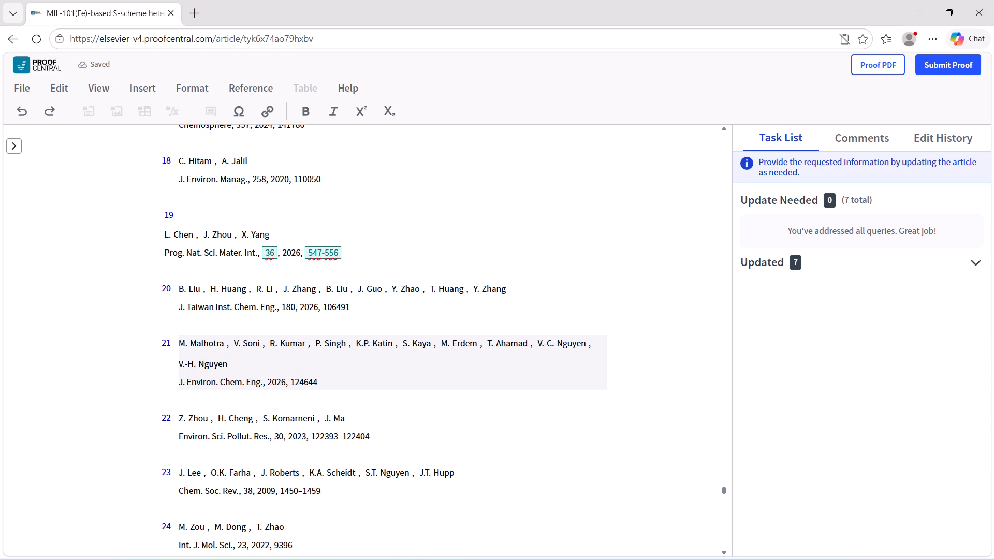
pyautogui.click(267, 380)
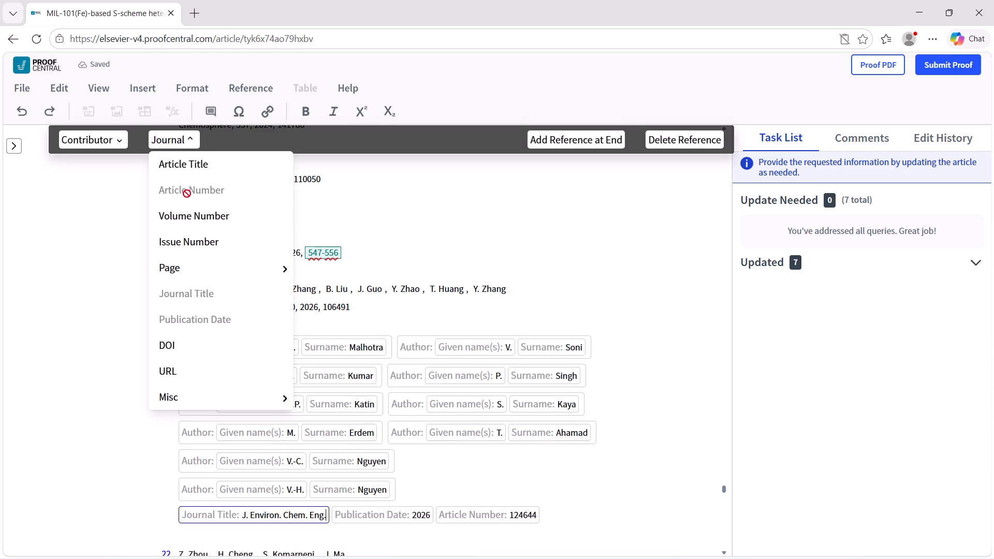
pyautogui.click(189, 217)
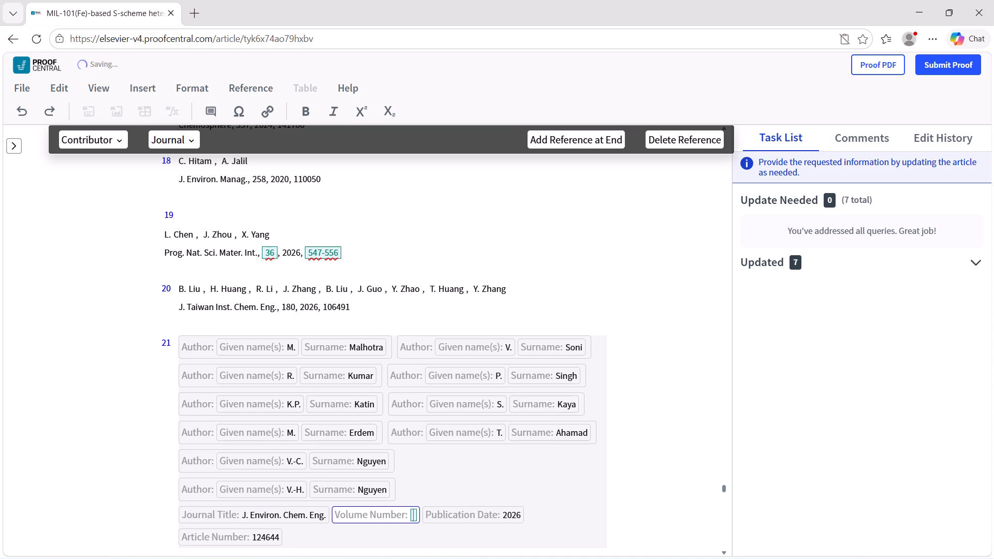
pyautogui.write('14')
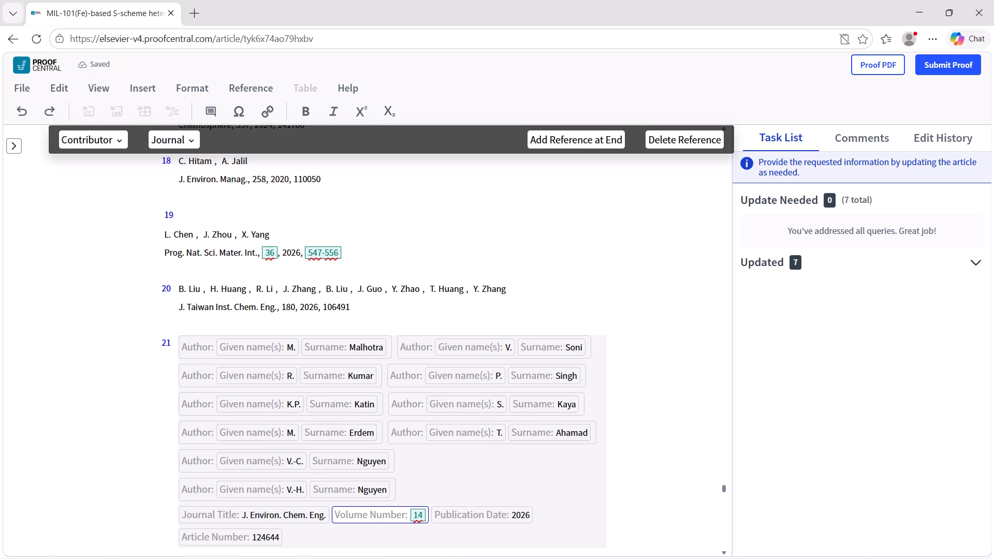
pyautogui.scroll(-3, 350, 493)
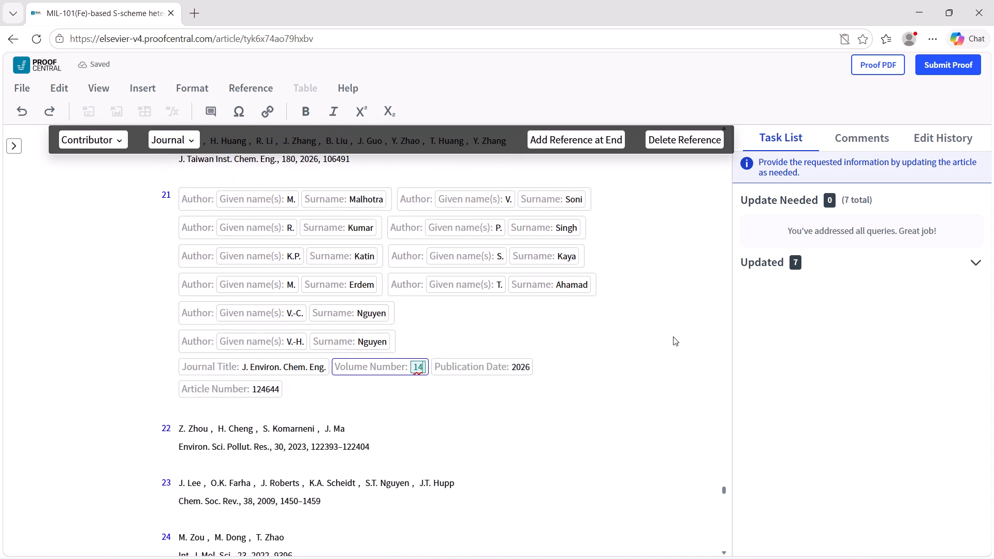
pyautogui.click(689, 340)
# Add volume number 44 to reference 25, the 2008 Chem. Commun. article.
pyautogui.scroll(-2, 689, 340)
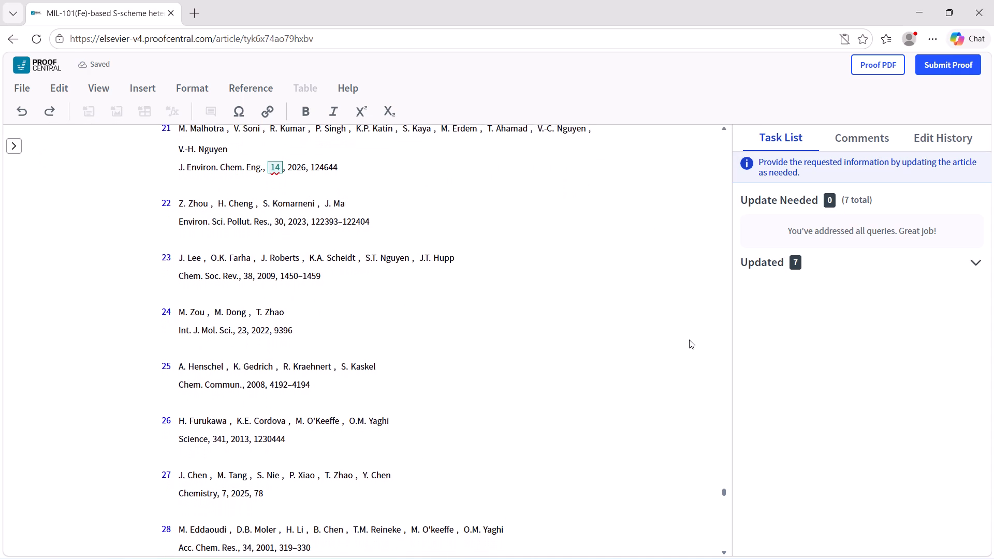
pyautogui.scroll(-1, 689, 340)
pyautogui.click(321, 348)
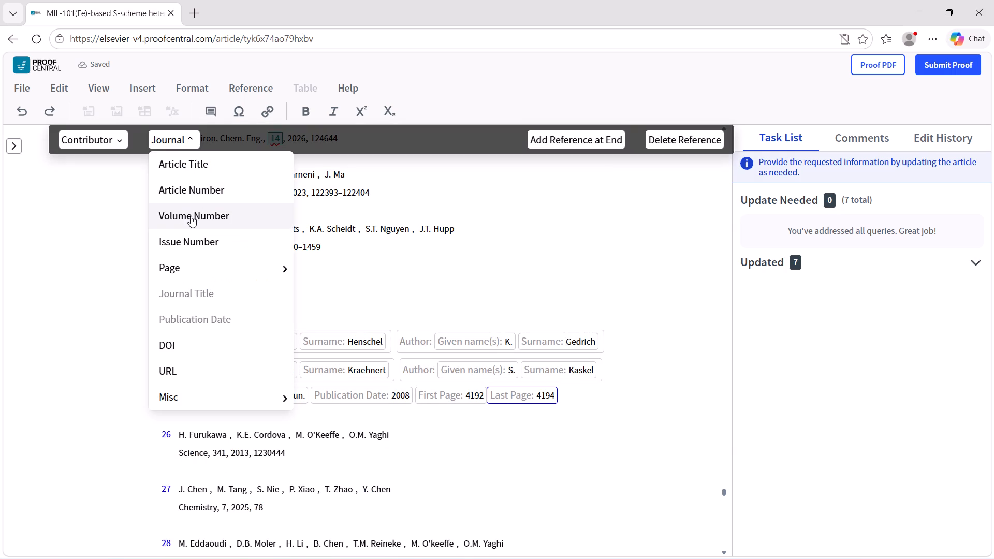
pyautogui.click(191, 216)
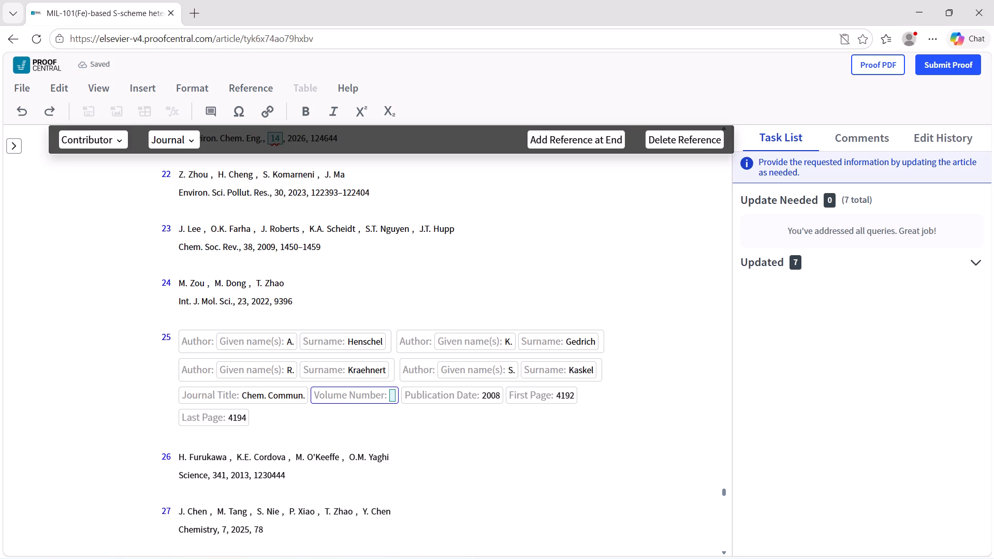
pyautogui.write('44')
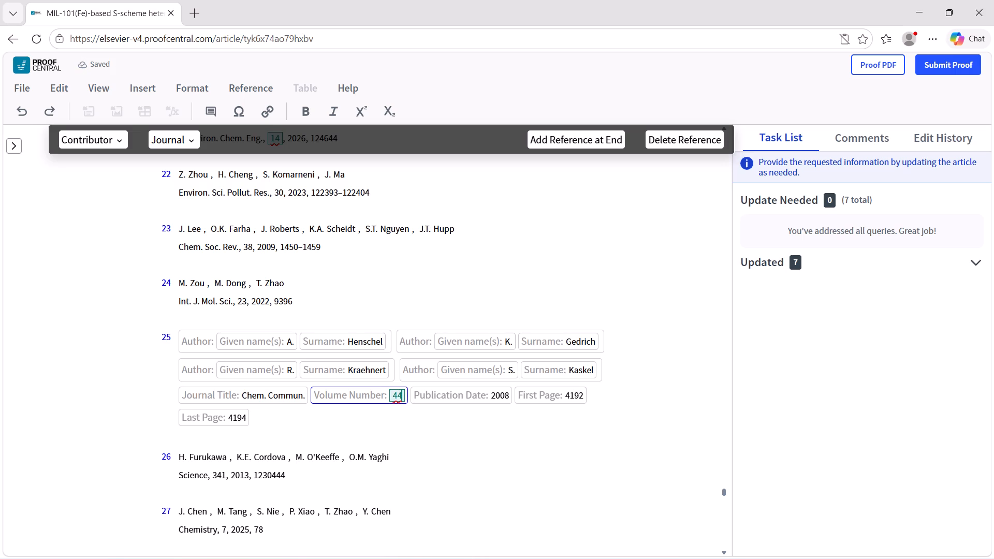
pyautogui.click(682, 375)
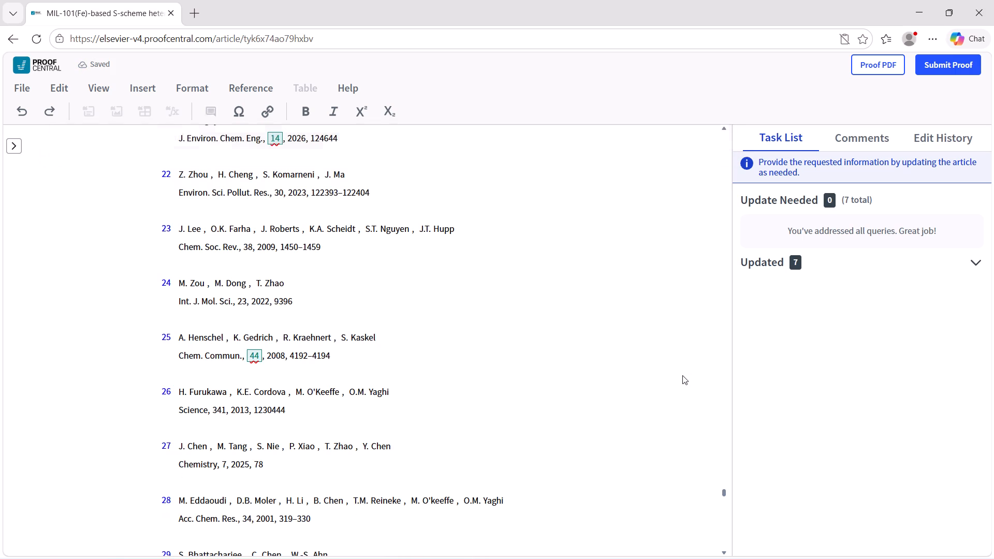
# Add volume number 468 to reference 40, the 2012 Physical and Engineering Sciences proceedings article.
pyautogui.scroll(-5, 682, 375)
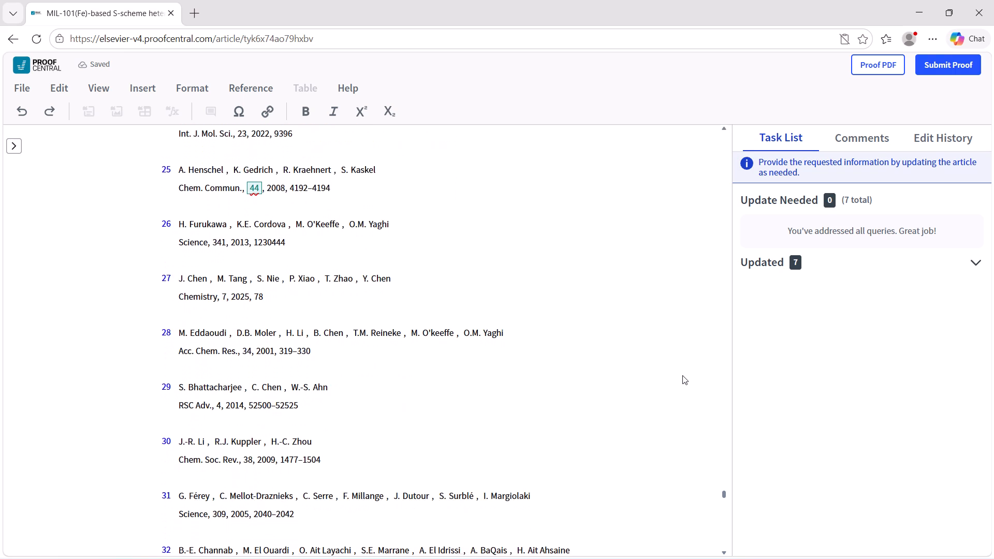
pyautogui.scroll(-6, 682, 375)
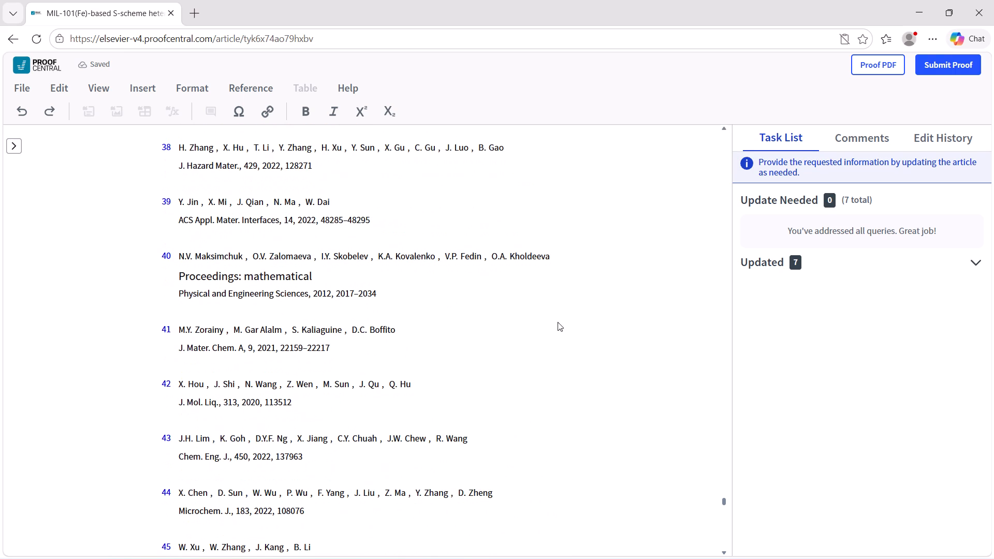
pyautogui.click(313, 292)
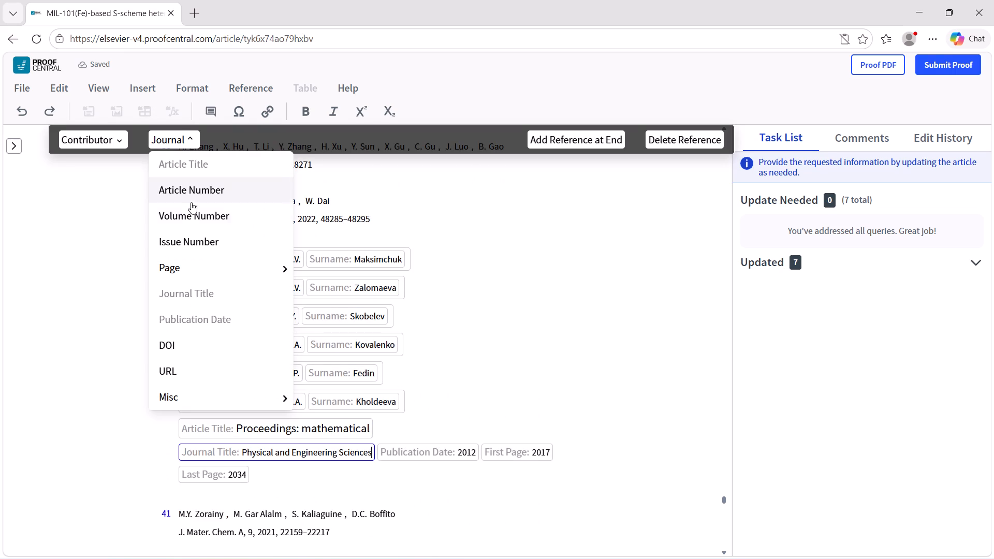
pyautogui.click(194, 213)
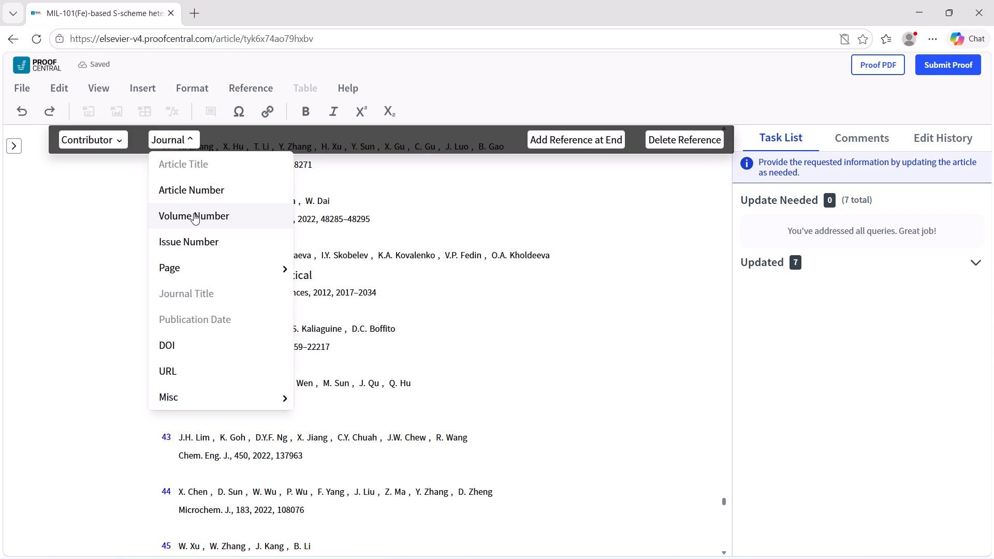
pyautogui.write('468')
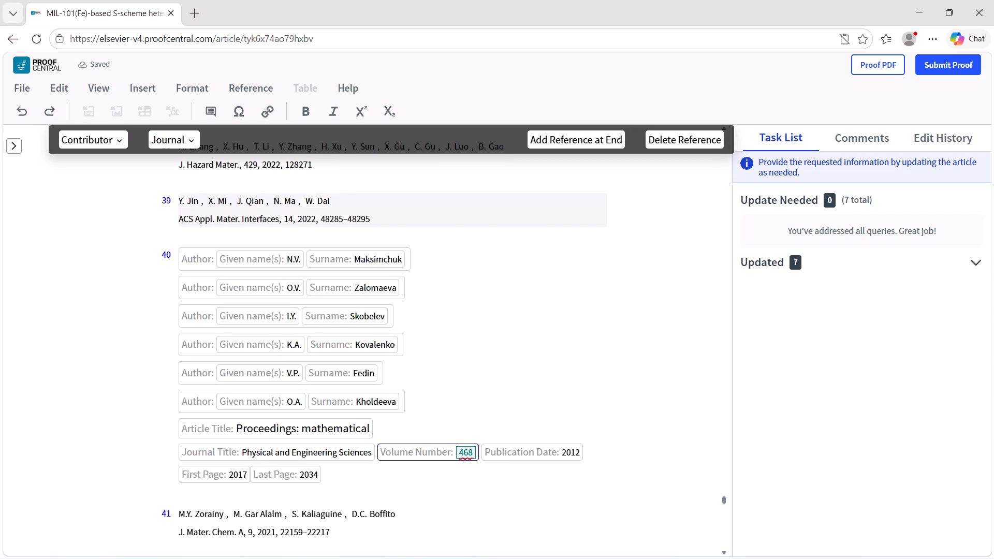
pyautogui.click(679, 480)
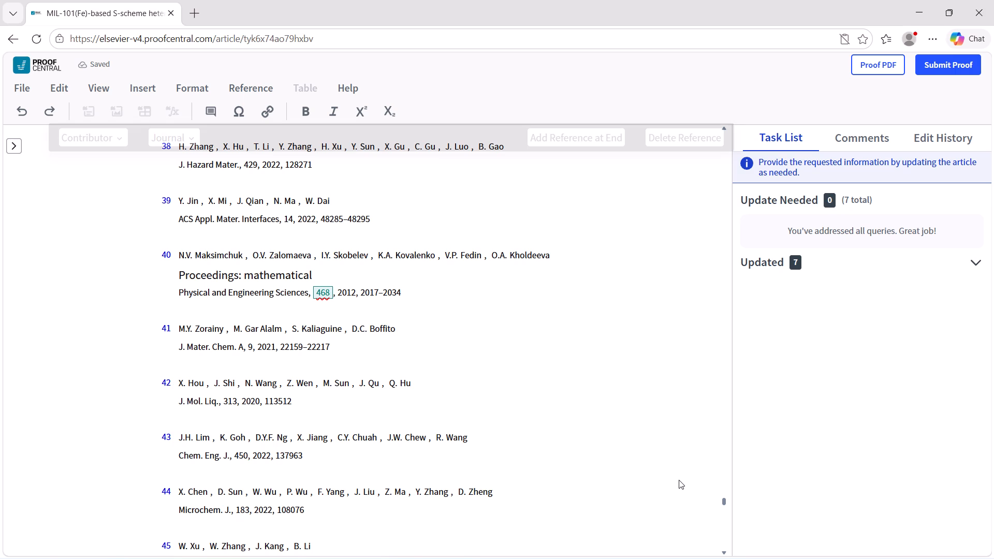
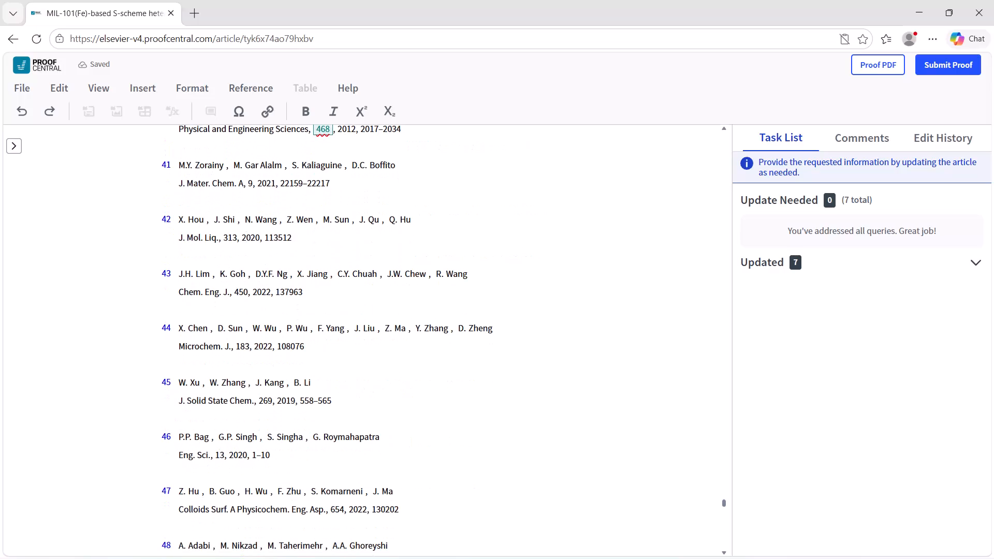
# Add volume number 323 to reference 87, the 2025 Chem. Eng. Sci. article.
pyautogui.scroll(-9, 462, 308)
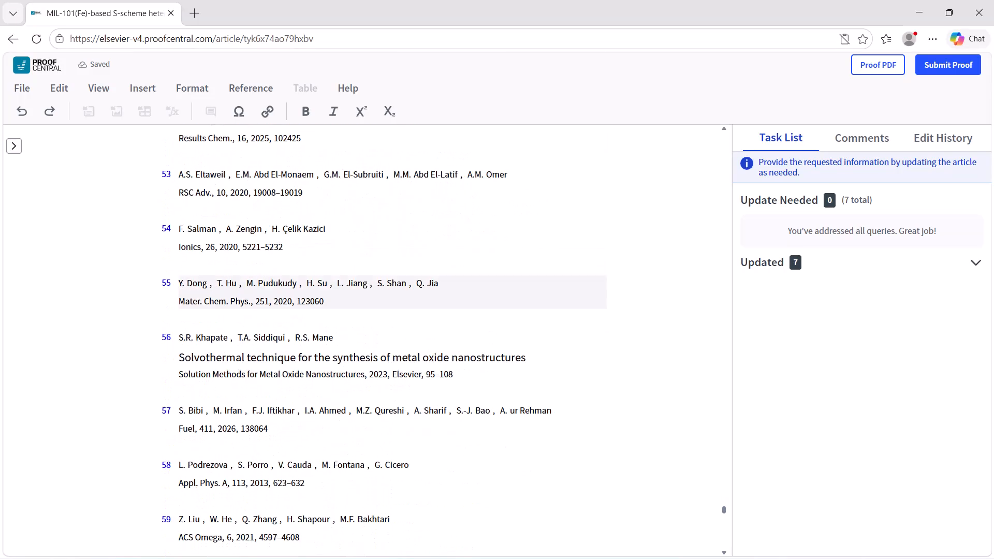
pyautogui.scroll(-13, 462, 308)
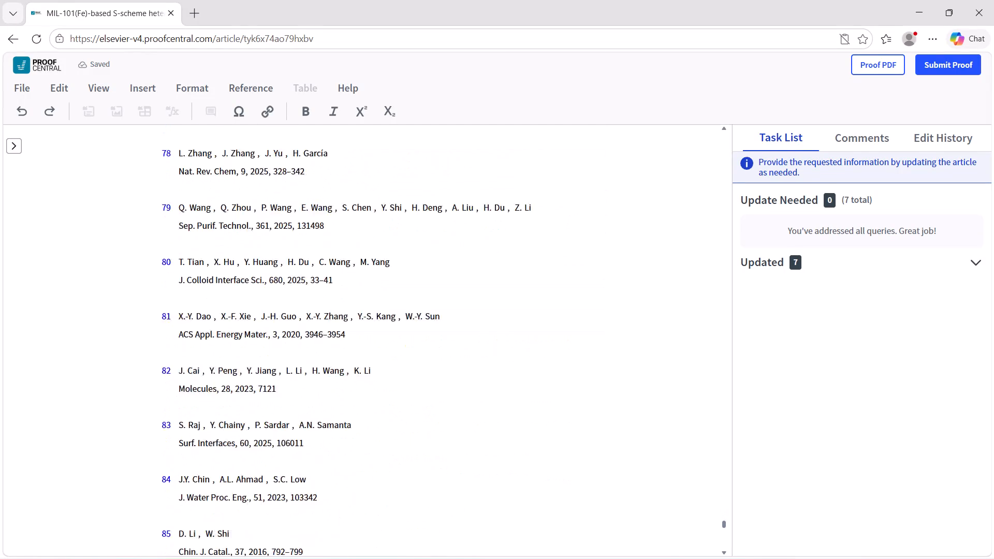
pyautogui.scroll(-2, 462, 308)
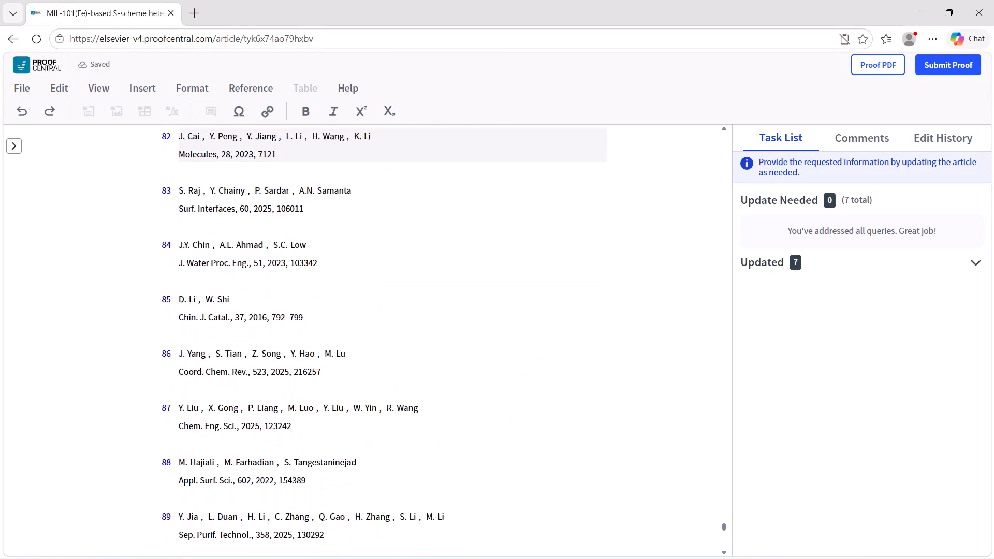
pyautogui.scroll(-1, 462, 308)
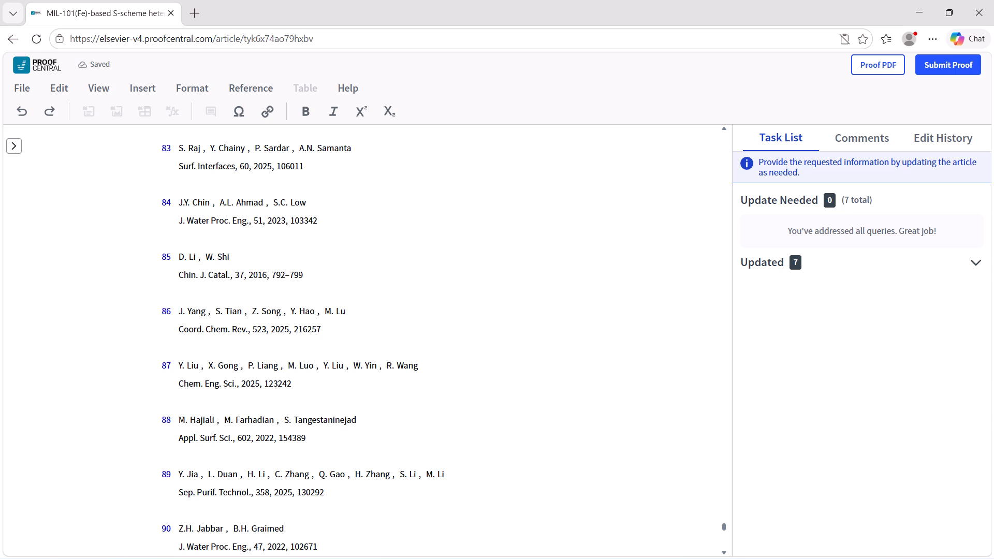
pyautogui.click(304, 395)
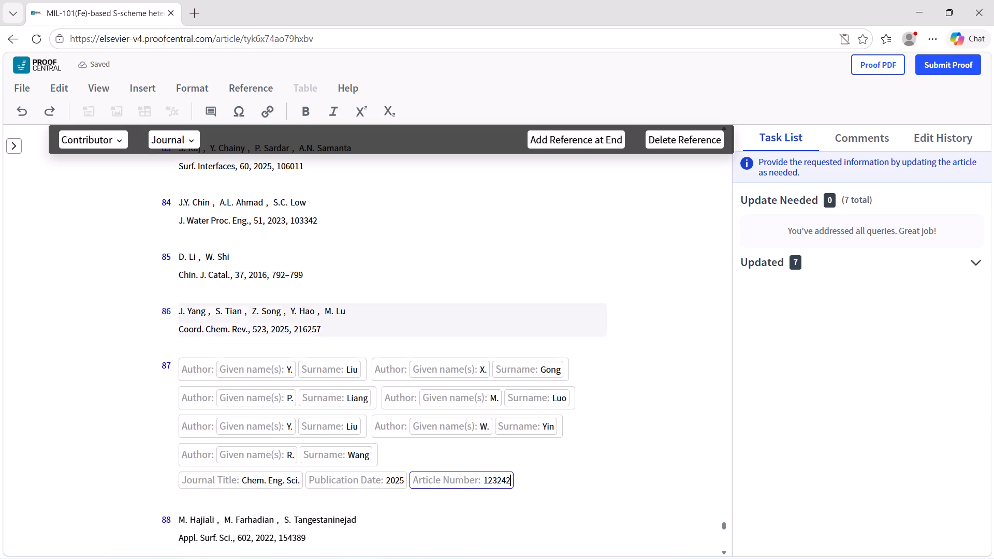
pyautogui.click(188, 218)
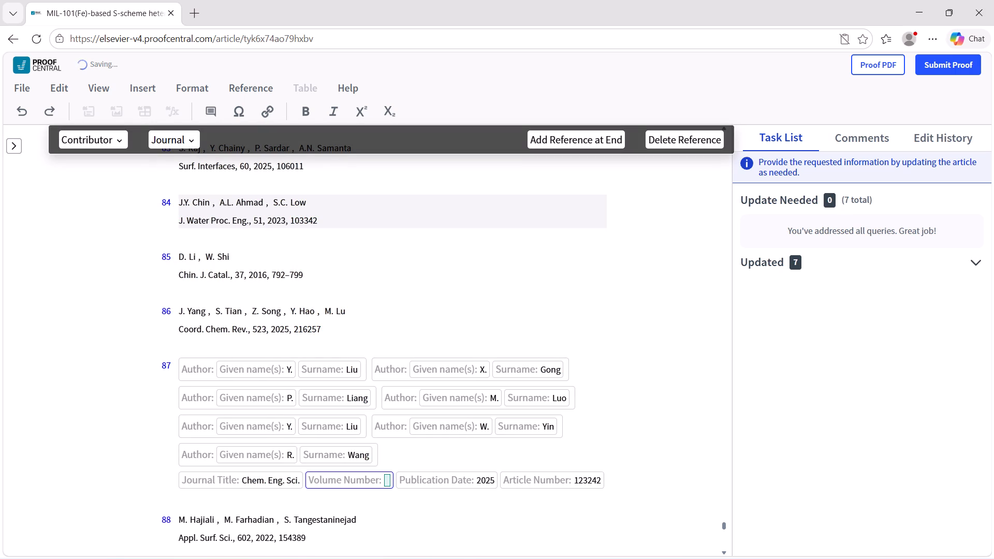
pyautogui.write('323')
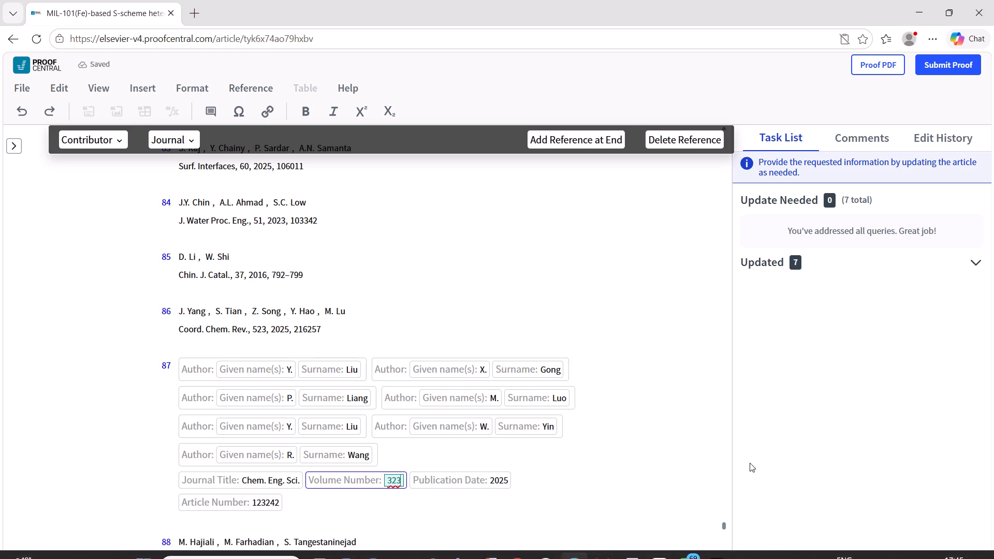
pyautogui.click(696, 469)
# Add volume number 735 to reference 93, the 2026 Colloids Surf. A Physicochem. Eng. Asp. article.
pyautogui.scroll(-1, 696, 469)
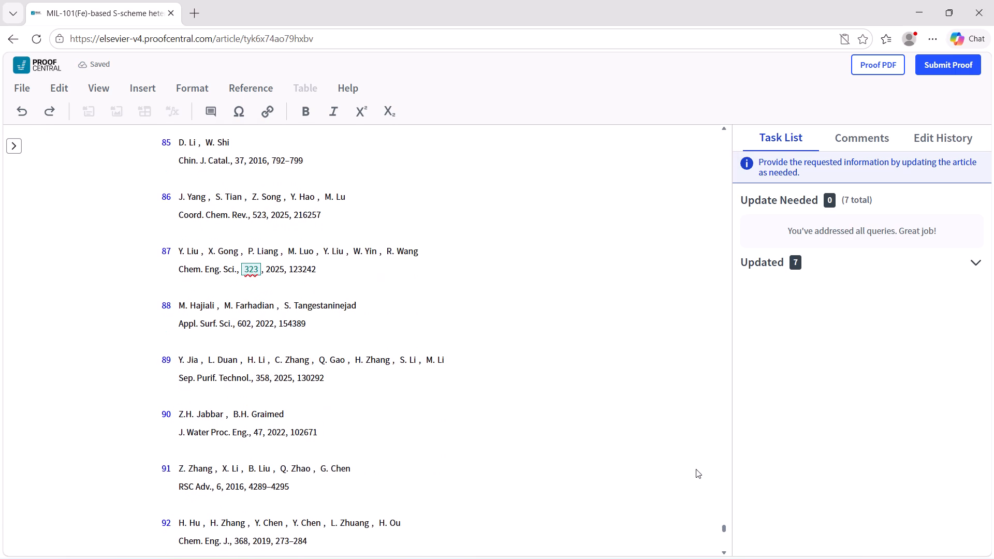
pyautogui.scroll(-2, 696, 469)
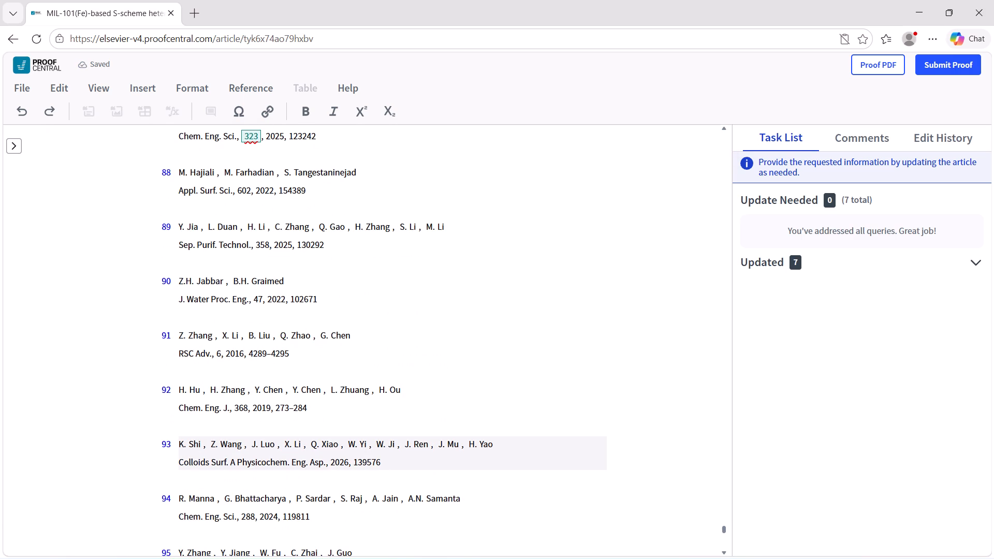
pyautogui.click(332, 461)
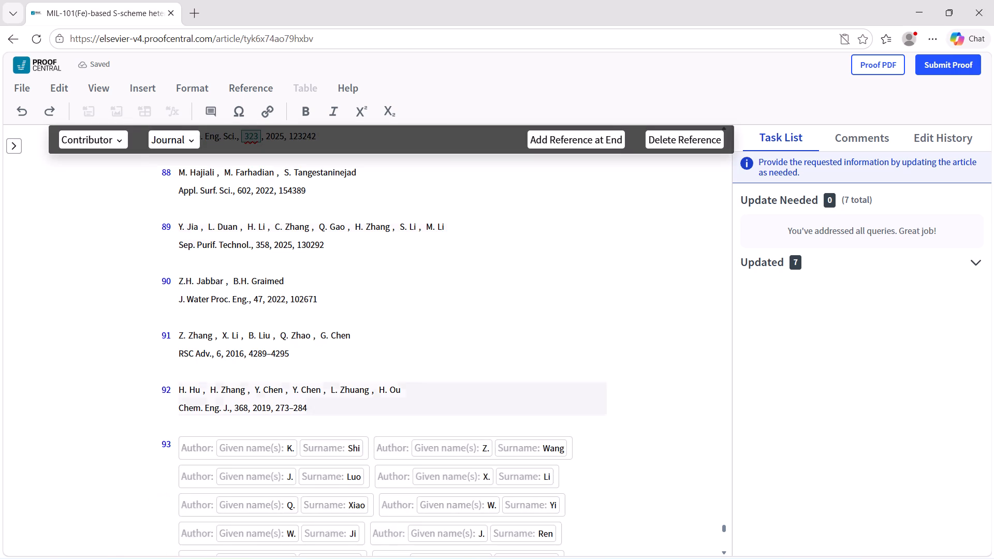
pyautogui.click(192, 217)
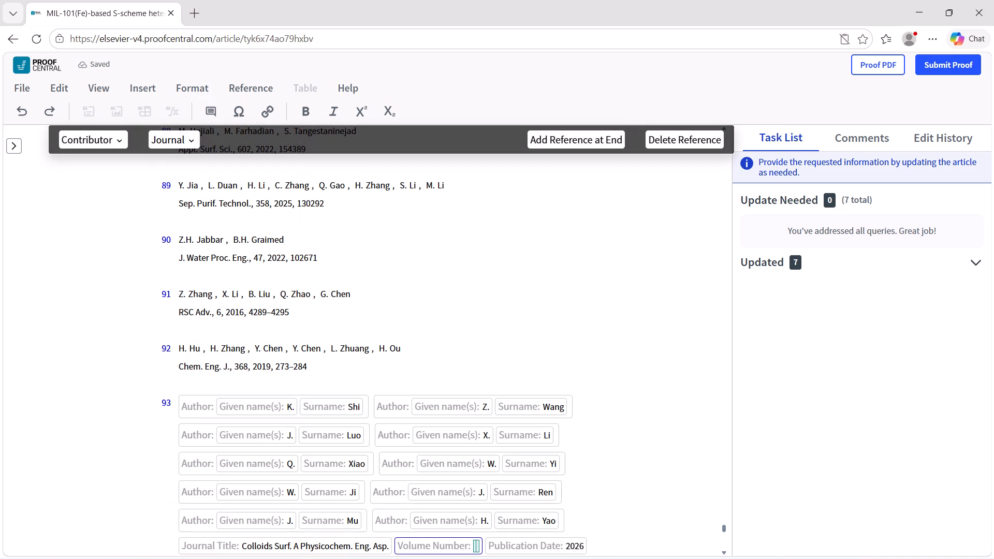
pyautogui.scroll(-2, 414, 394)
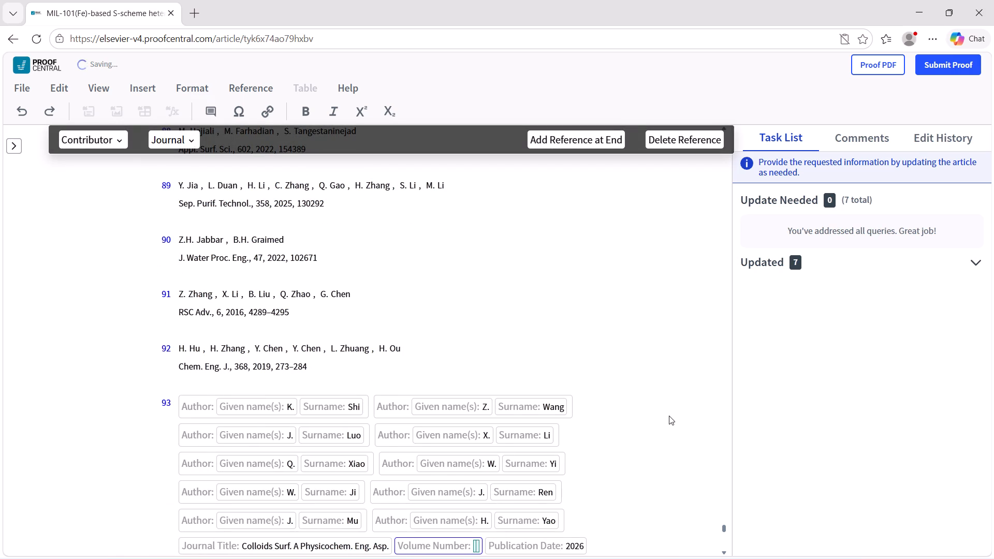
pyautogui.scroll(-1, 669, 416)
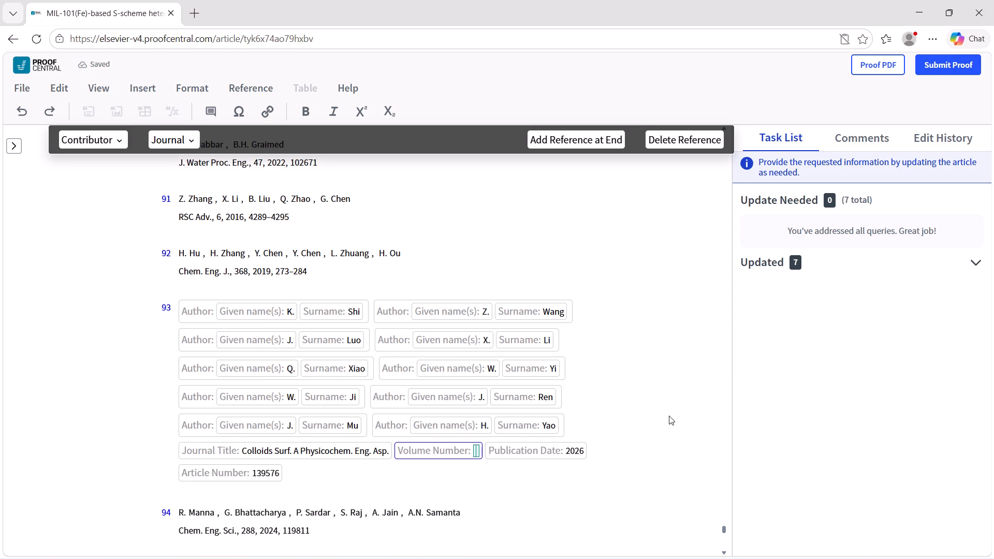
pyautogui.scroll(-1, 669, 416)
pyautogui.press('7')
pyautogui.write('35')
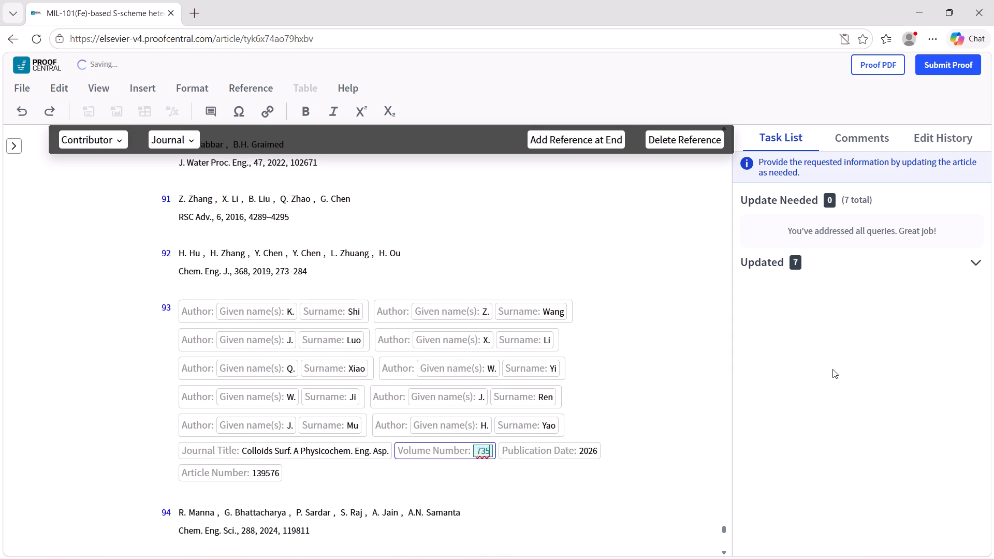
pyautogui.click(685, 398)
# Add volume number 13 to reference 95, the 2025 J. Environ. Chem. Eng. article.
pyautogui.scroll(-1, 685, 398)
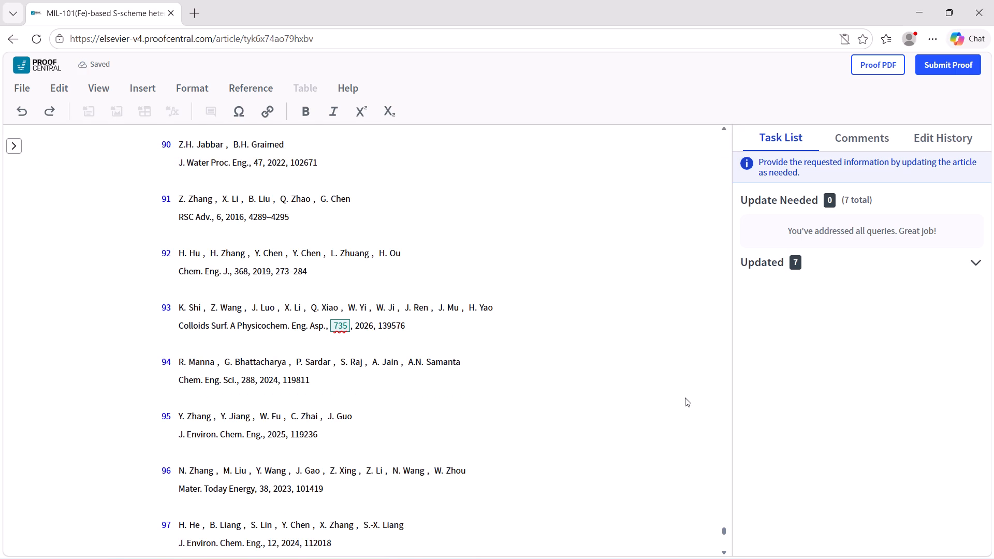
pyautogui.scroll(-2, 685, 398)
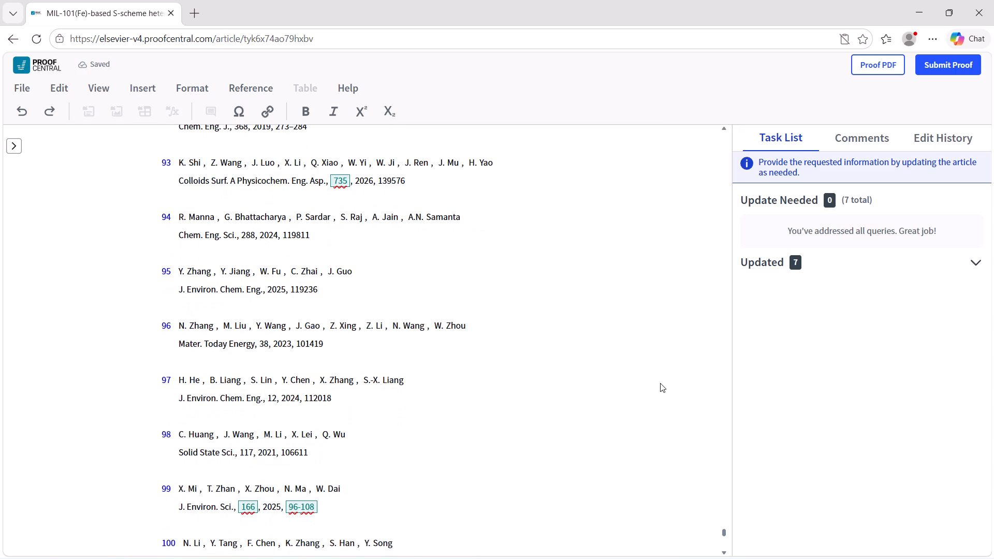
pyautogui.scroll(-1, 660, 383)
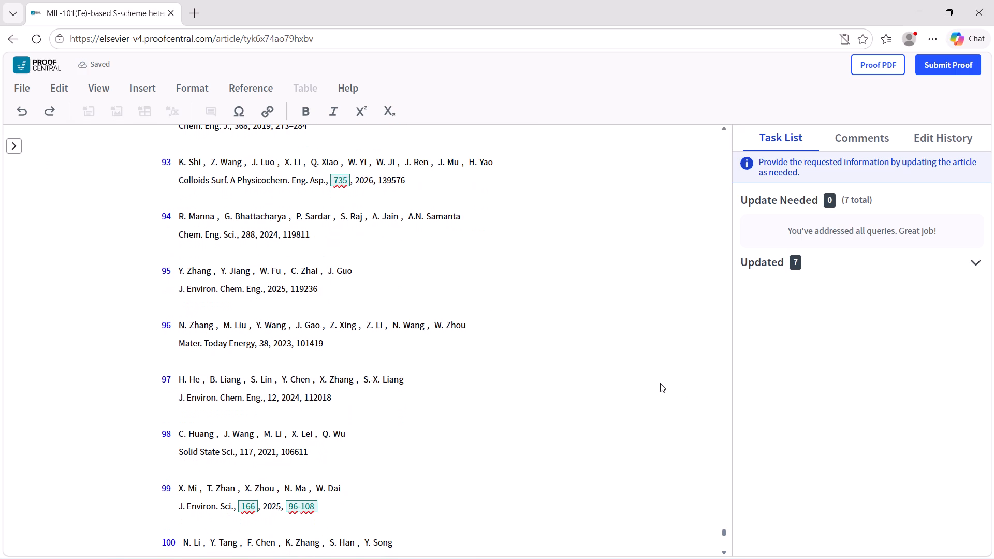
pyautogui.scroll(-1, 660, 383)
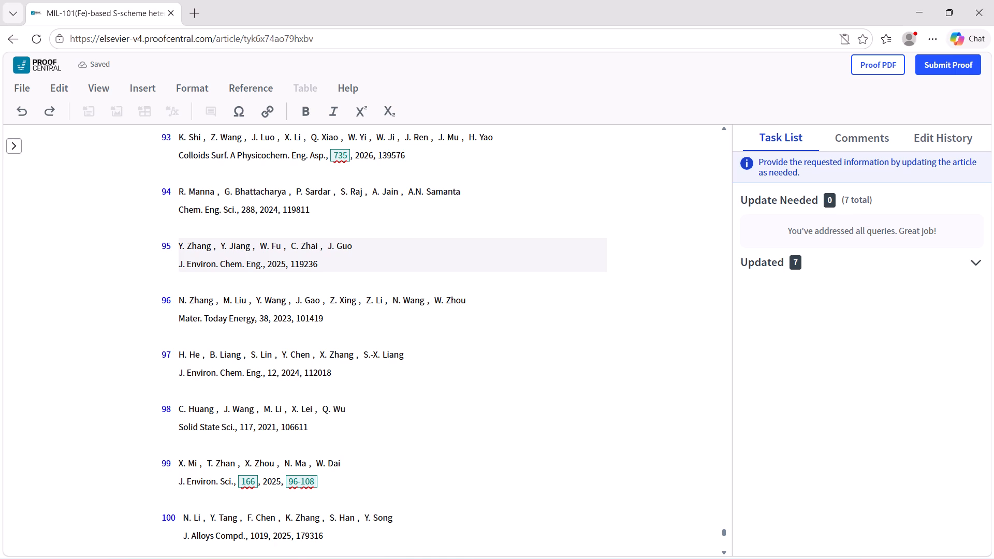
pyautogui.click(268, 266)
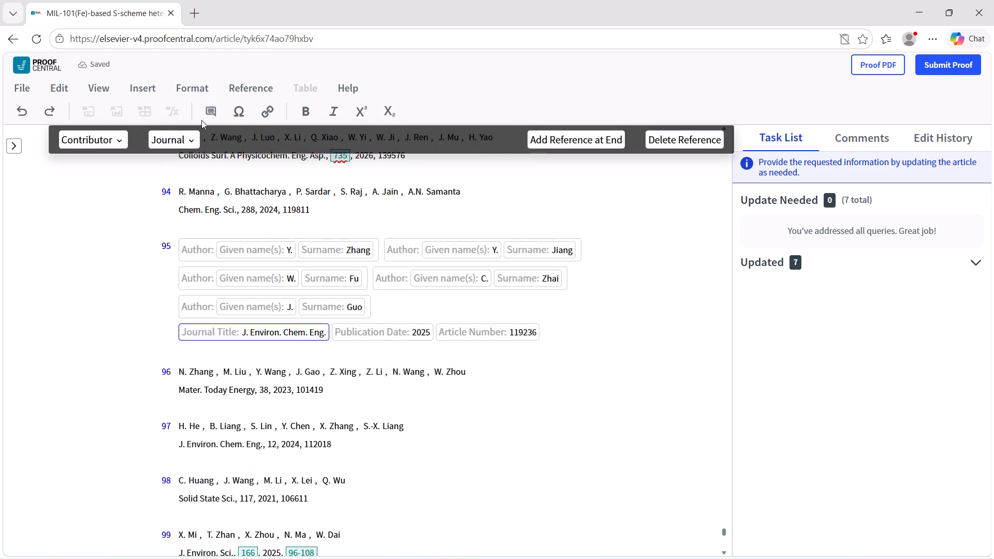
pyautogui.click(190, 222)
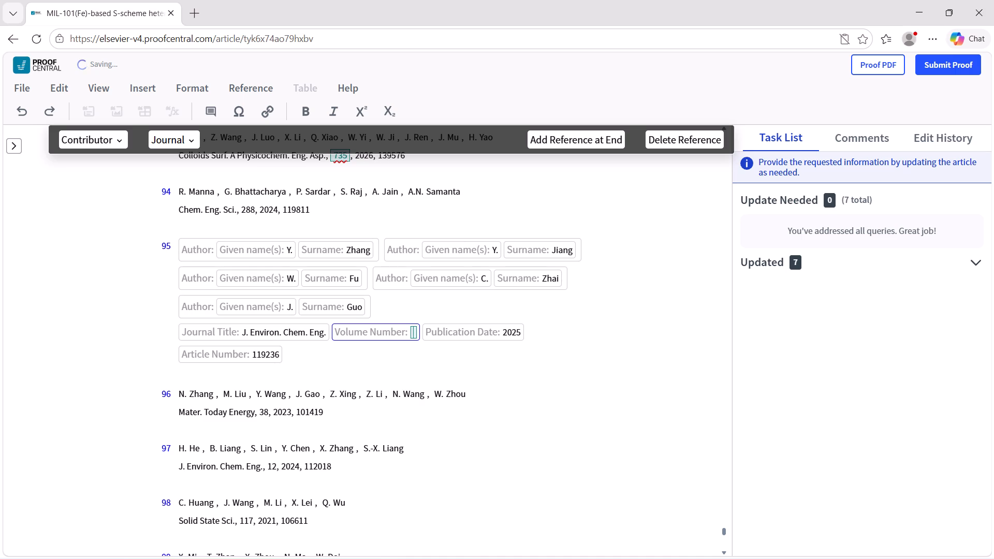
pyautogui.write('13')
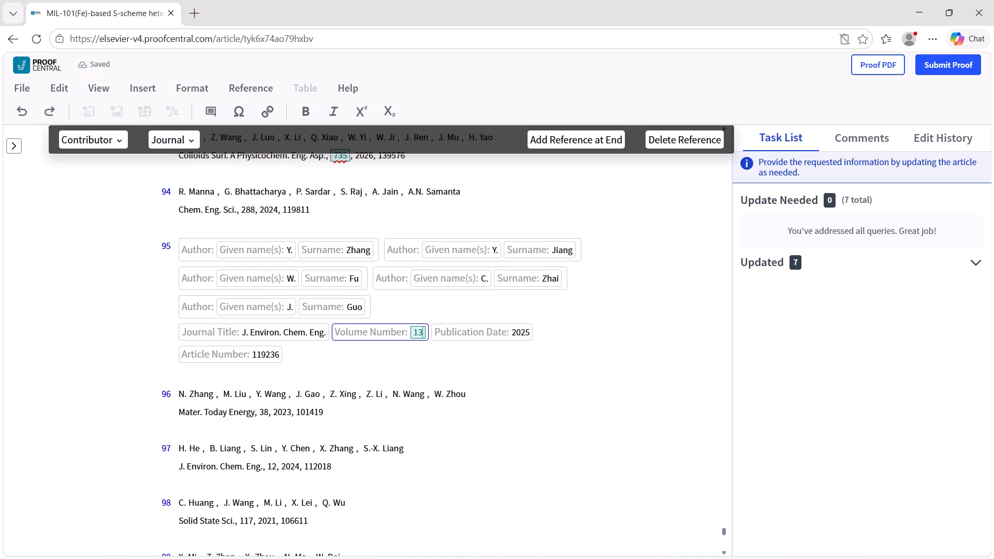
pyautogui.click(665, 330)
# Add volume number 13 to reference 102, the 2025 J. Environ. Chem. Eng. article.
pyautogui.scroll(-1, 665, 330)
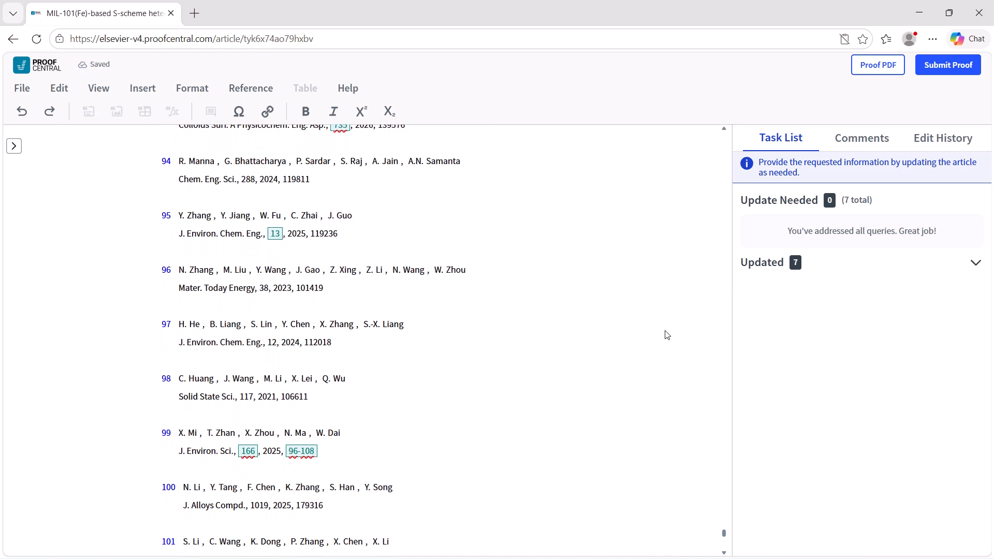
pyautogui.scroll(-4, 665, 330)
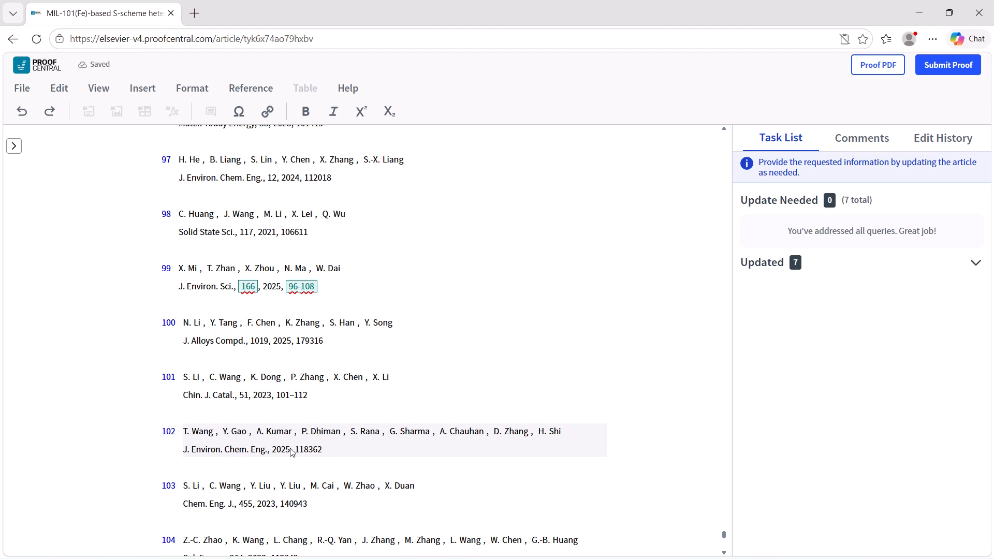
pyautogui.click(270, 449)
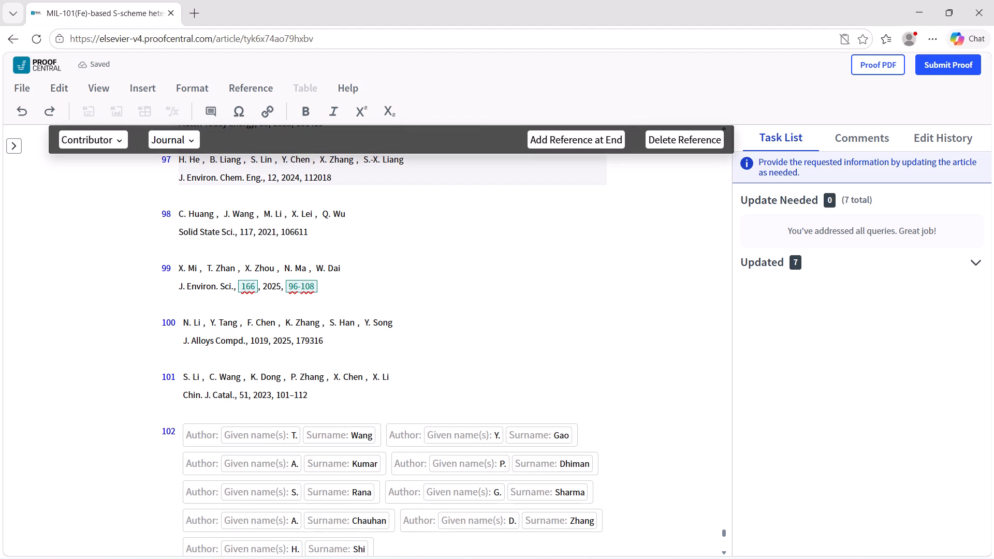
pyautogui.click(187, 143)
pyautogui.click(187, 143)
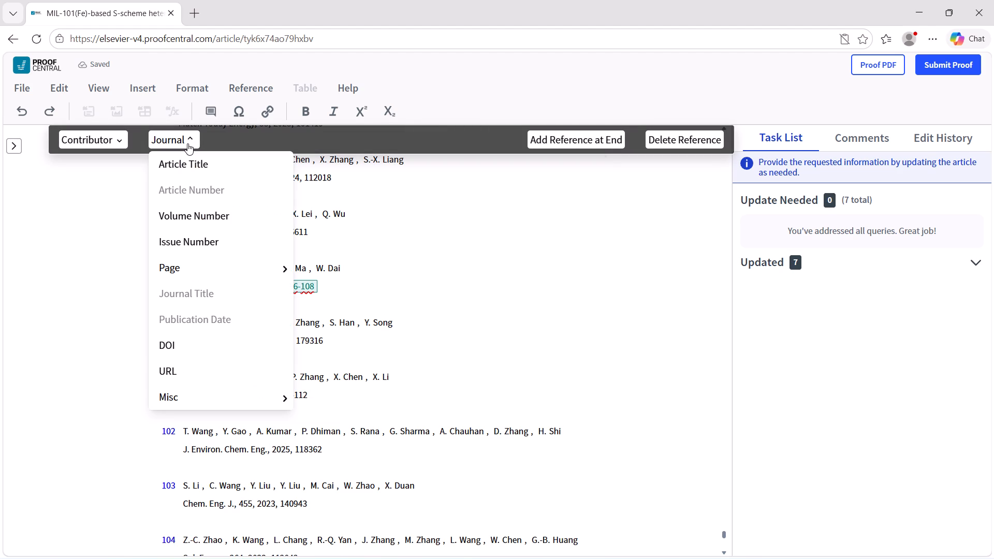
pyautogui.click(196, 223)
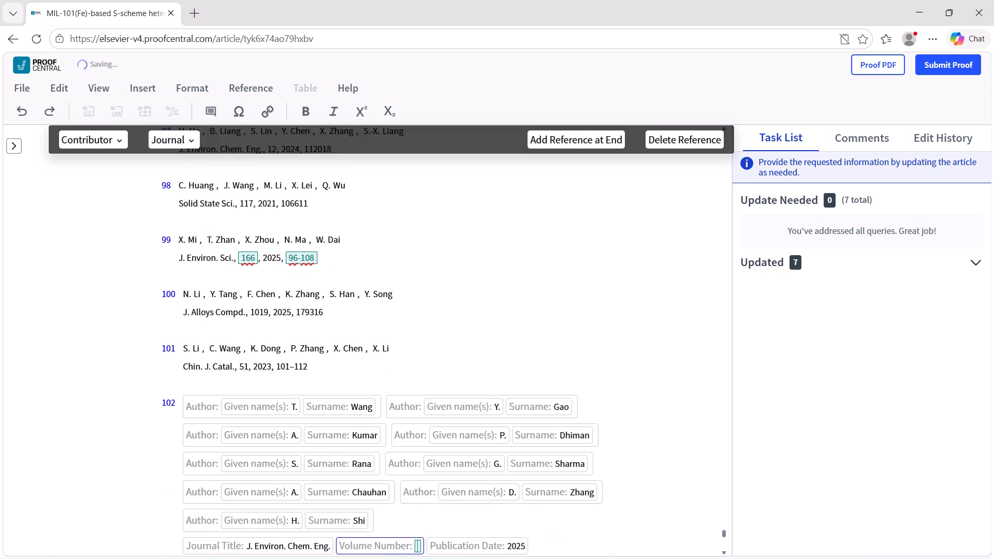
pyautogui.press('1')
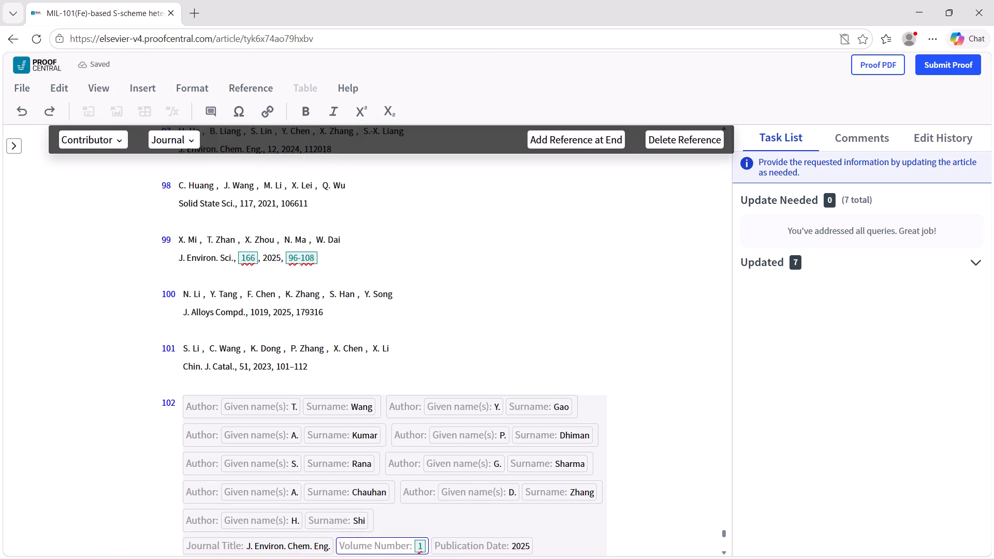
pyautogui.press('3')
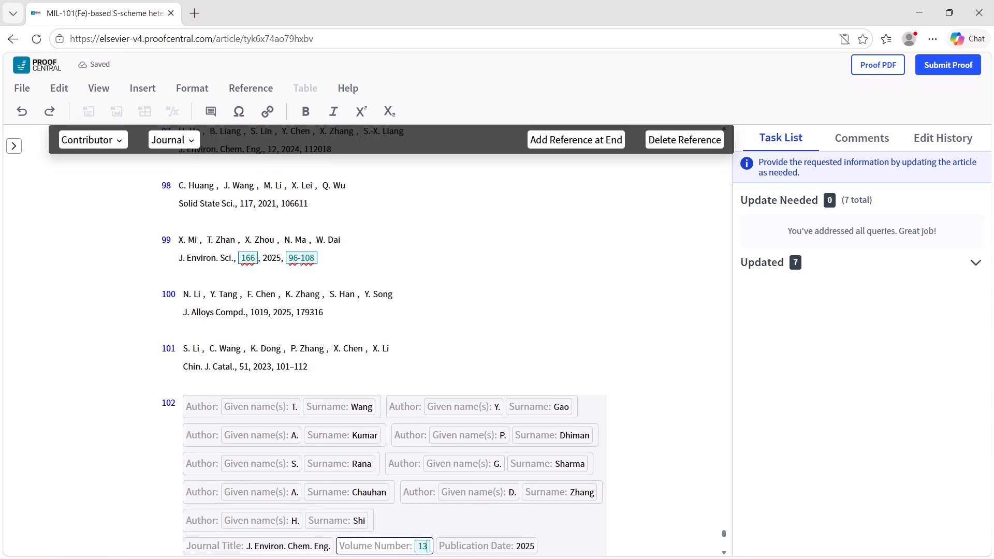
pyautogui.click(678, 467)
# Add volume number 183 to reference 106, the 2025 Inorg. Chem. Commun. article.
pyautogui.scroll(-2, 678, 467)
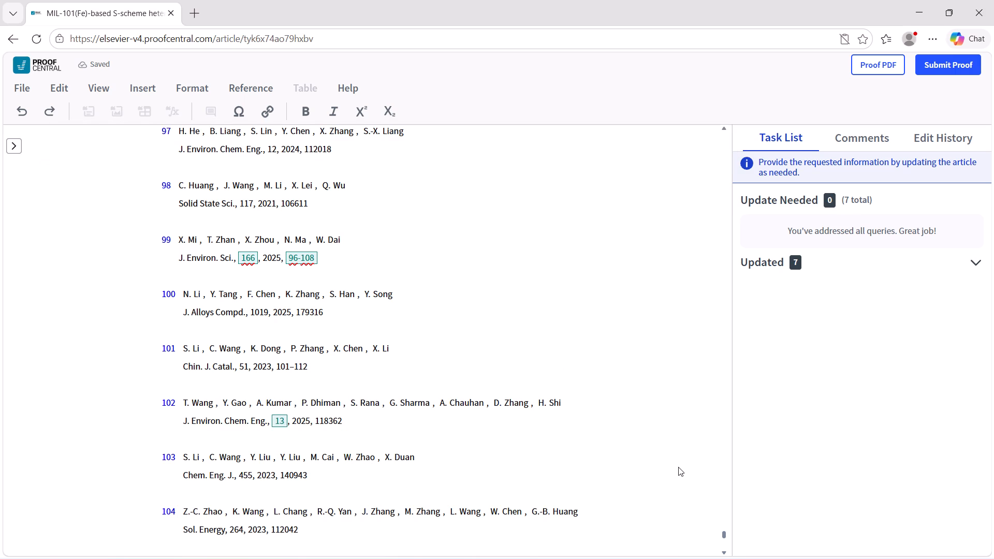
pyautogui.scroll(-2, 678, 467)
pyautogui.scroll(-3, 580, 472)
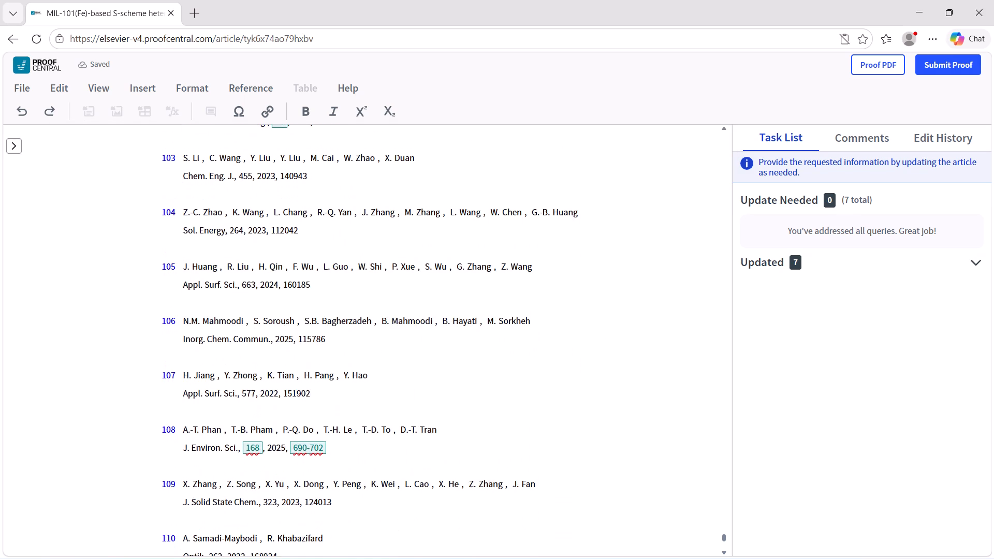
pyautogui.scroll(-5, 580, 472)
pyautogui.scroll(2, 580, 472)
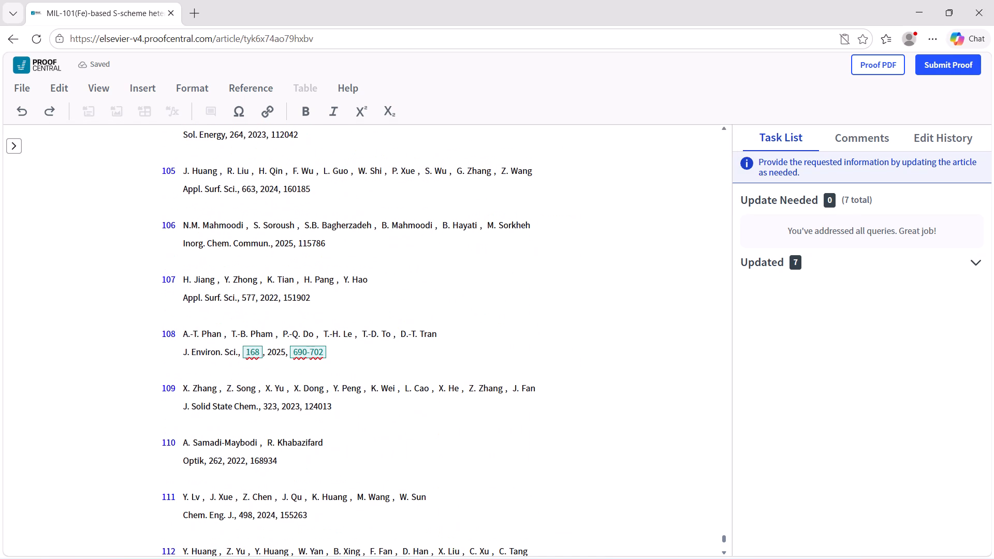
pyautogui.click(273, 217)
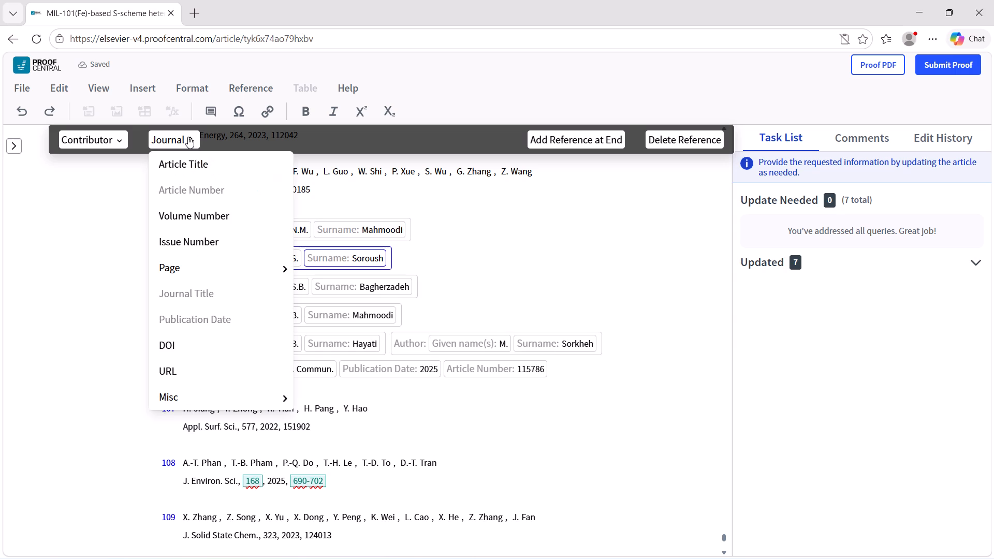
pyautogui.click(192, 216)
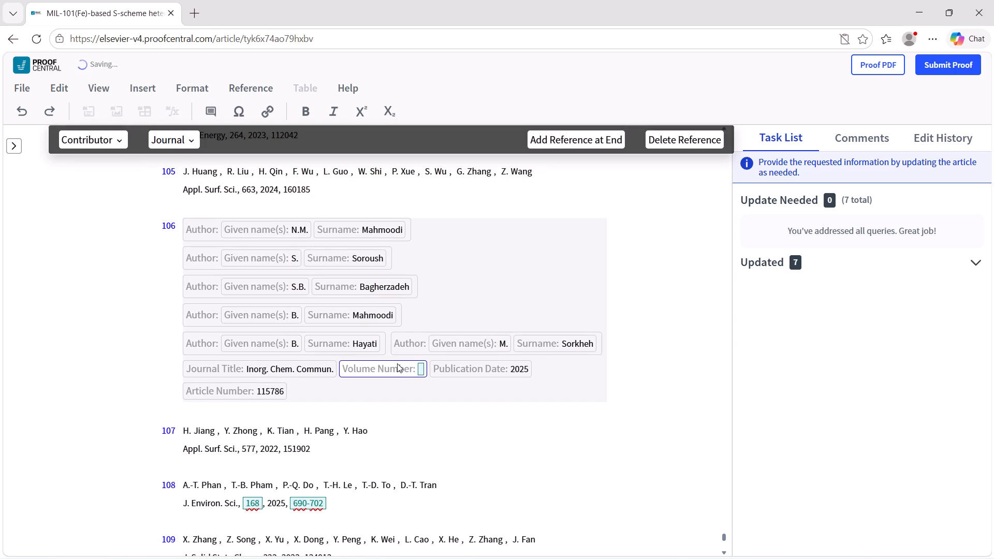
pyautogui.write('183')
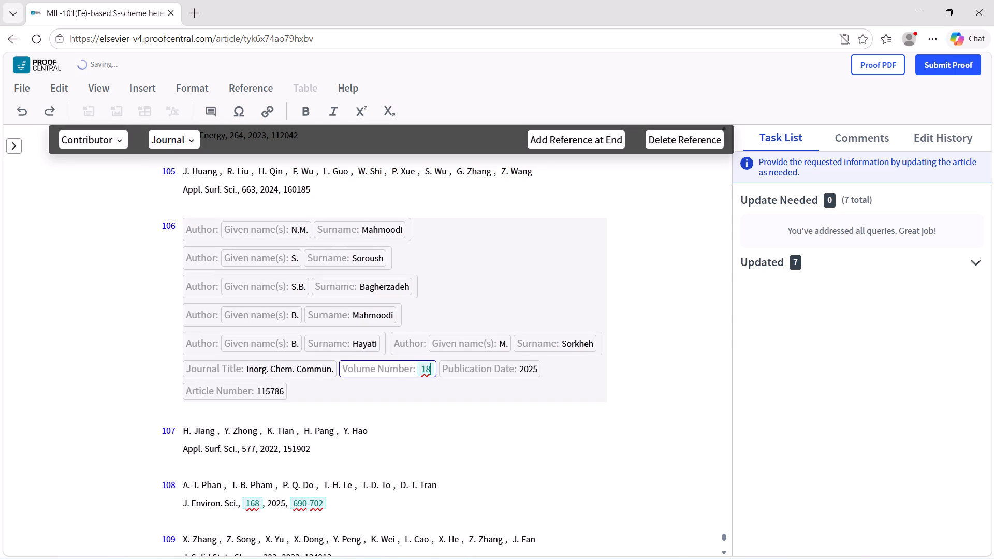
pyautogui.click(662, 366)
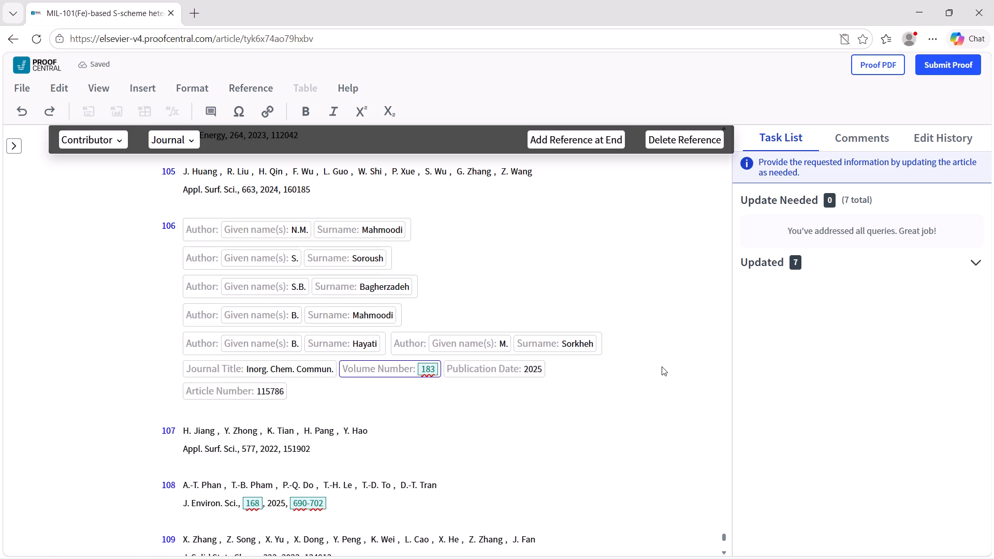
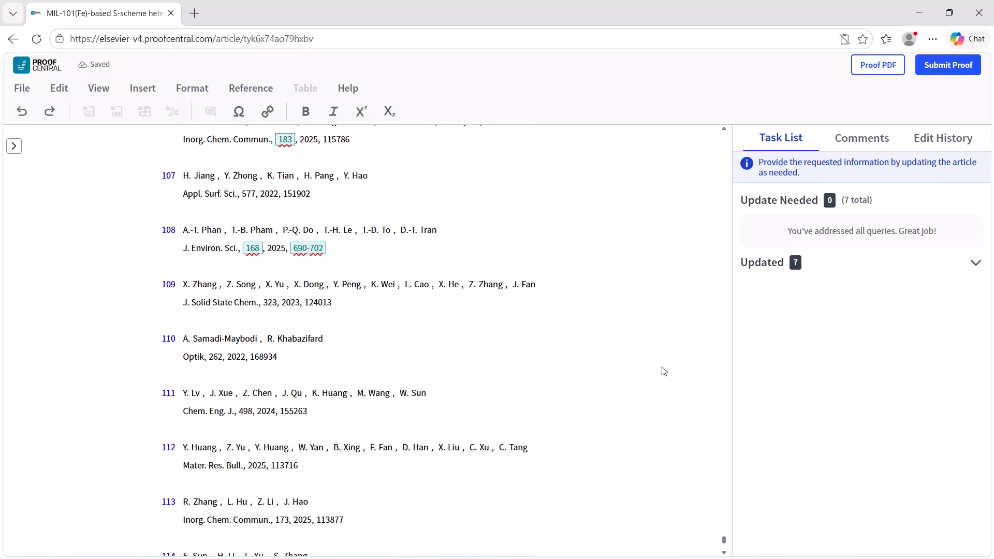
# Add volume number 194 to reference 112, the 2025 Mater. Res. Bull. article.
pyautogui.click(247, 466)
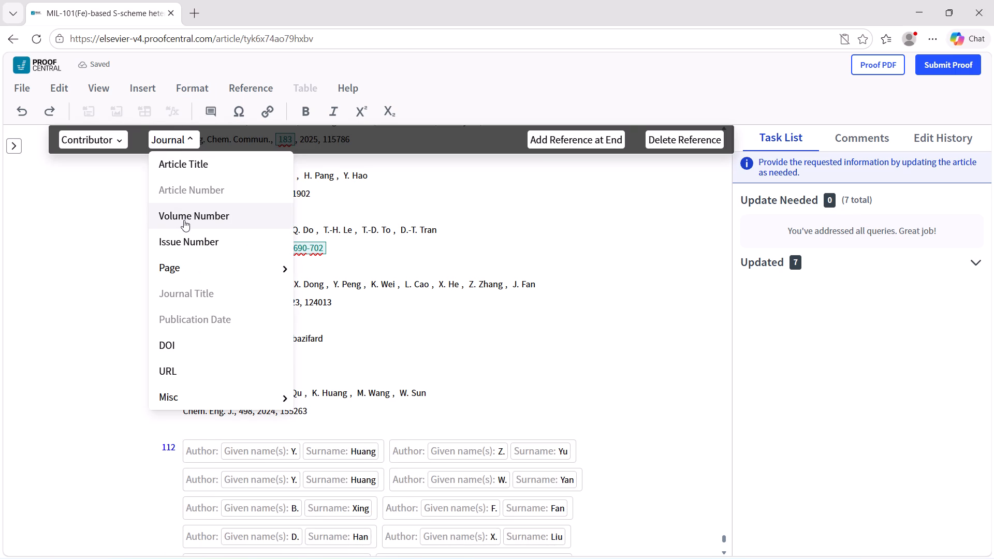
pyautogui.click(184, 220)
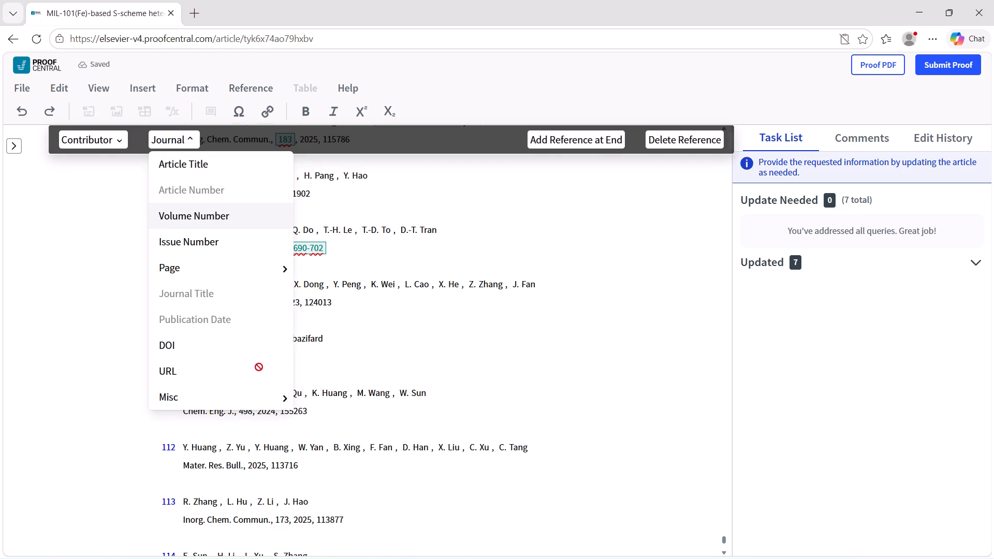
pyautogui.write('194')
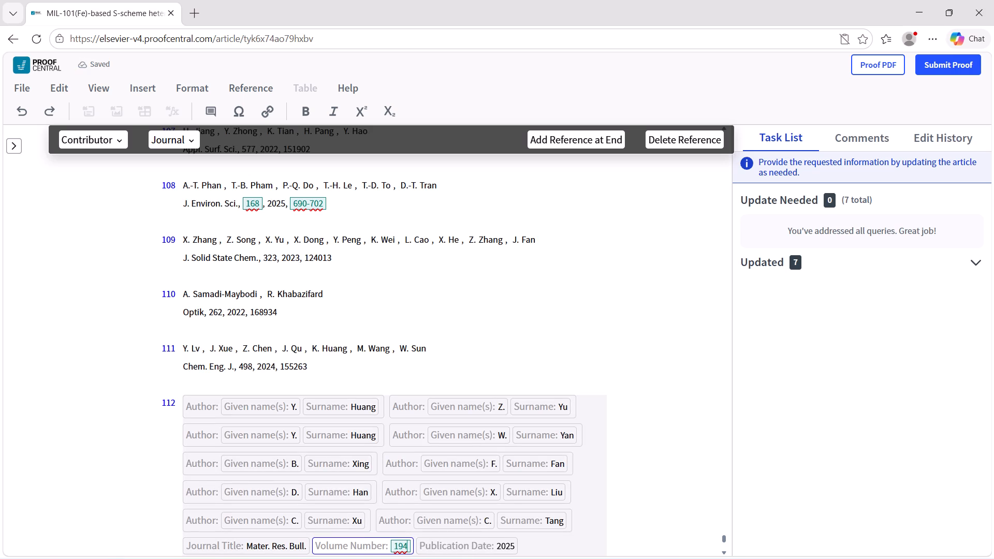
pyautogui.click(680, 459)
# Add volume number 736 to reference 114, the 2026 Colloids Surf. A Physicochem. Eng. Asp. article.
pyautogui.scroll(-2, 680, 459)
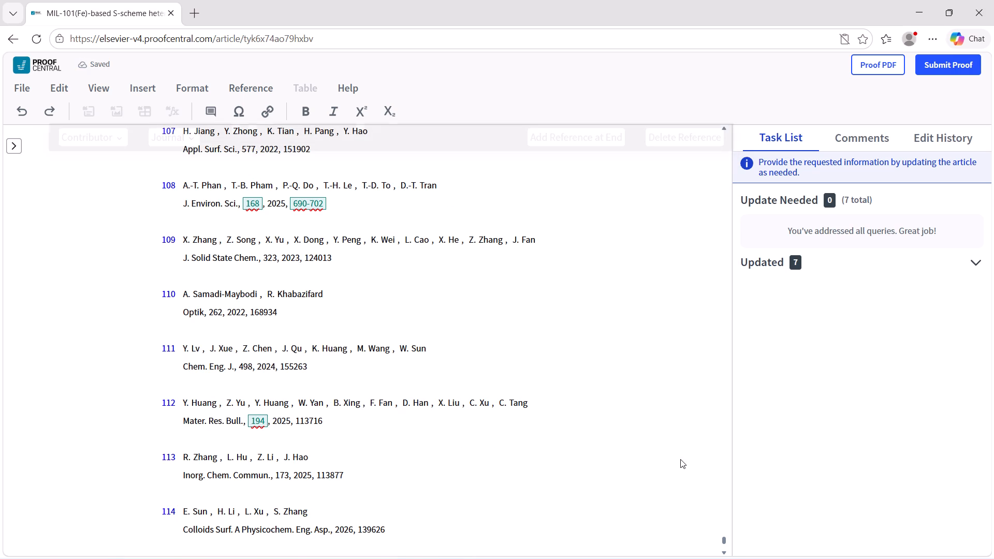
pyautogui.scroll(-2, 680, 459)
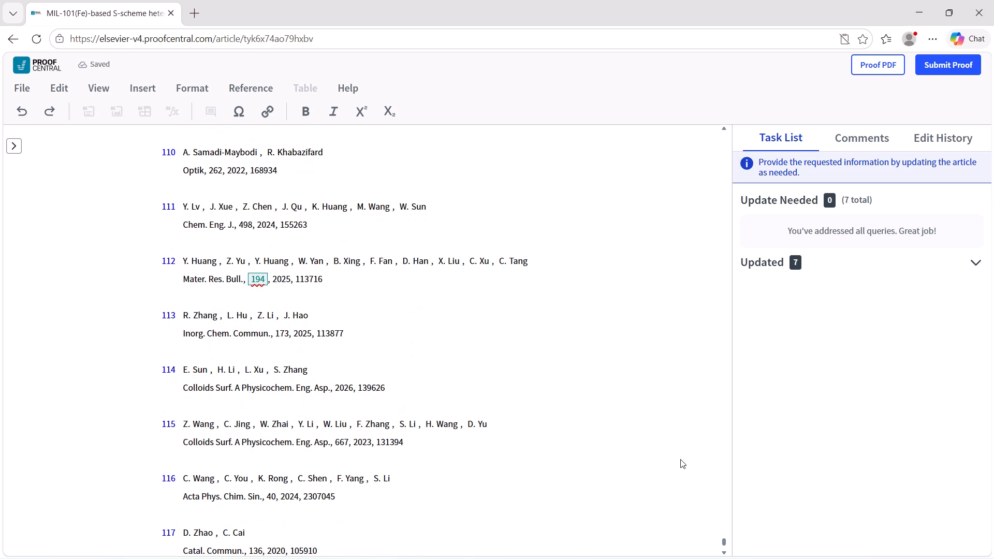
pyautogui.click(333, 388)
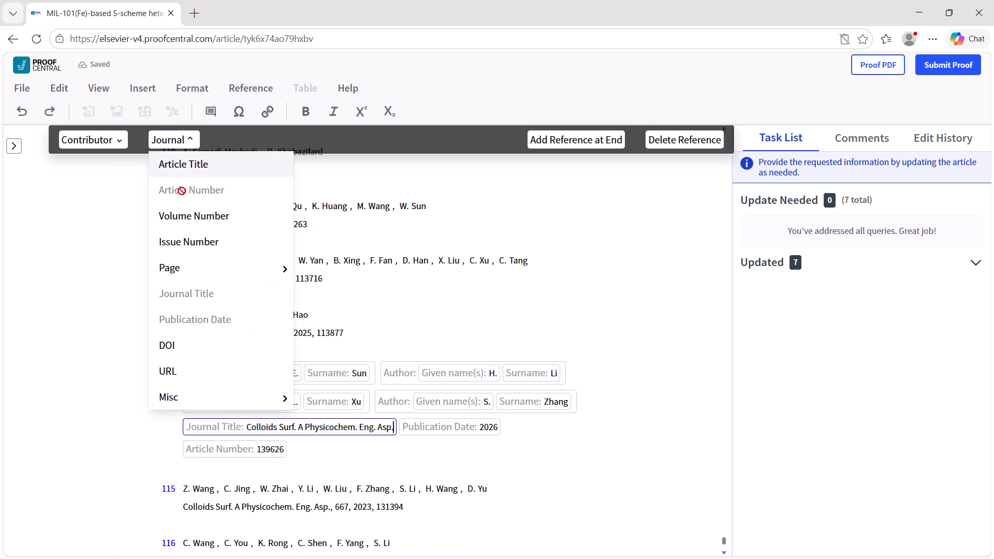
pyautogui.click(190, 218)
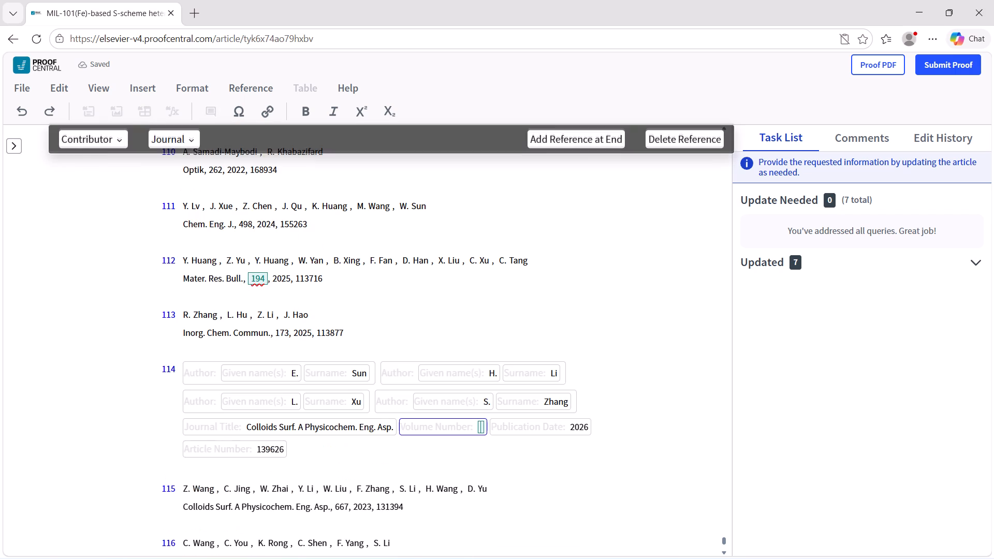
pyautogui.press('7')
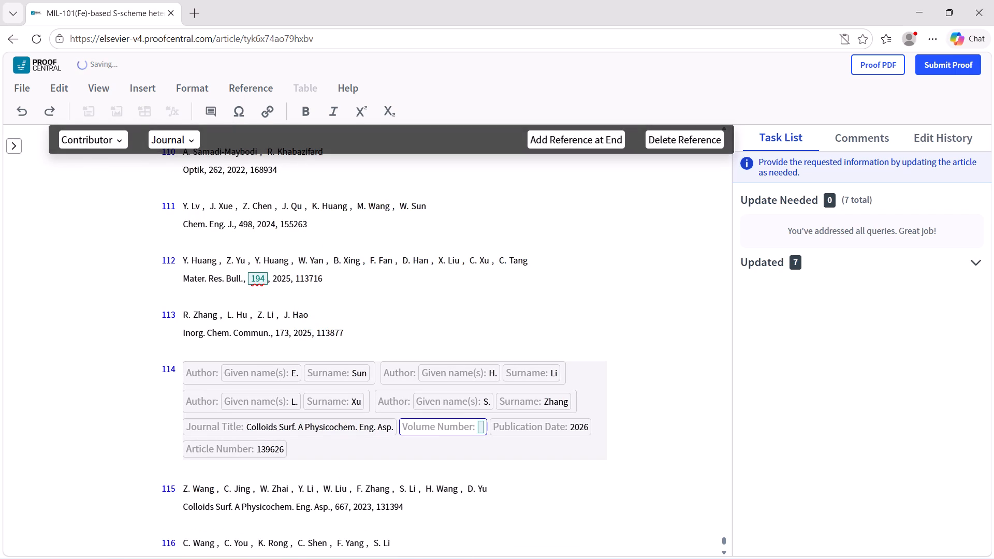
pyautogui.press('3')
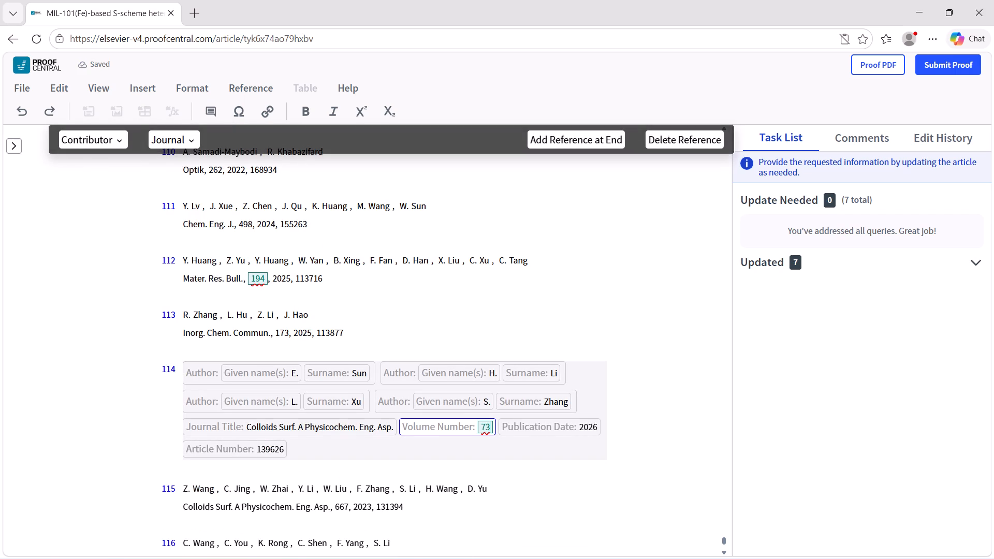
pyautogui.press('6')
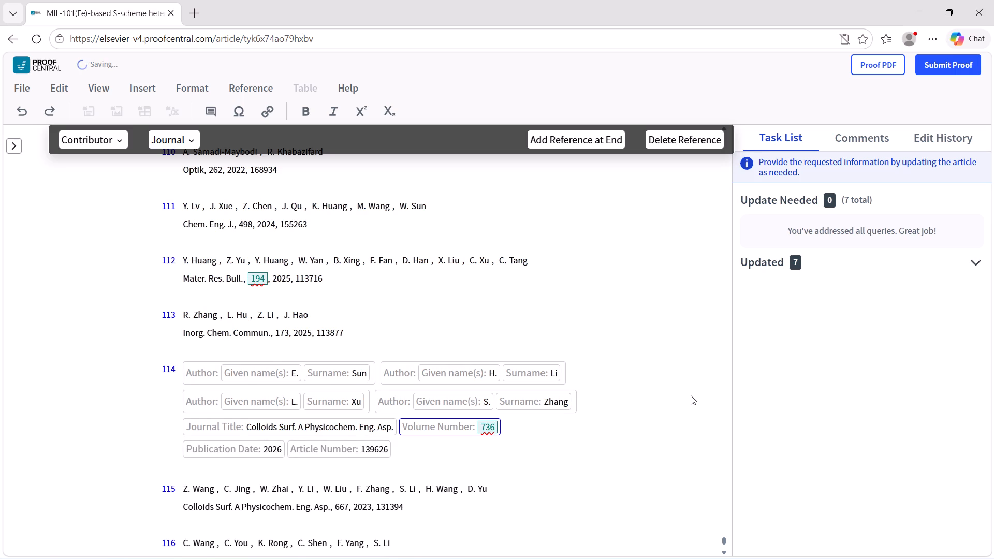
pyautogui.click(691, 395)
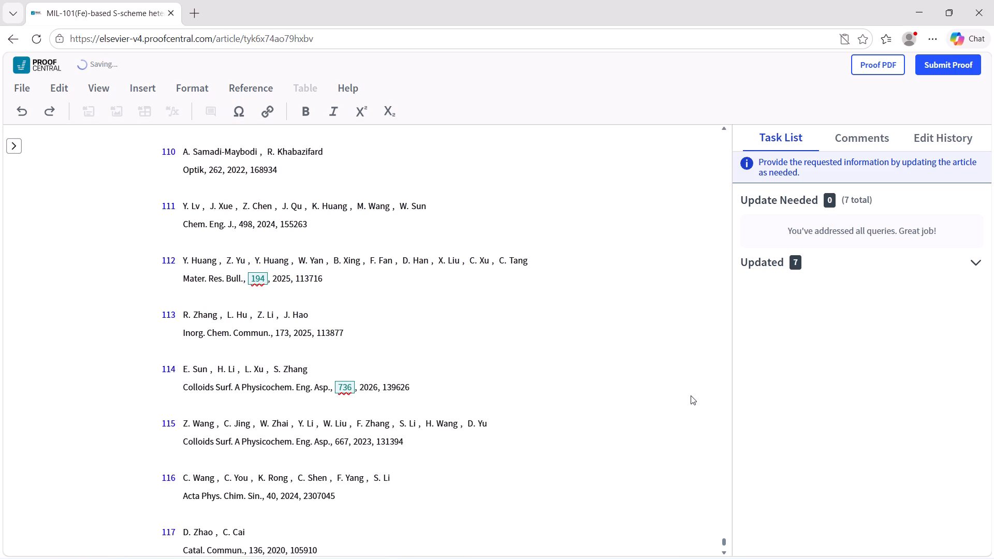
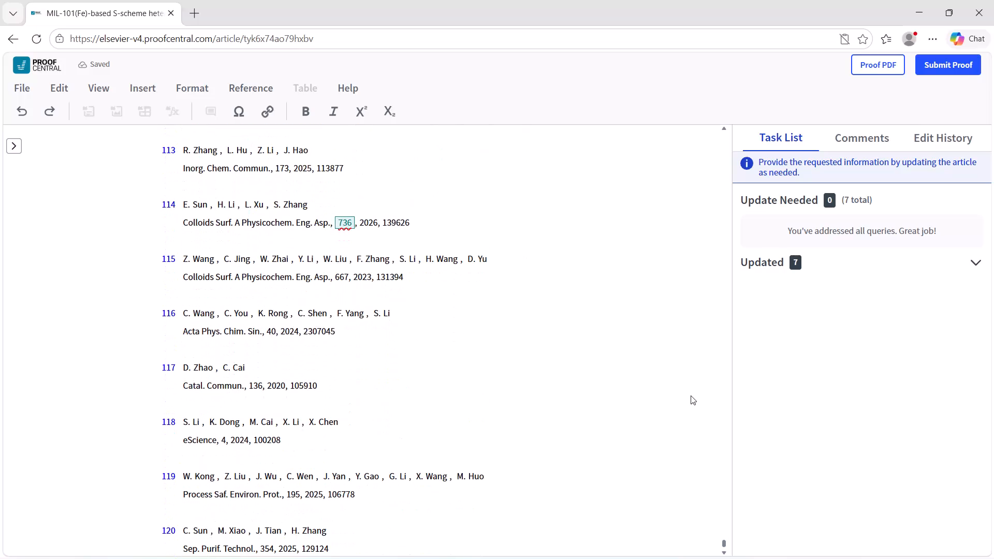
# Check the remaining references through 121, and skim back through the article to its title.
pyautogui.scroll(-6, 691, 395)
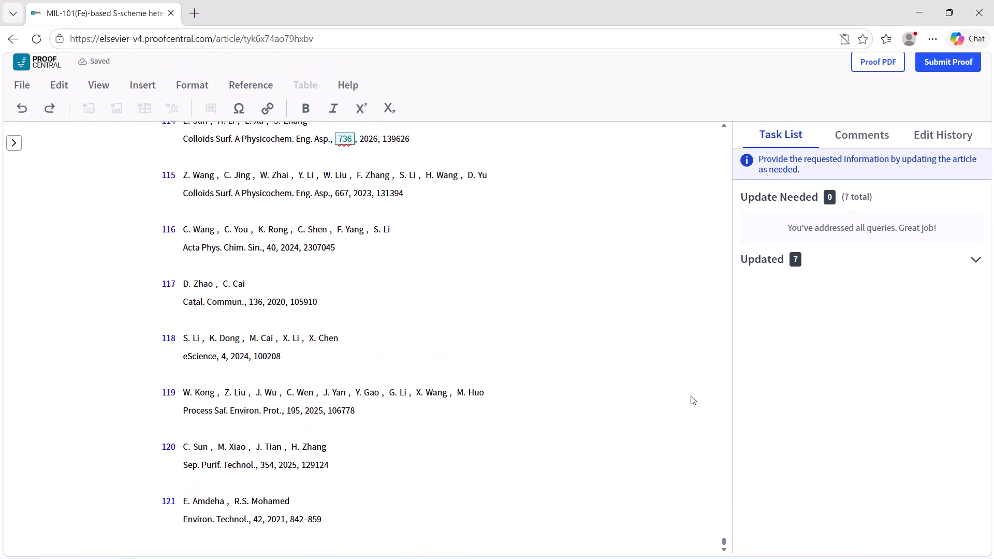
pyautogui.scroll(15, 549, 267)
pyautogui.scroll(13, 549, 267)
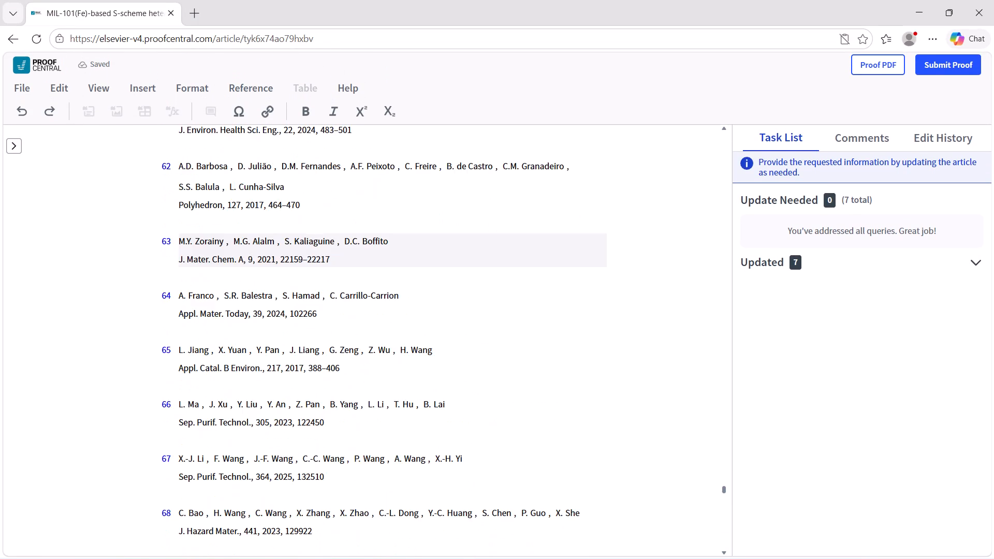
pyautogui.scroll(20, 549, 267)
pyautogui.scroll(5, 549, 267)
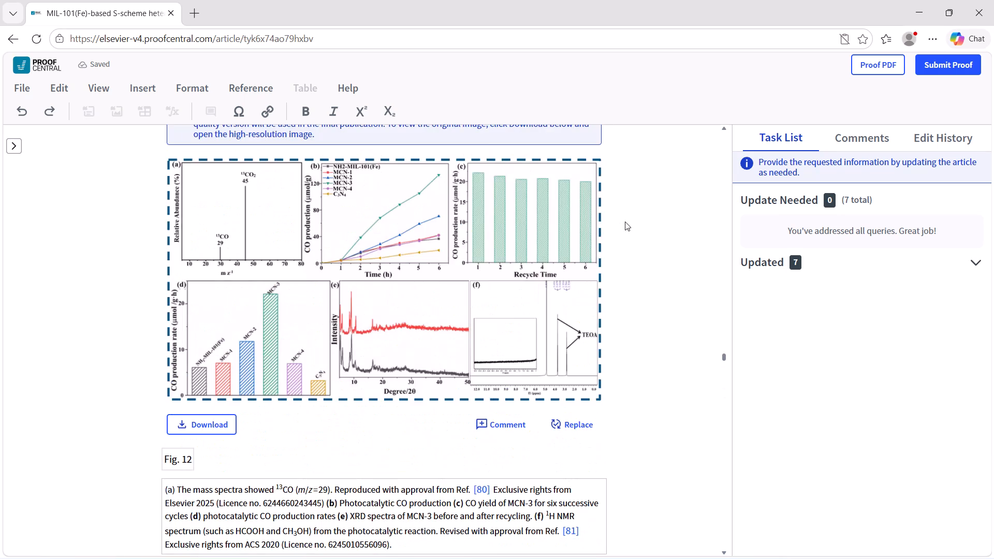
pyautogui.scroll(20, 625, 222)
pyautogui.scroll(14, 625, 222)
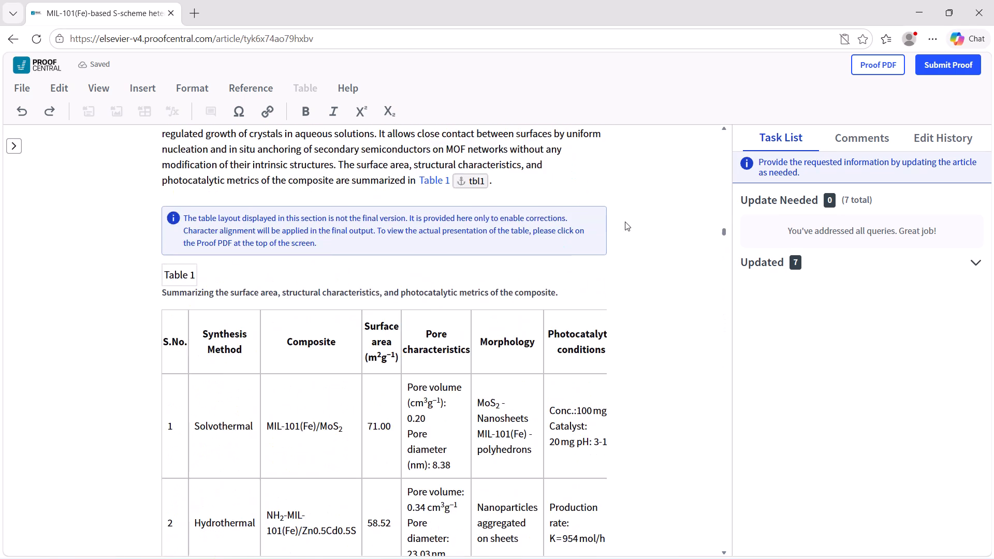
pyautogui.scroll(20, 625, 222)
pyautogui.scroll(10, 625, 222)
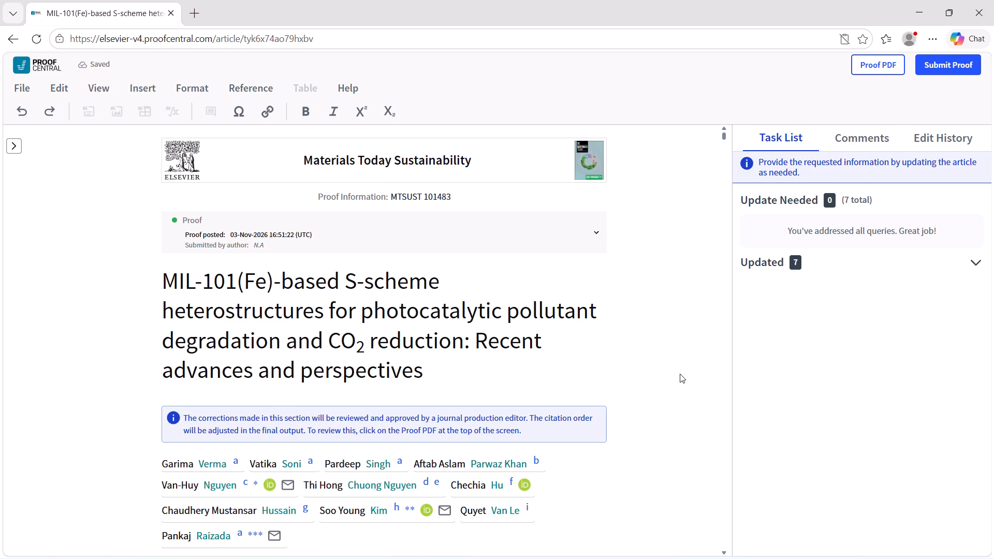
pyautogui.scroll(1, 680, 374)
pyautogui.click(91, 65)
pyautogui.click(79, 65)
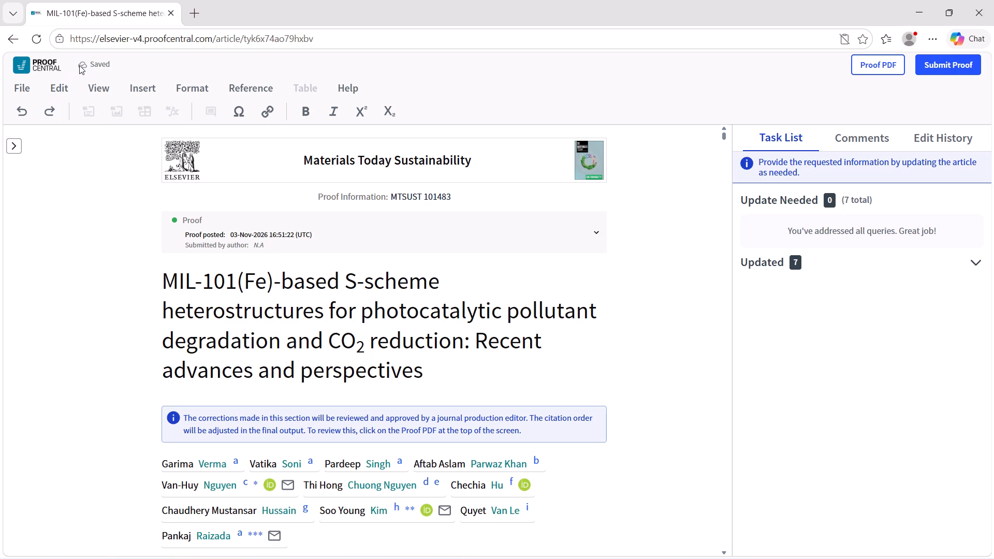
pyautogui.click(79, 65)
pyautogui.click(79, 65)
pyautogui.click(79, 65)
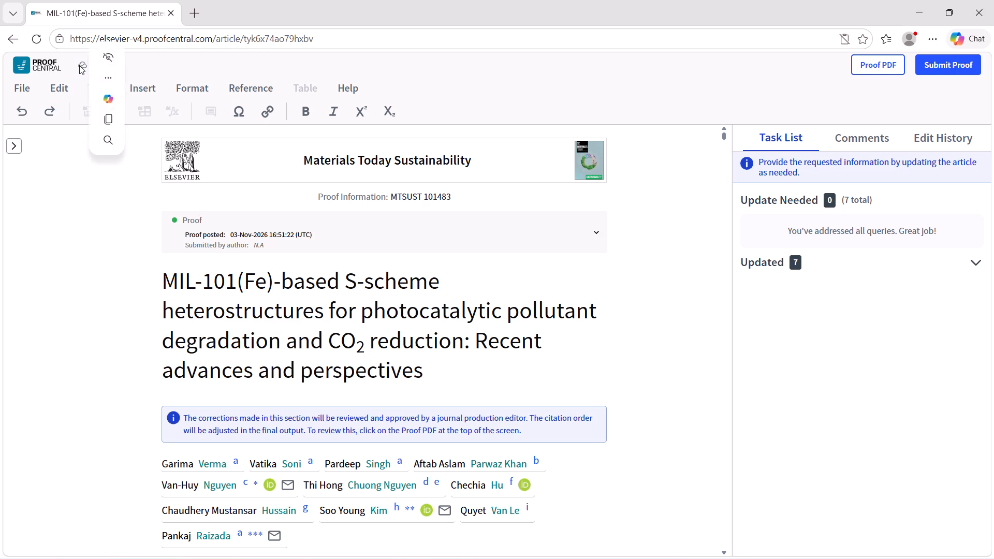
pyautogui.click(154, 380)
# Review the article's front matter from the title through the author affiliations to the CRediT information.
pyautogui.scroll(-1, 154, 380)
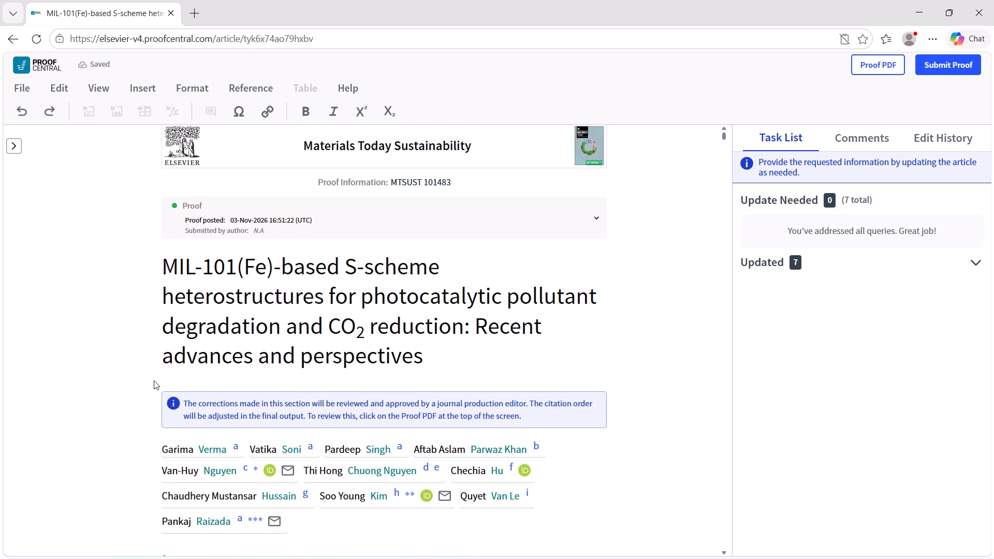
pyautogui.scroll(-9, 154, 380)
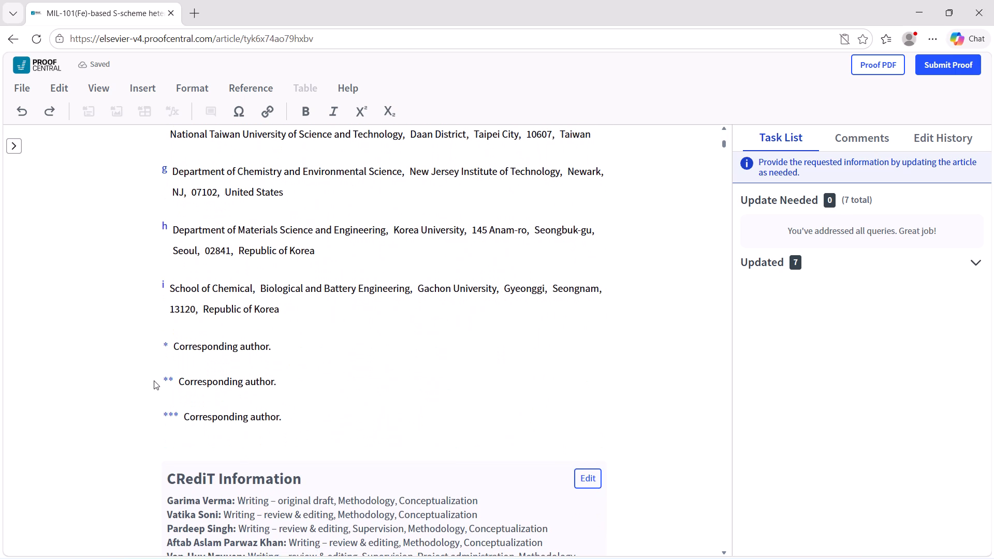
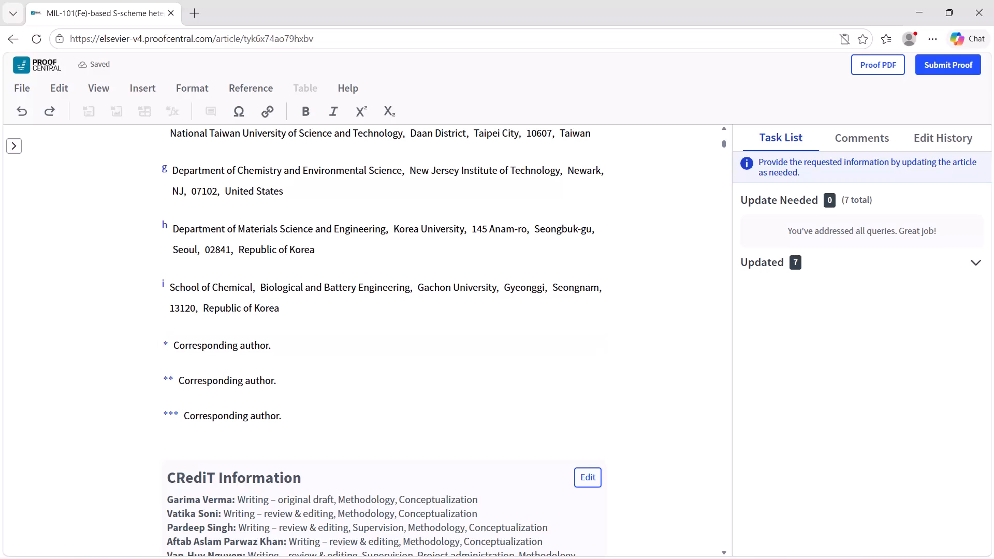
# Review the article from the CRediT information and abstract through Section 2 on crystal structure, ending at Fig. 1.
pyautogui.scroll(-3, 574, 357)
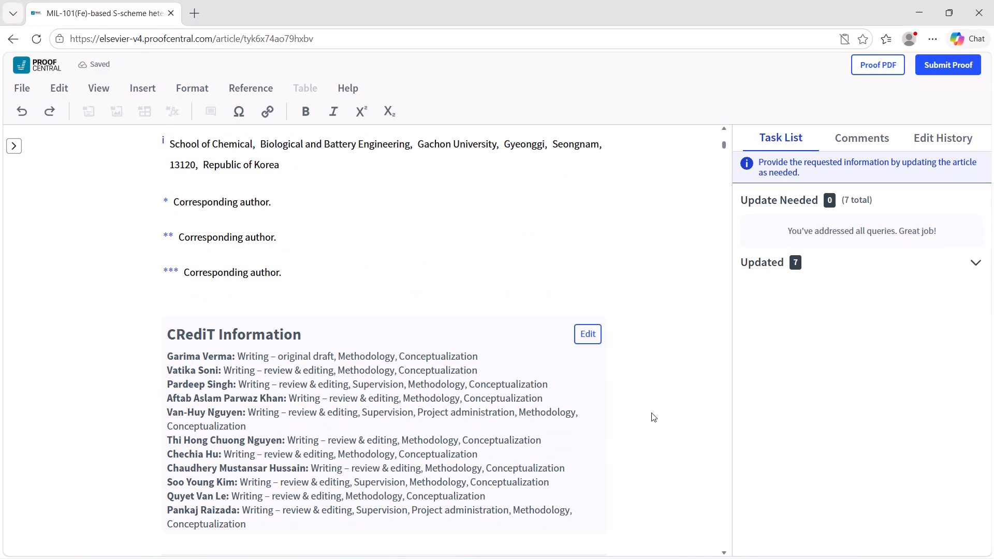
pyautogui.scroll(-6, 651, 413)
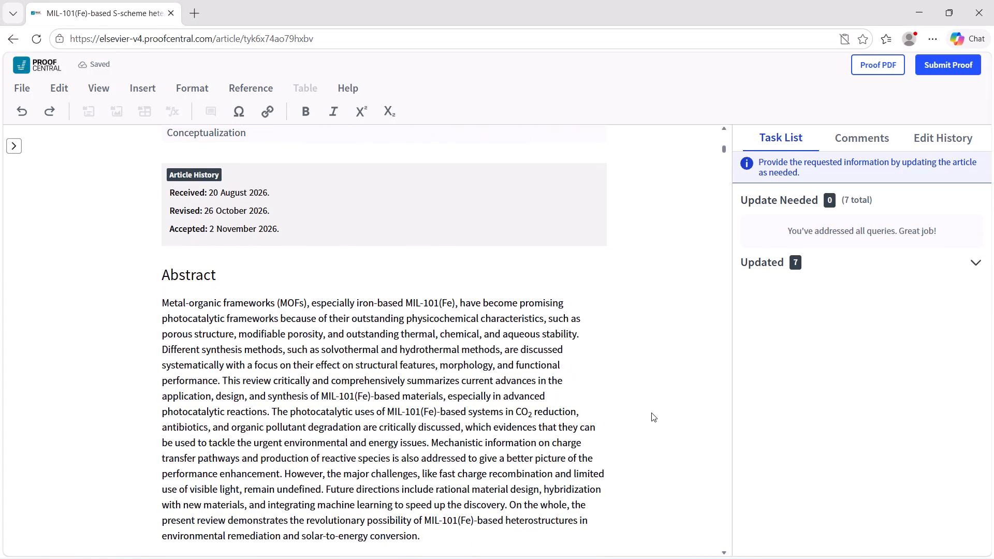
pyautogui.scroll(-7, 651, 413)
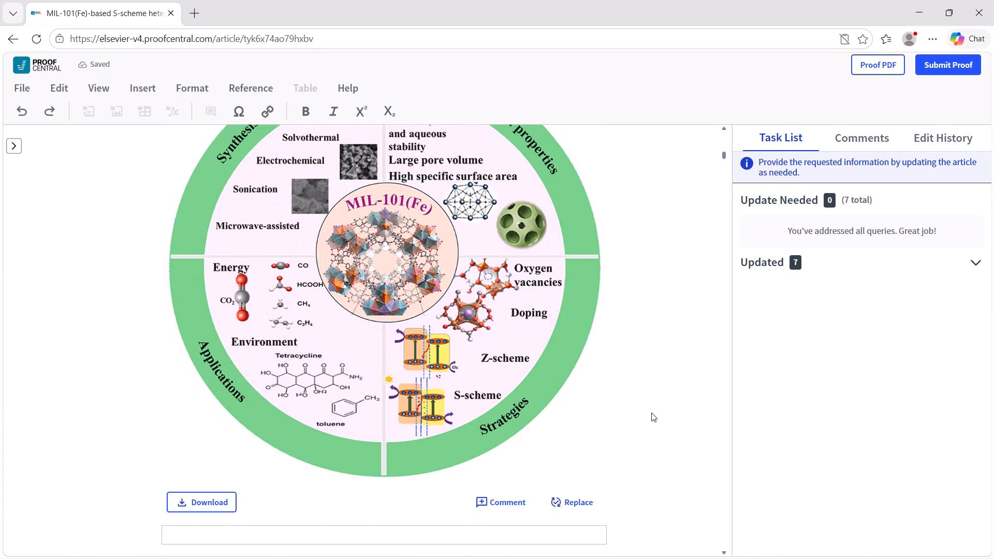
pyautogui.scroll(-10, 651, 413)
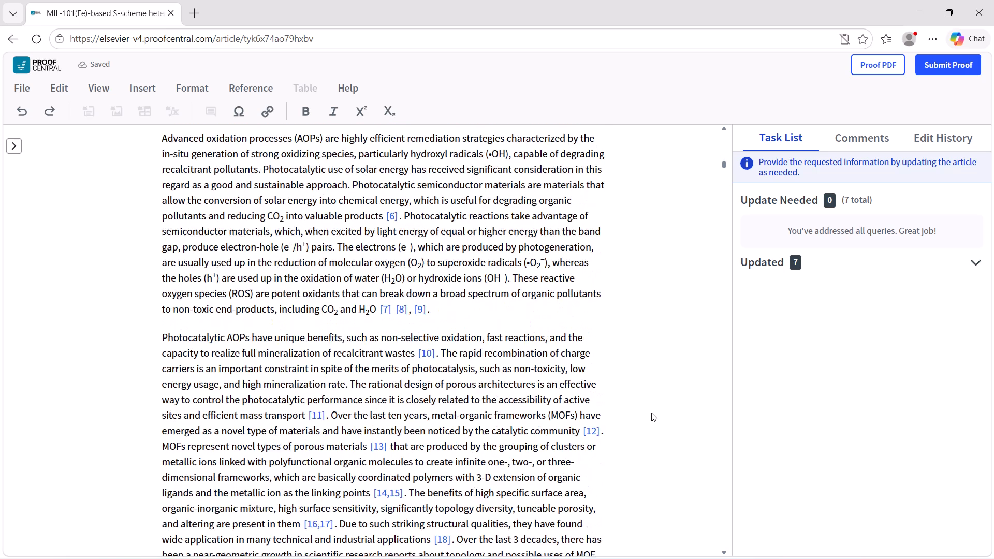
pyautogui.scroll(-14, 651, 413)
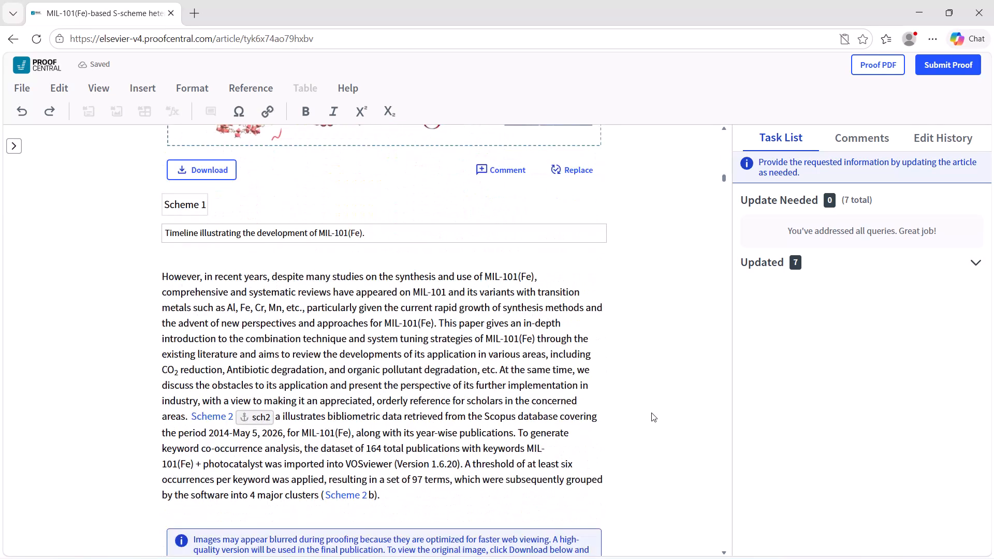
pyautogui.scroll(-10, 651, 413)
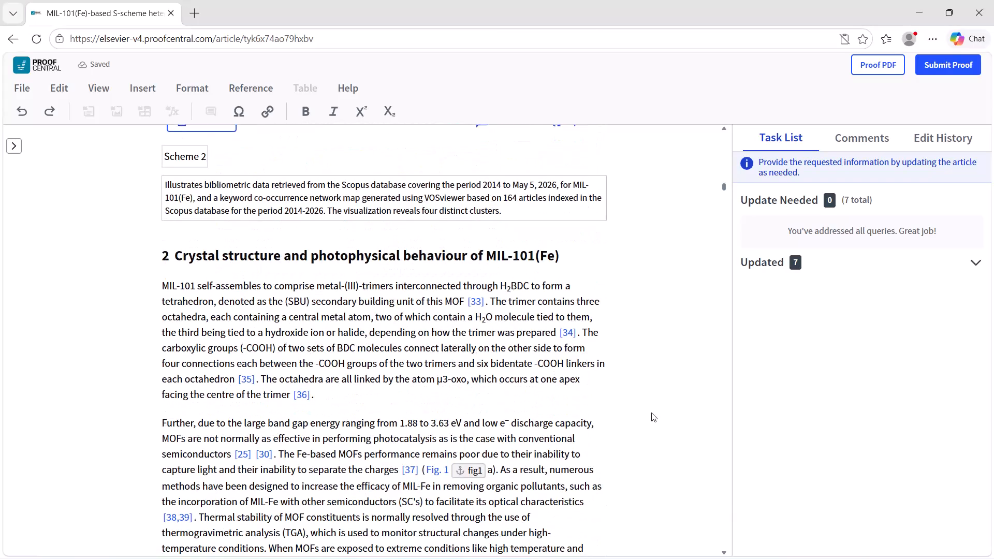
pyautogui.scroll(-7, 651, 413)
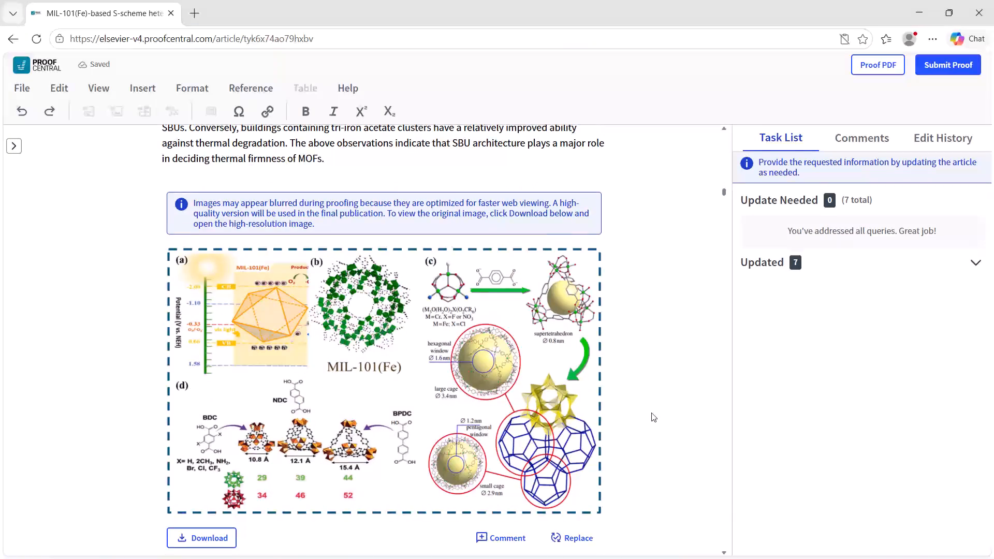
# Review Section 3 on the MIL-101(Fe) synthesis methods, including its figures and Tables 1 and 2.
pyautogui.scroll(-10, 651, 413)
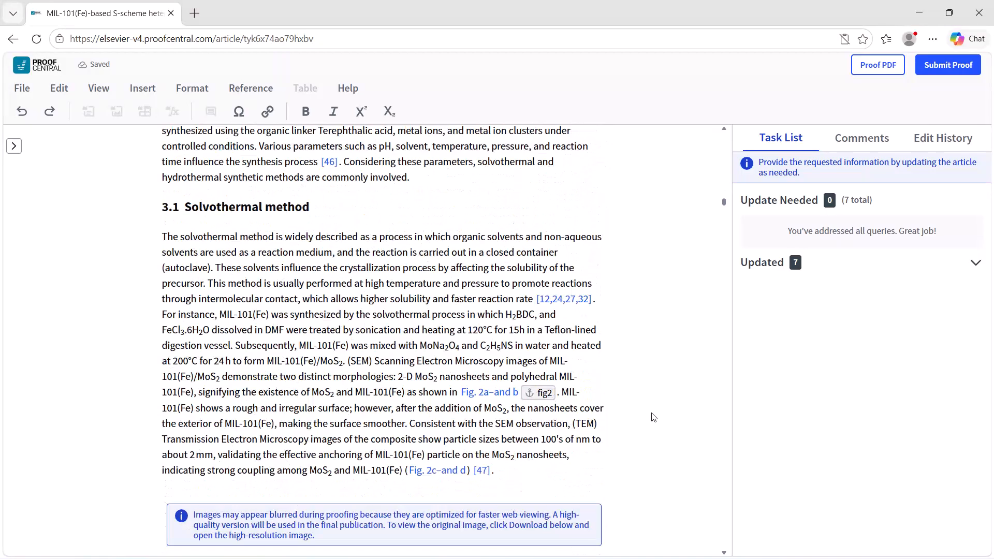
pyautogui.scroll(-13, 651, 413)
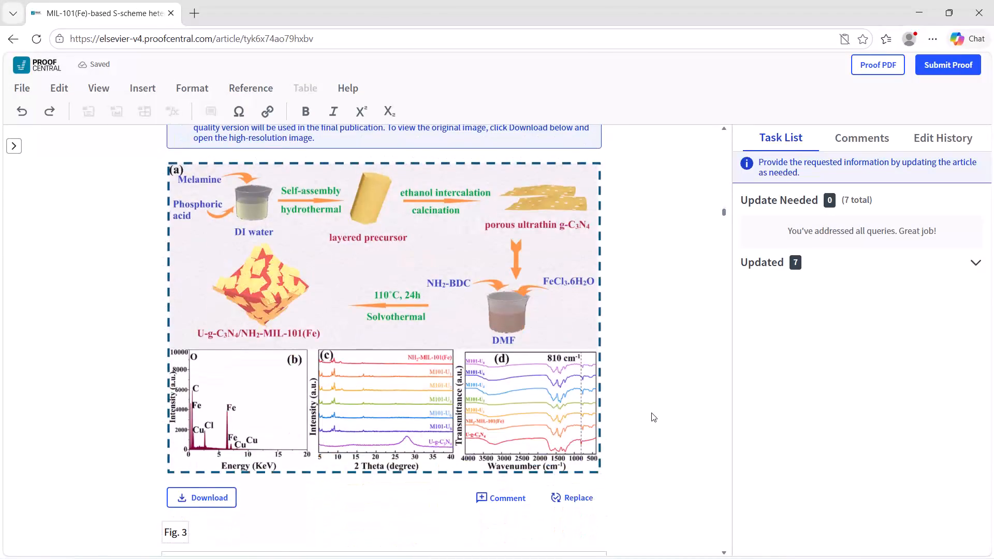
pyautogui.scroll(-12, 651, 413)
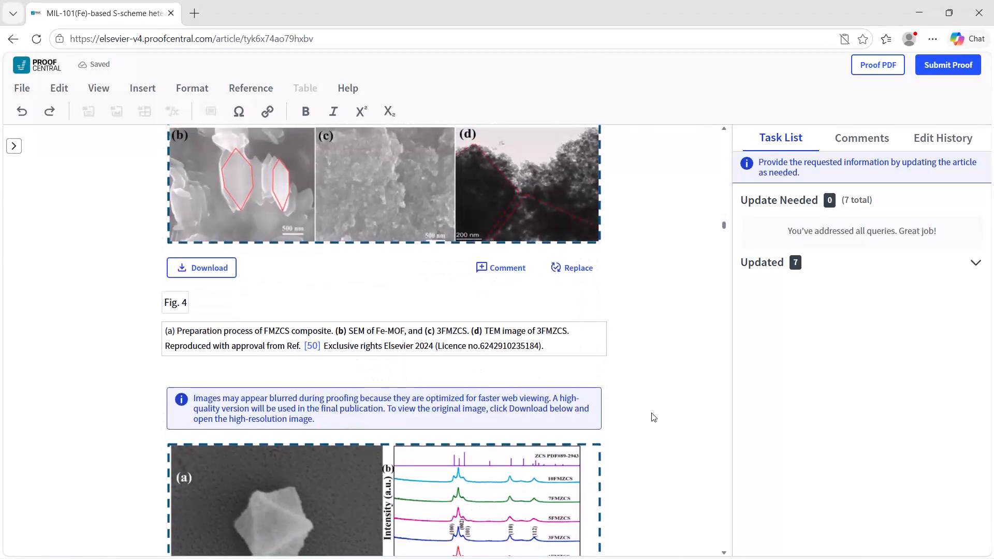
pyautogui.scroll(-12, 651, 413)
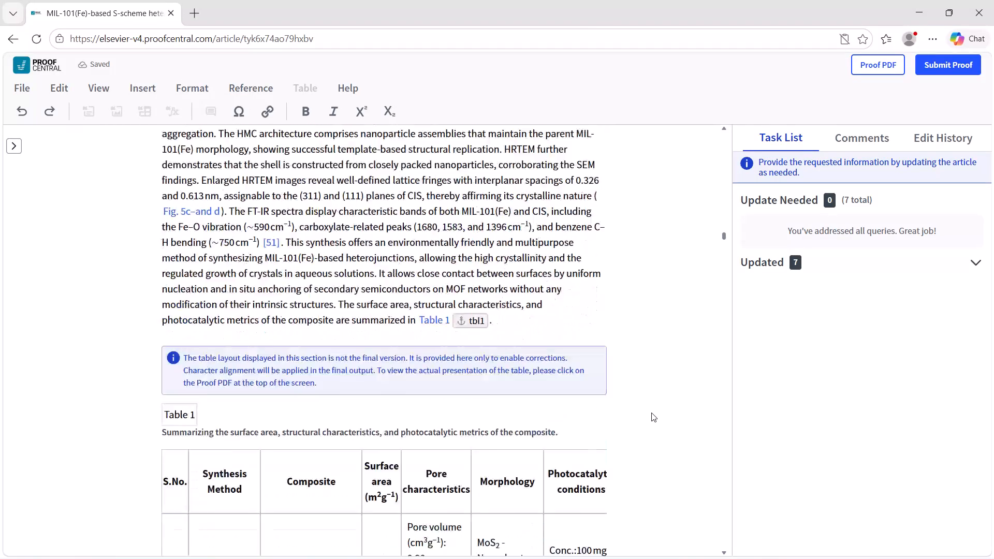
pyautogui.scroll(-12, 651, 413)
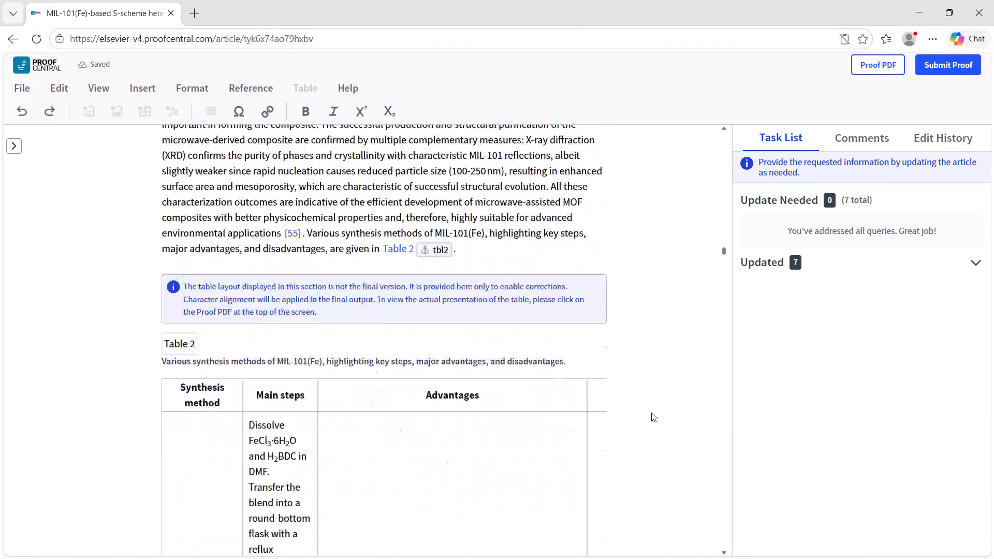
pyautogui.scroll(-12, 651, 413)
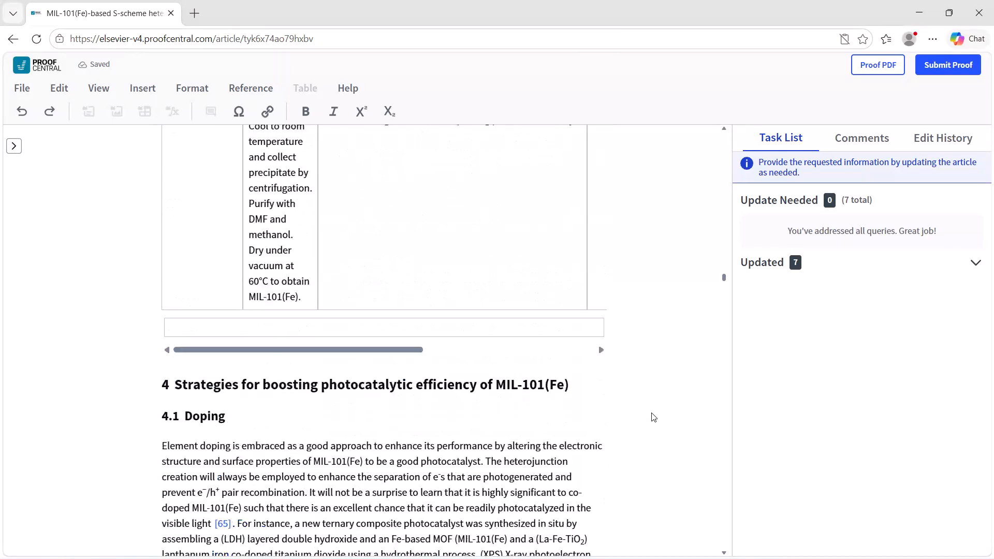
# Review Section 4.1 on doping and the following text through the Fig. 7 caption.
pyautogui.scroll(-6, 651, 413)
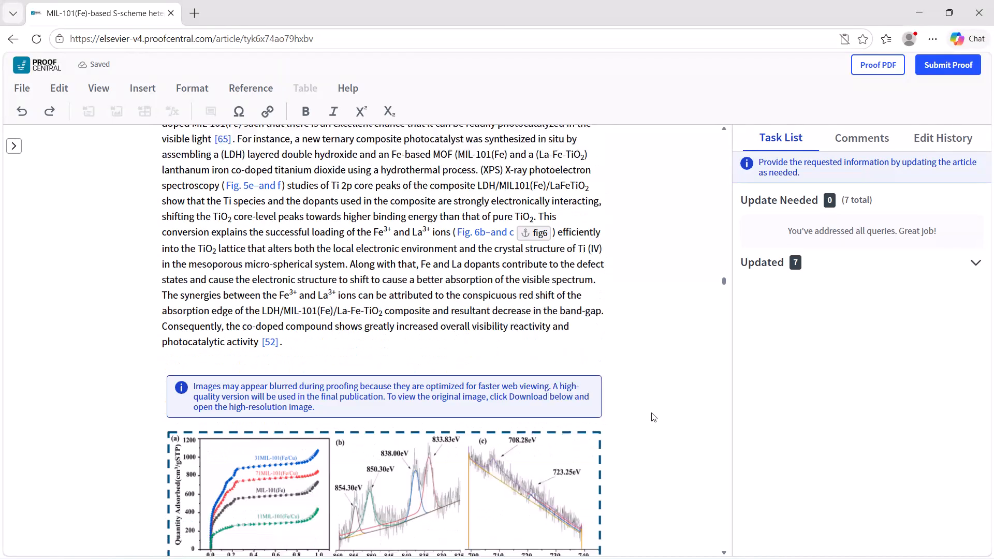
pyautogui.scroll(-7, 651, 413)
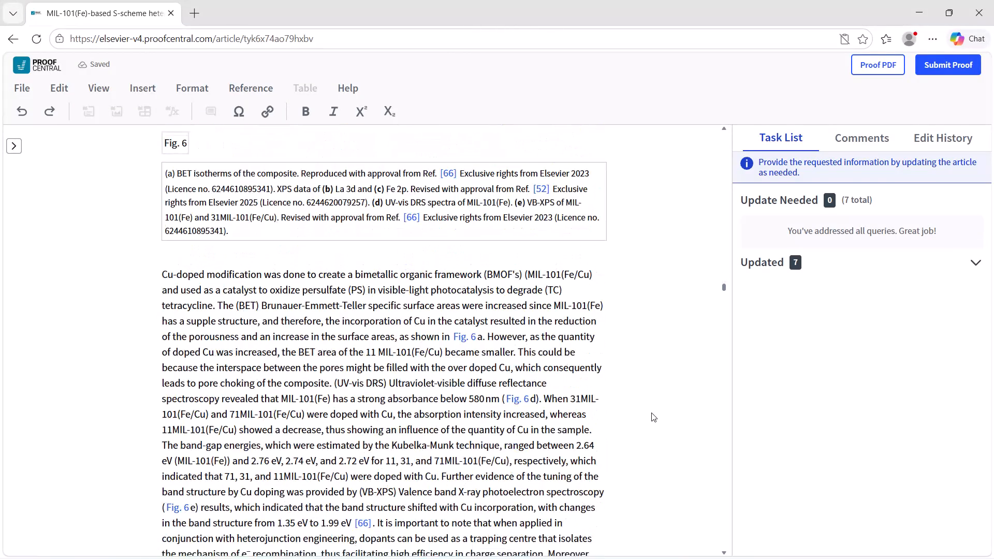
pyautogui.scroll(-13, 651, 413)
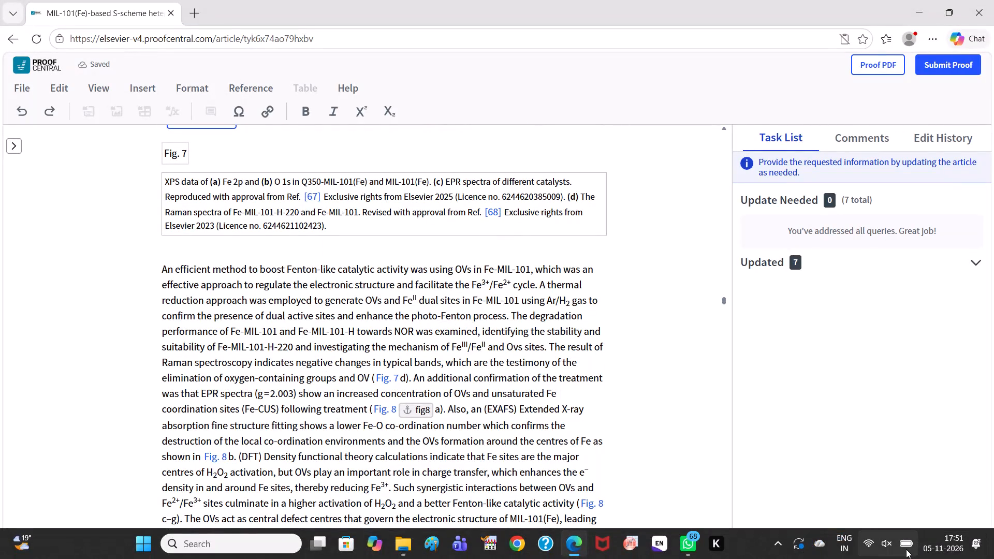
# Toggle the system's Night light setting and return to the article proof.
pyautogui.click(906, 549)
pyautogui.click(941, 311)
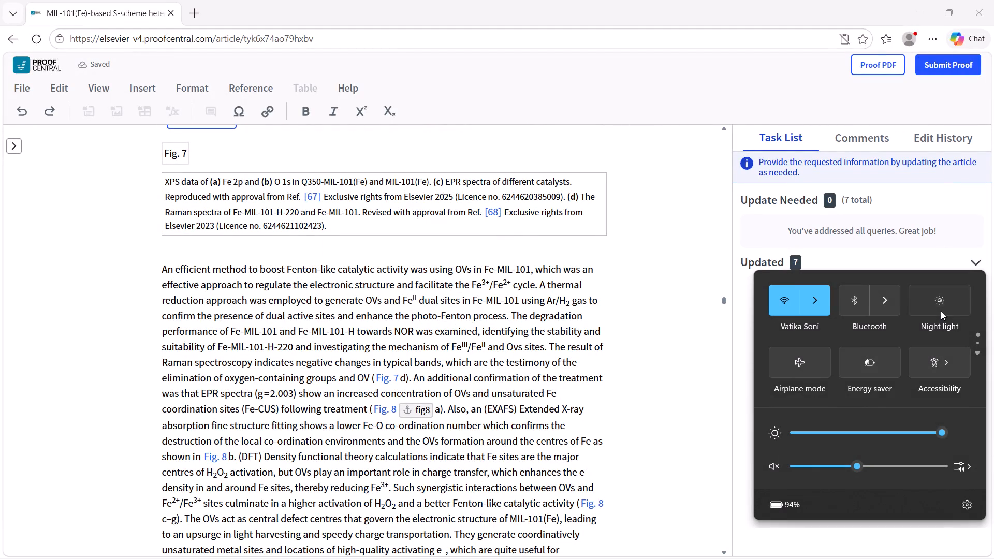
pyautogui.click(640, 302)
# Review the oxygen-vacancy discussion after Fig. 7, along with Fig. 8 and its caption.
pyautogui.scroll(-1, 640, 302)
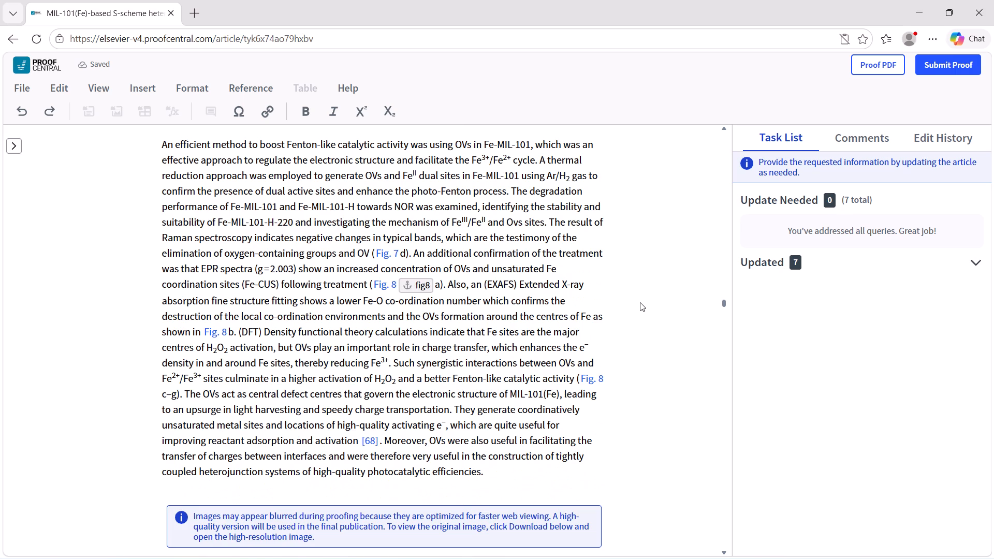
pyautogui.scroll(-3, 640, 302)
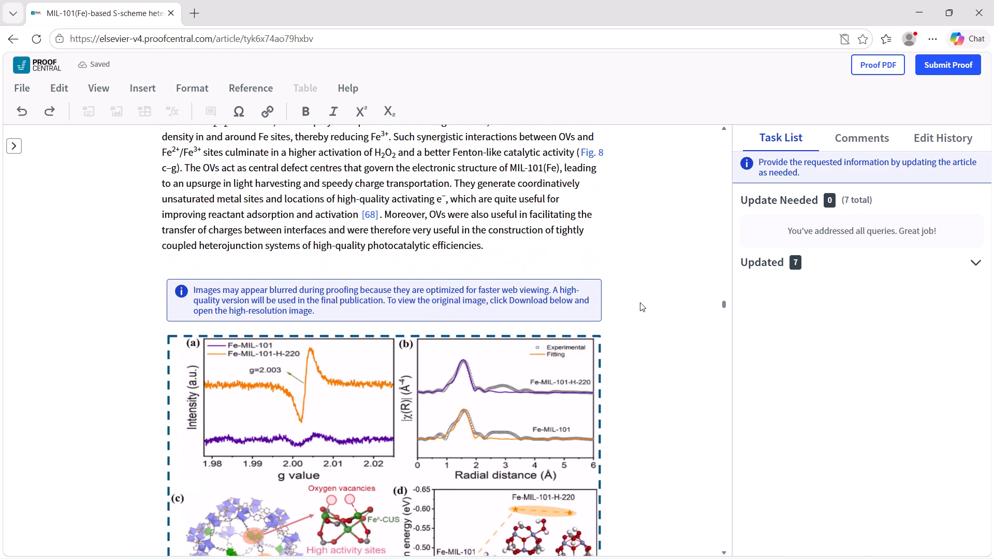
pyautogui.scroll(-3, 640, 302)
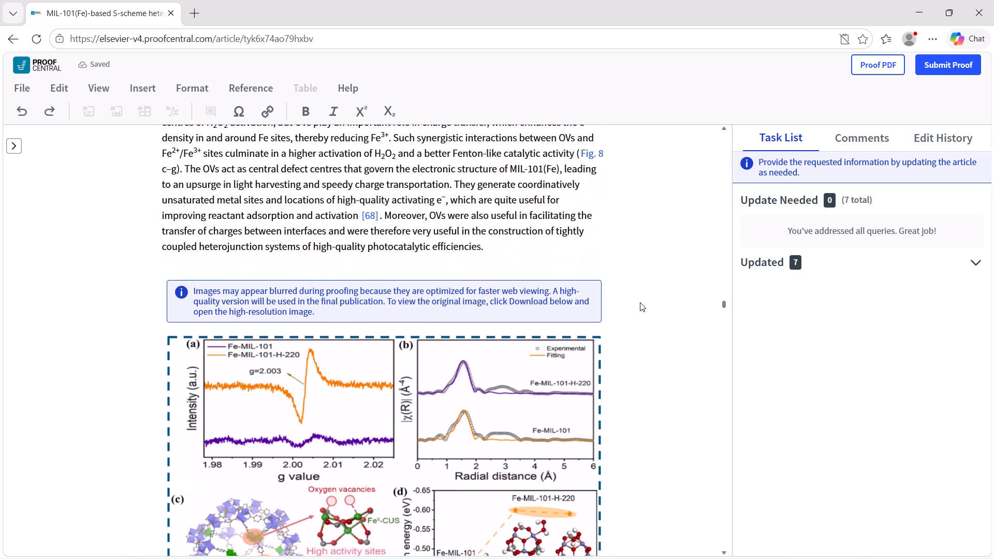
pyautogui.scroll(-5, 640, 302)
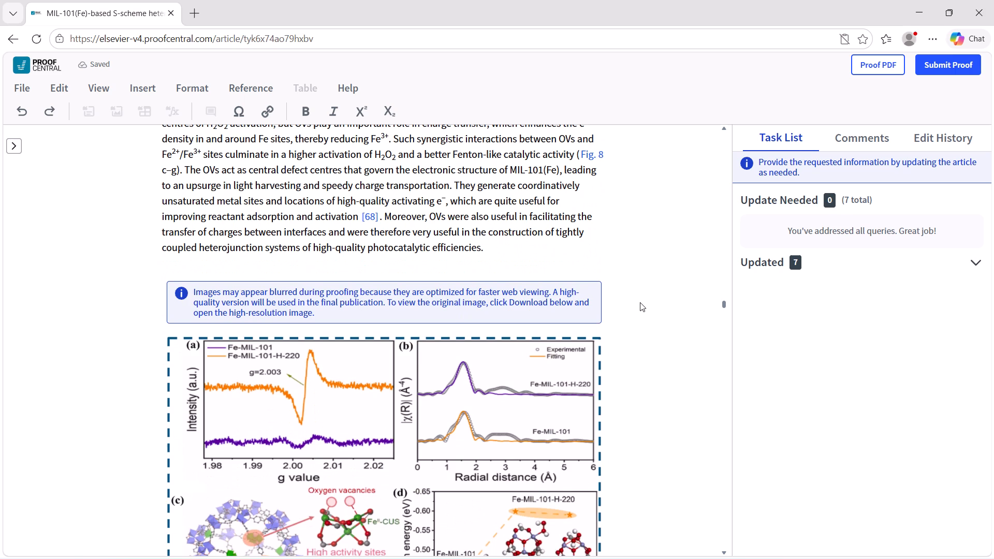
pyautogui.scroll(-6, 640, 302)
pyautogui.scroll(-1, 674, 331)
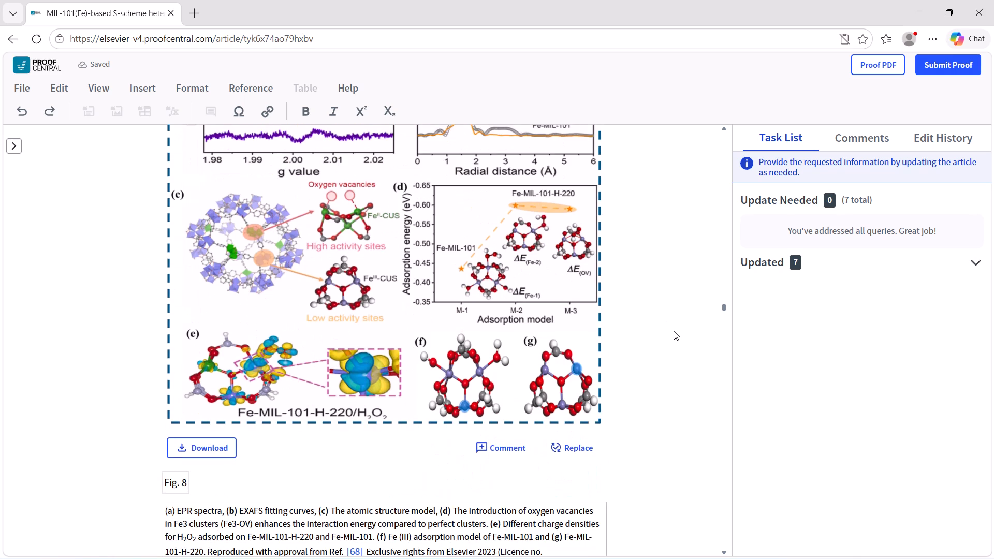
pyautogui.scroll(-2, 674, 331)
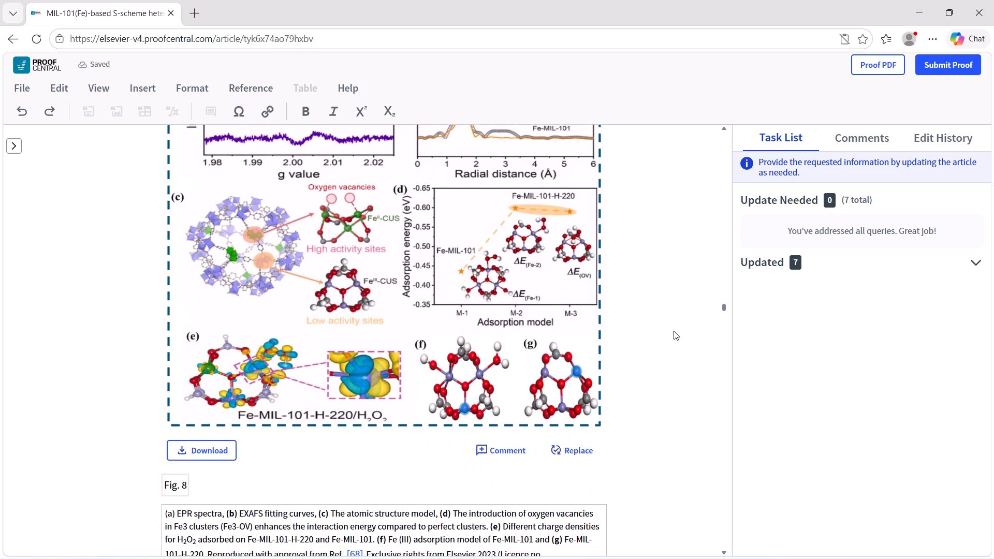
pyautogui.scroll(-3, 674, 331)
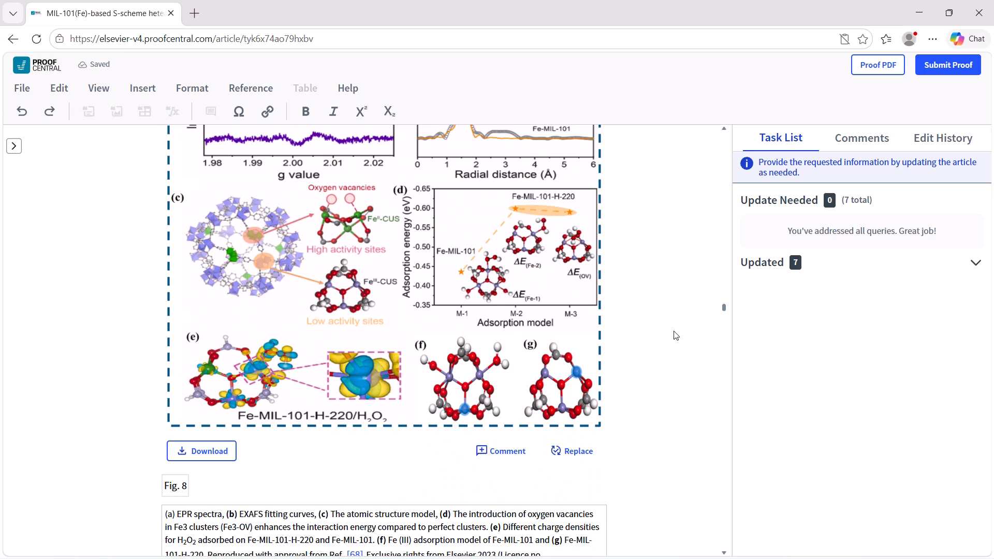
pyautogui.scroll(-4, 674, 331)
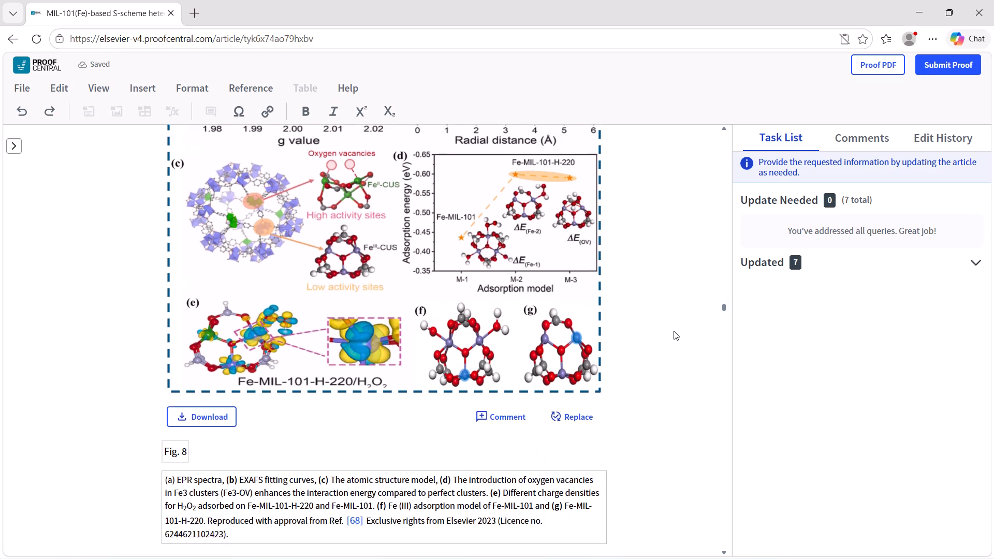
# Review the heterojunction discussion and Section 4.3.1 on S-scheme systems, including Fig. 9 and Scheme 3 with their captions.
pyautogui.scroll(-4, 674, 331)
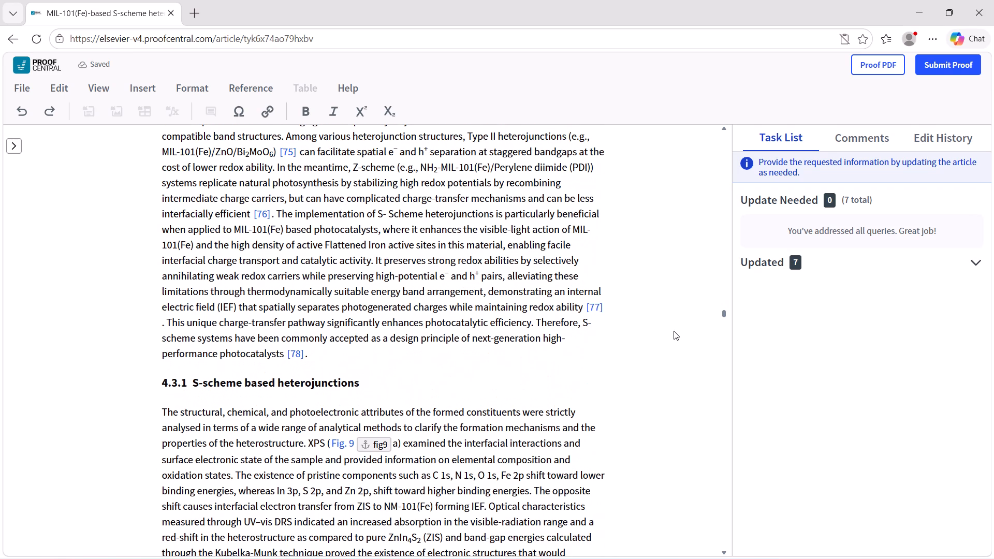
pyautogui.scroll(-5, 674, 331)
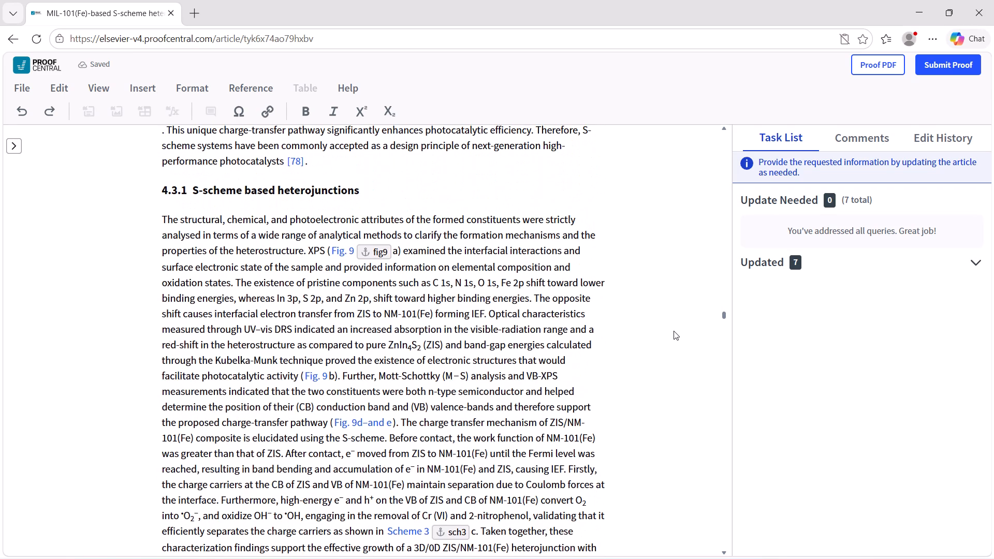
pyautogui.scroll(-2, 674, 331)
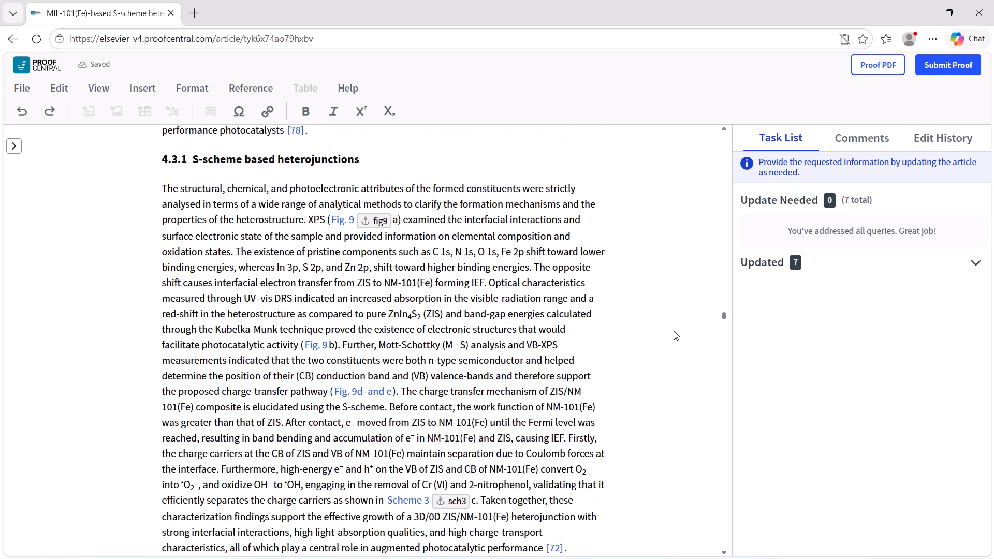
pyautogui.scroll(-4, 674, 331)
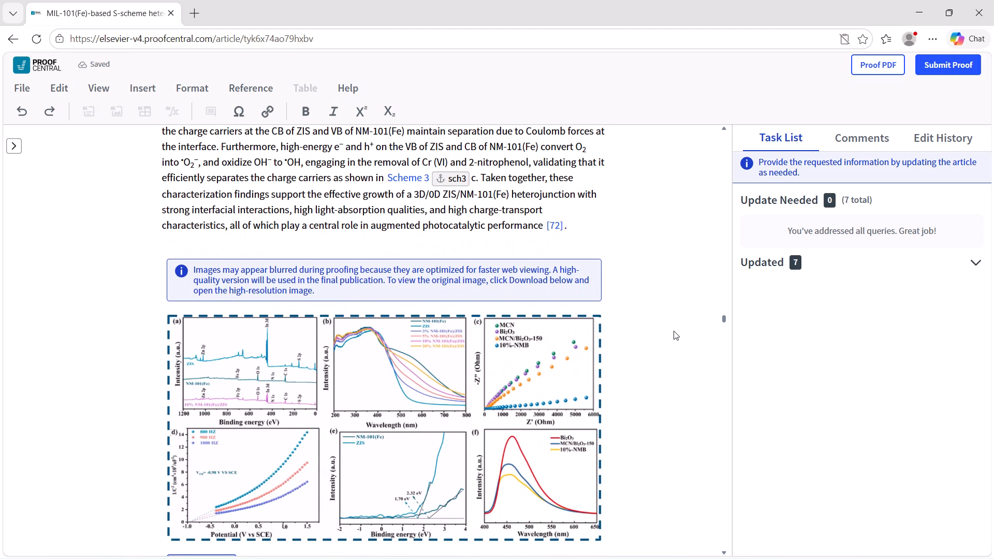
pyautogui.scroll(-3, 674, 331)
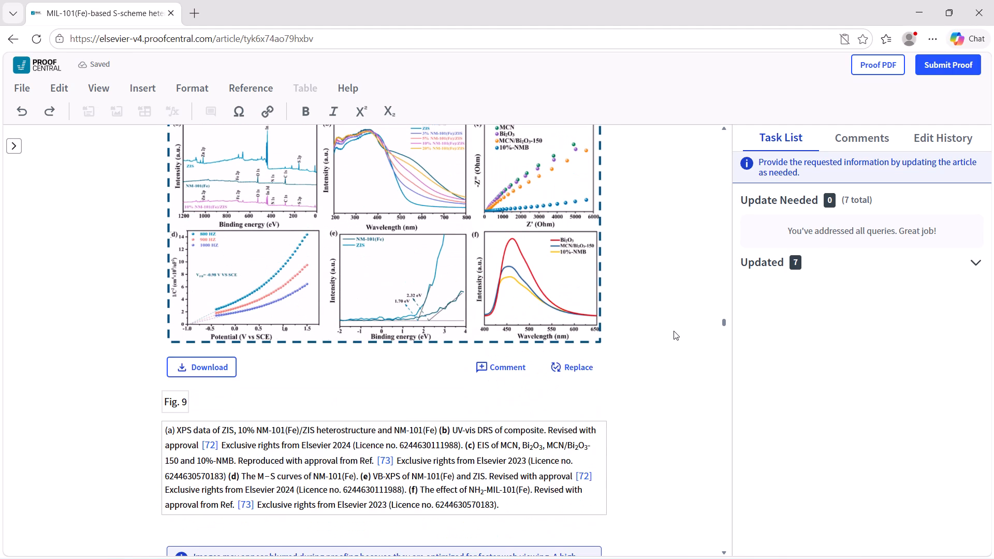
pyautogui.scroll(-5, 674, 331)
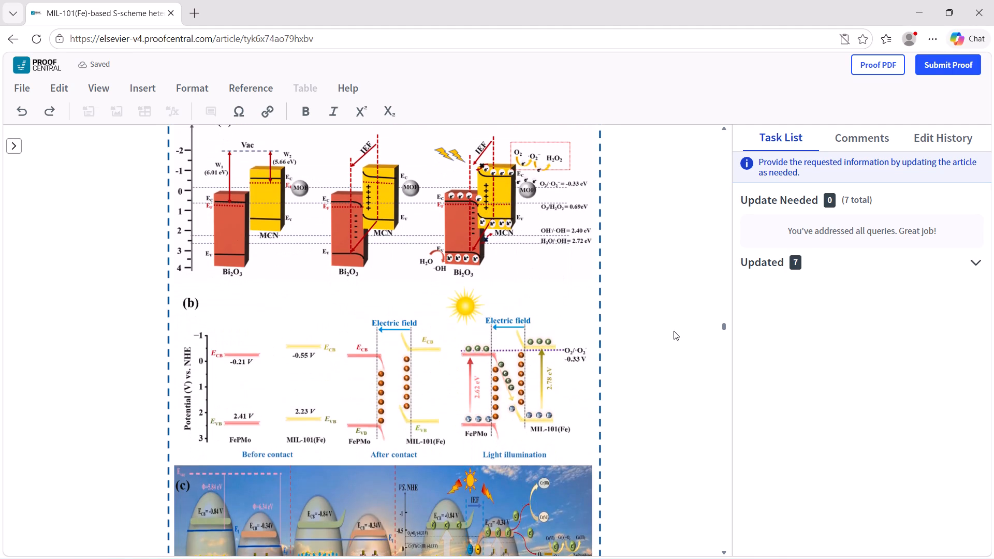
pyautogui.scroll(-4, 674, 331)
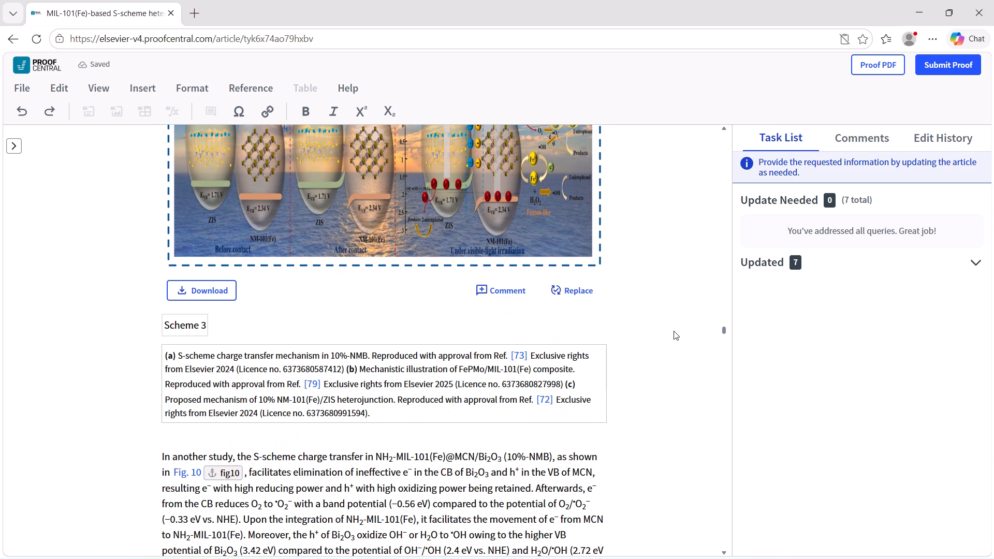
# Review the S-scheme charge-transfer discussion after Scheme 3, including Fig. 10, its caption and the FePMo/MIL-101(Fe) text closing Section 4.
pyautogui.scroll(-3, 674, 331)
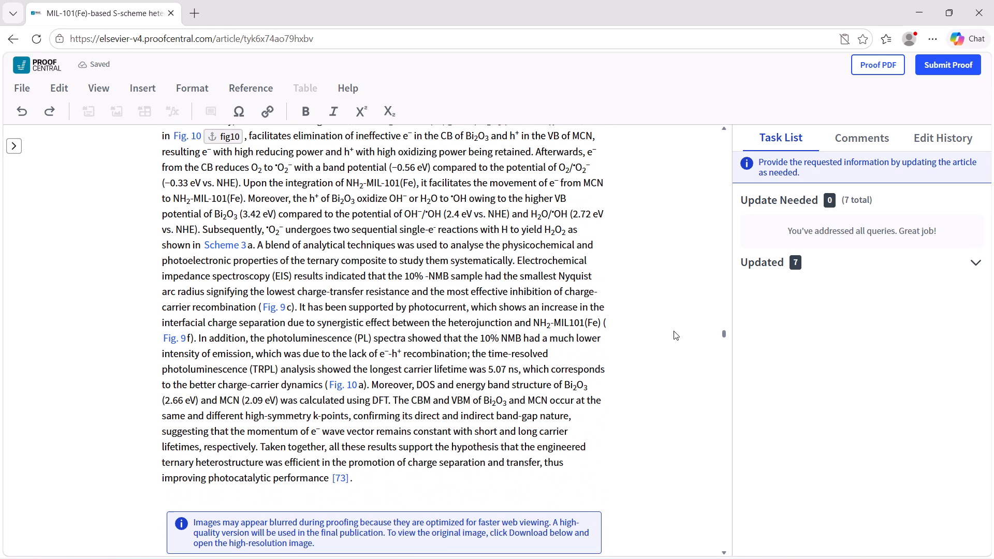
pyautogui.scroll(-1, 674, 331)
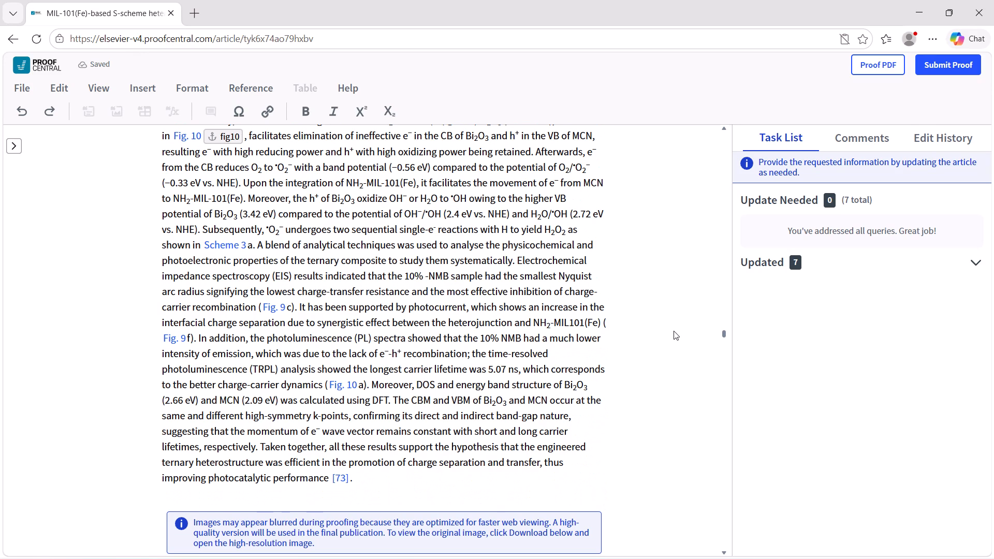
pyautogui.scroll(-1, 674, 331)
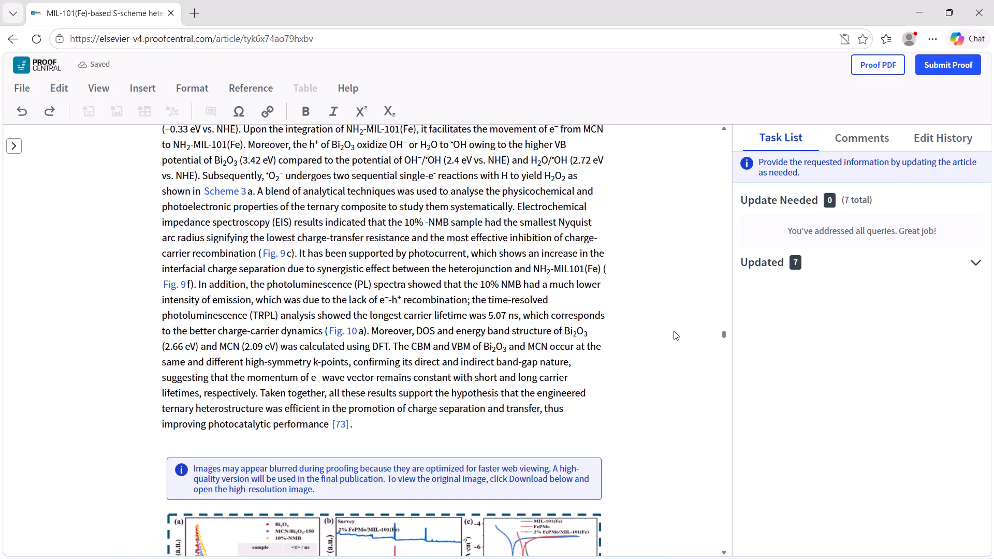
pyautogui.scroll(-4, 674, 331)
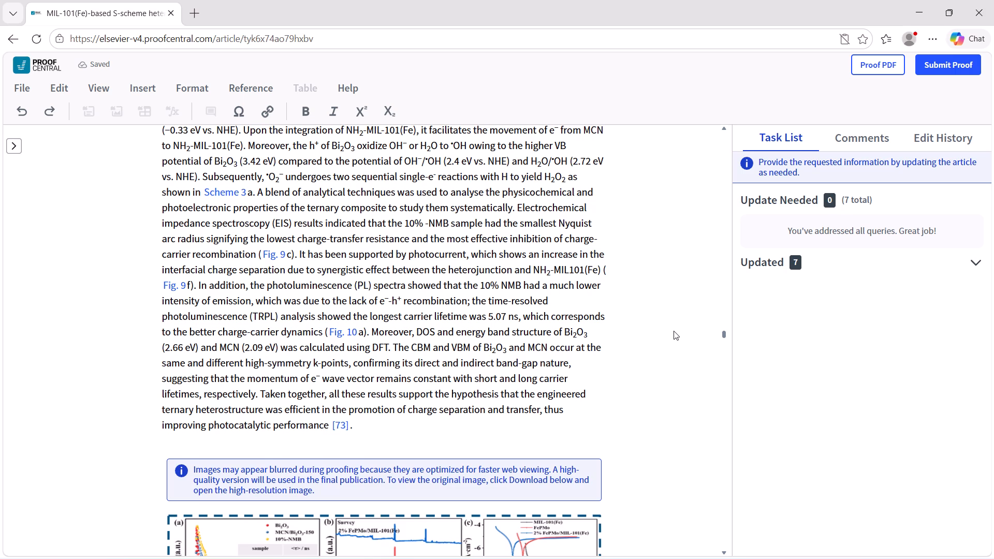
pyautogui.scroll(-5, 674, 331)
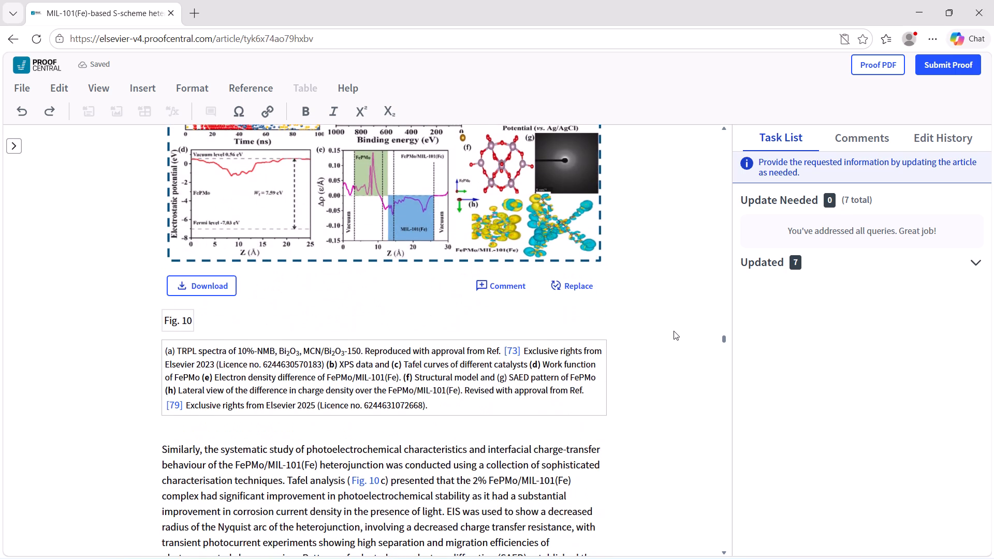
pyautogui.scroll(-5, 674, 331)
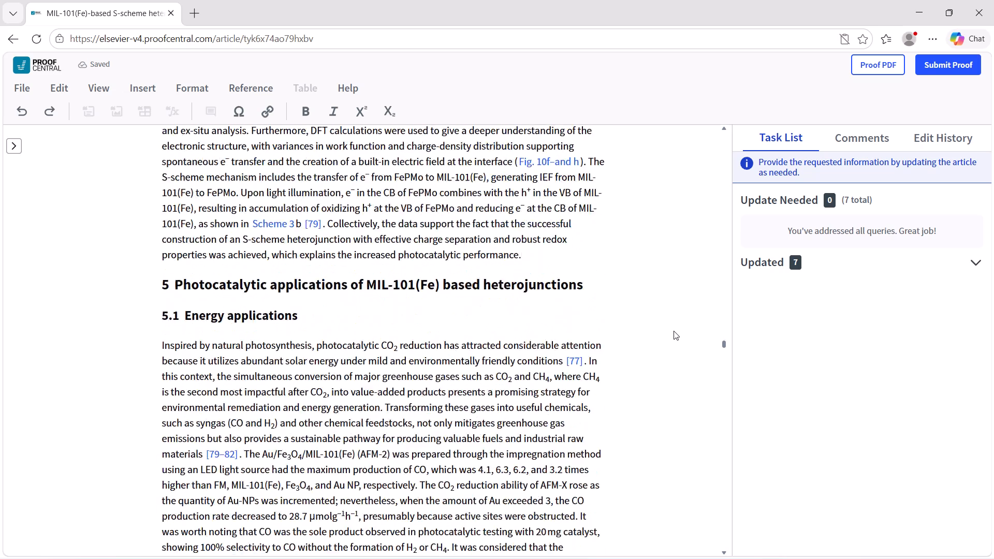
# Review Section 5.1 on energy applications, including the CO2 reduction text and Figs. 11 to 13 with their captions.
pyautogui.scroll(-7, 674, 331)
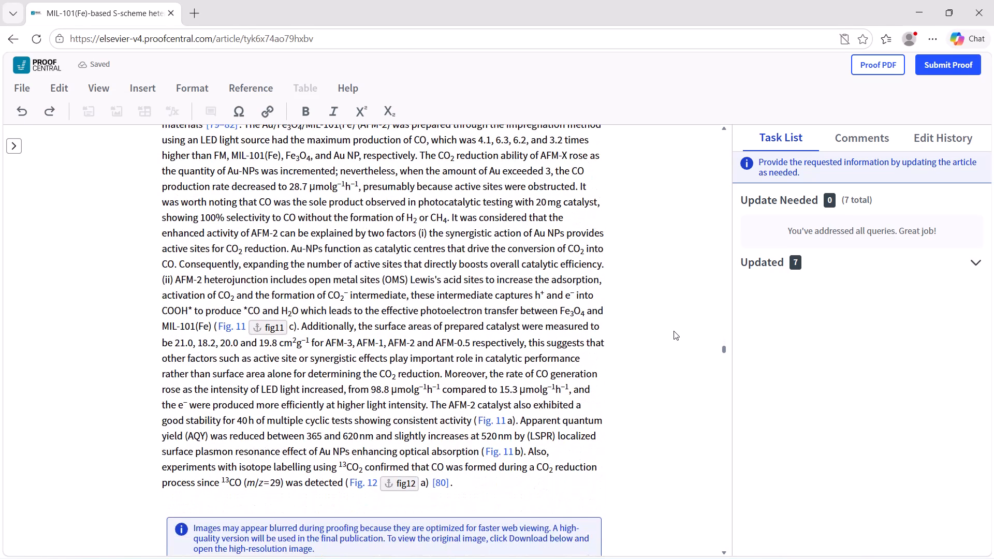
pyautogui.scroll(-8, 674, 331)
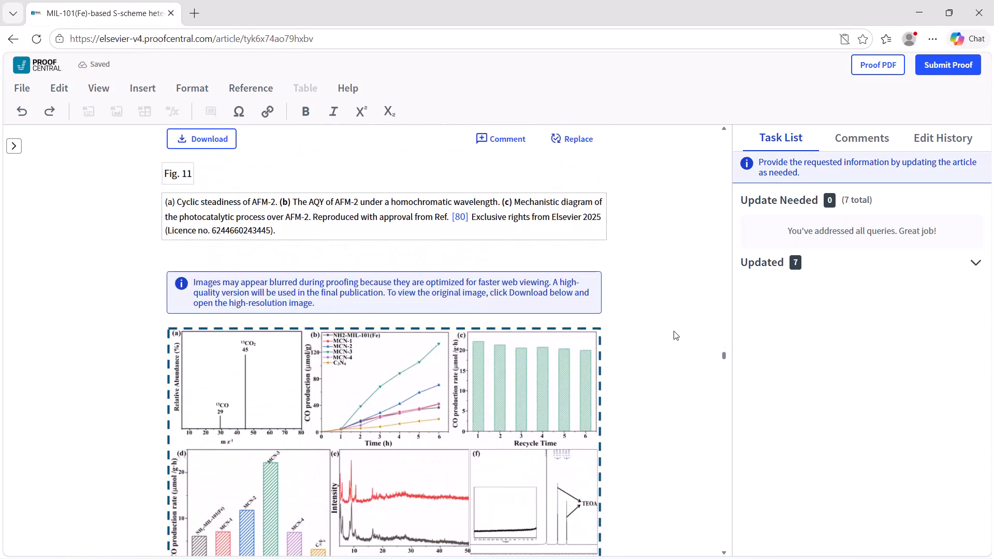
pyautogui.scroll(-6, 674, 331)
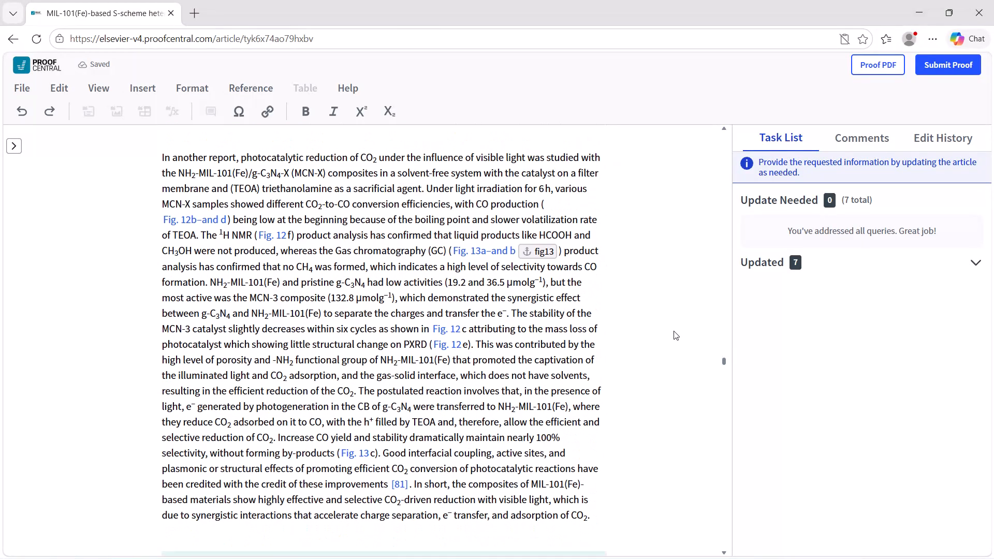
pyautogui.scroll(-8, 674, 331)
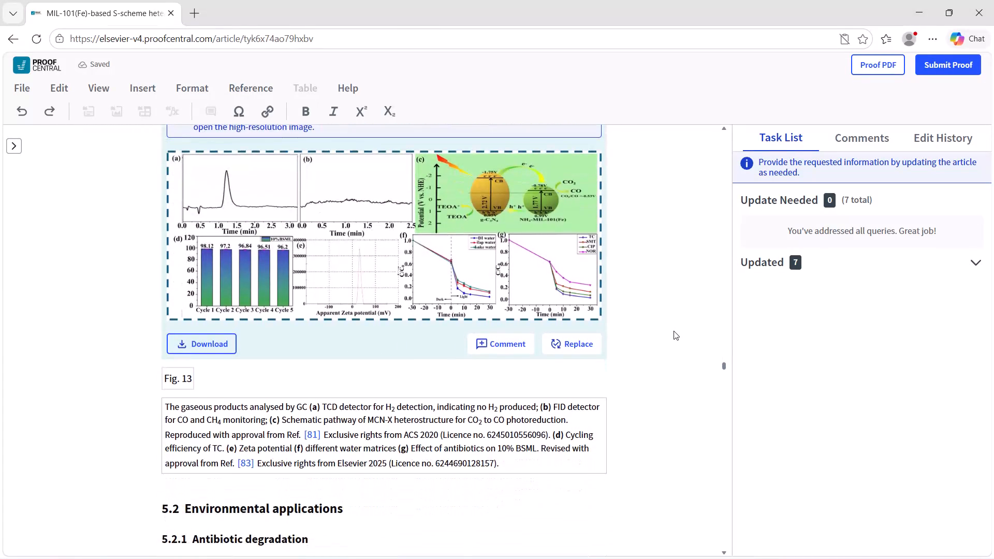
pyautogui.scroll(-2, 674, 331)
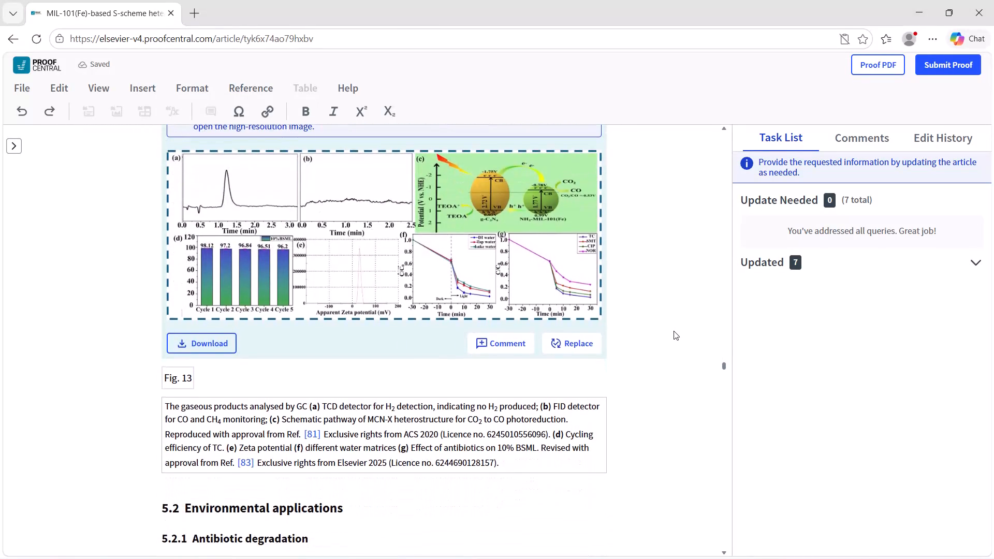
# Review Section 5.2.1 on antibiotic degradation, including Figs. 14 to 18 and their captions.
pyautogui.scroll(-8, 674, 331)
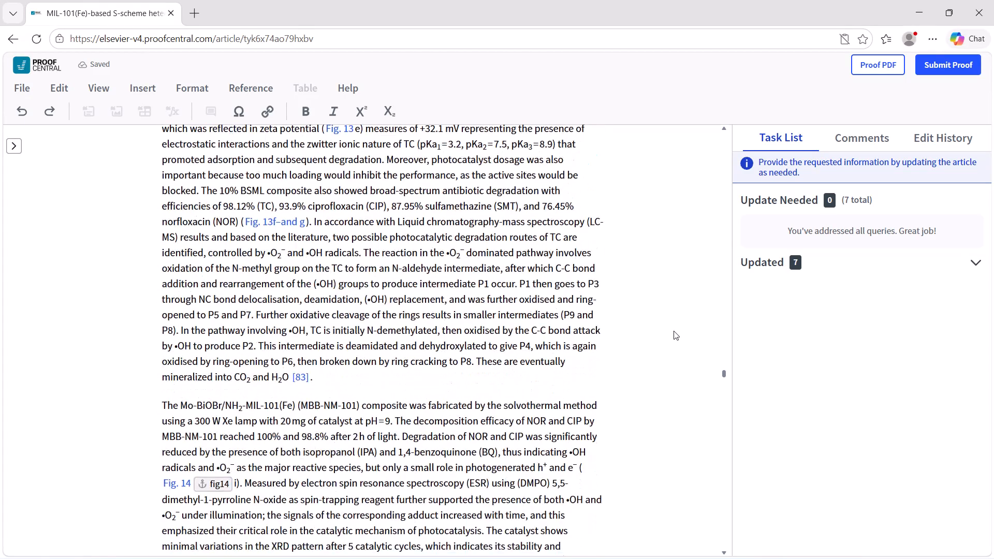
pyautogui.scroll(-8, 674, 331)
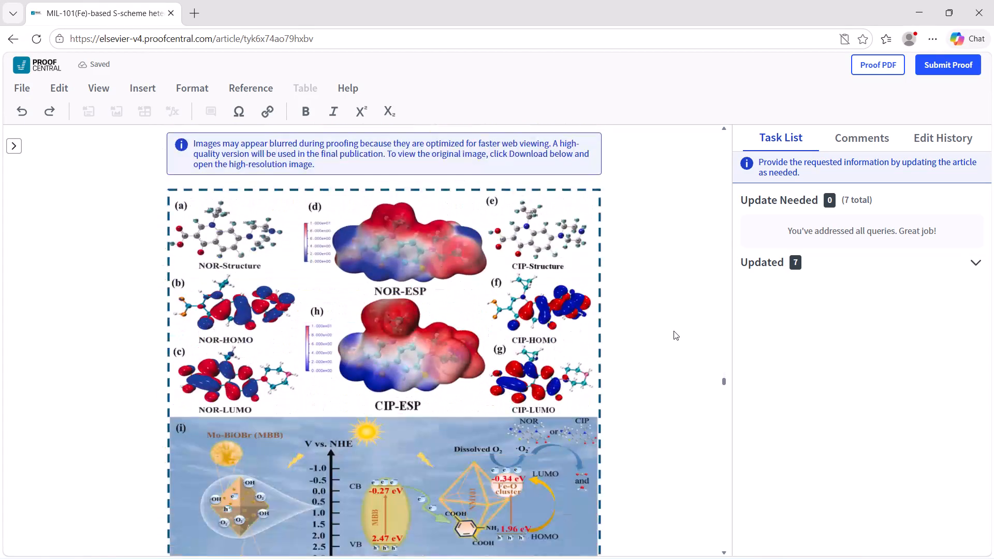
pyautogui.scroll(-9, 674, 331)
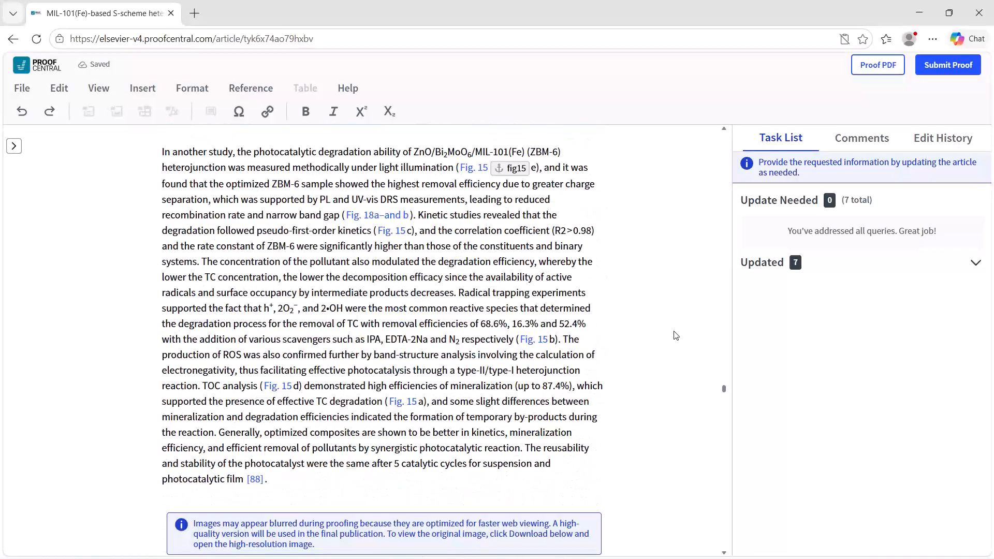
pyautogui.scroll(-9, 674, 331)
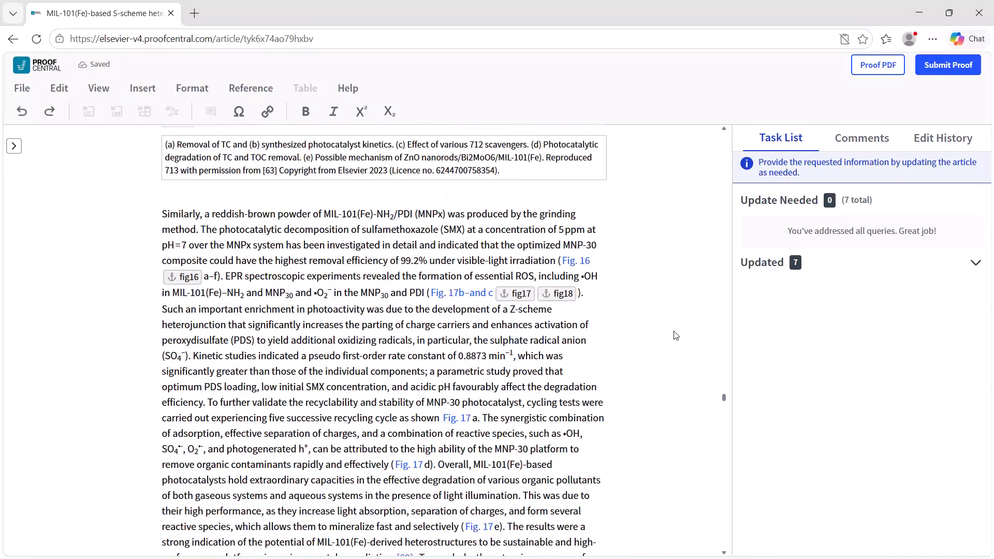
pyautogui.scroll(-9, 674, 331)
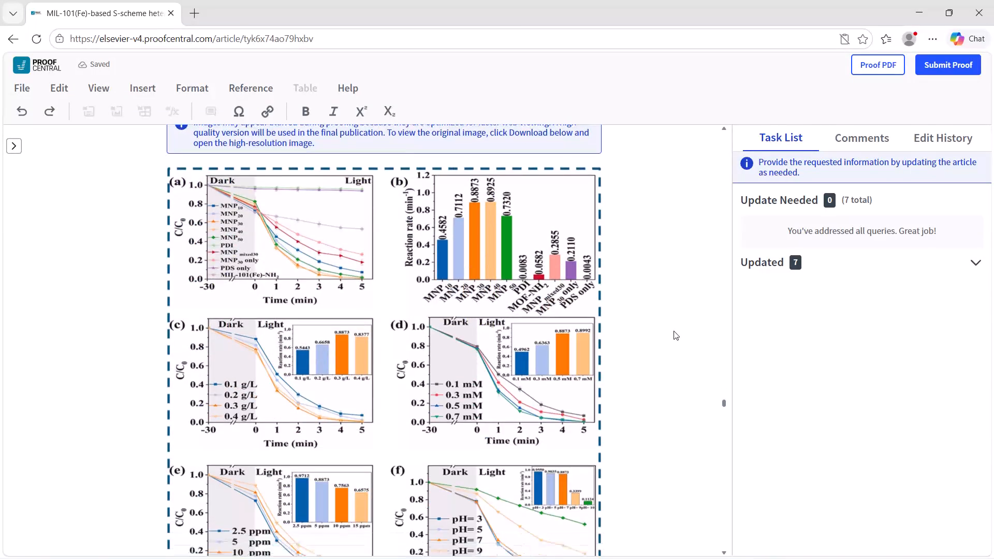
pyautogui.scroll(-8, 674, 331)
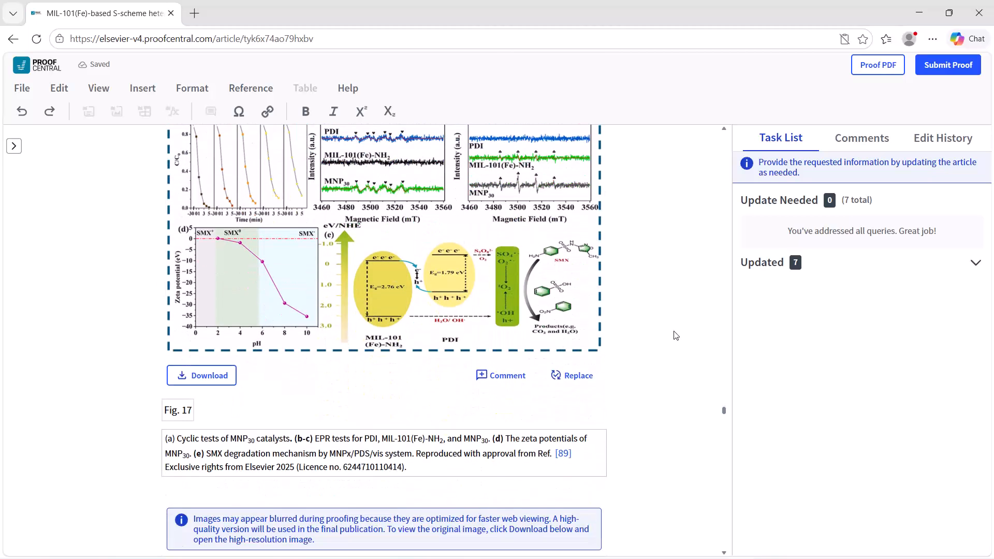
pyautogui.scroll(-8, 674, 331)
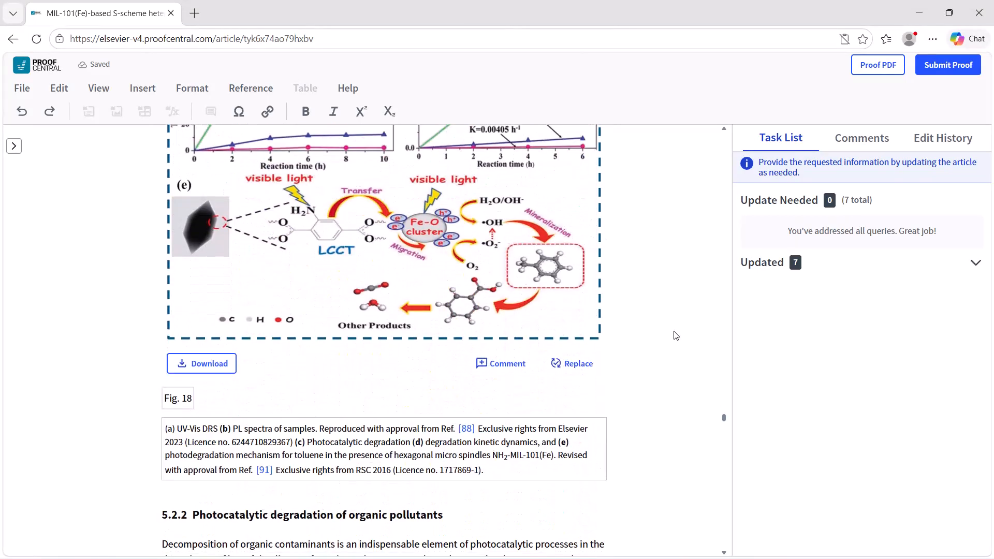
# Review Section 5.2.2 on organic pollutant degradation, including the deleted Fig. 20 citation, Figs. 19 and 20, and the paragraph introducing Table 3.
pyautogui.scroll(-8, 674, 331)
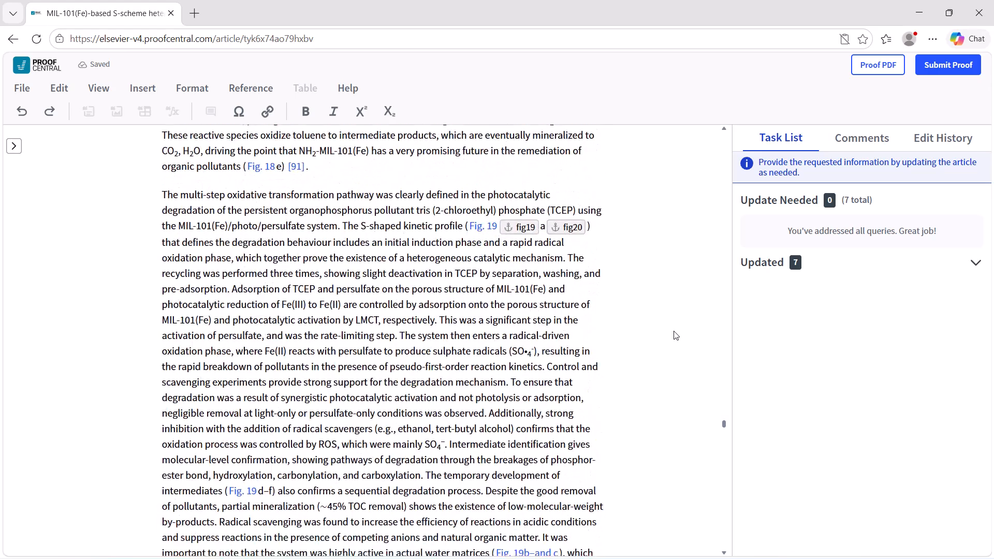
pyautogui.scroll(-4, 674, 331)
pyautogui.scroll(1, 674, 331)
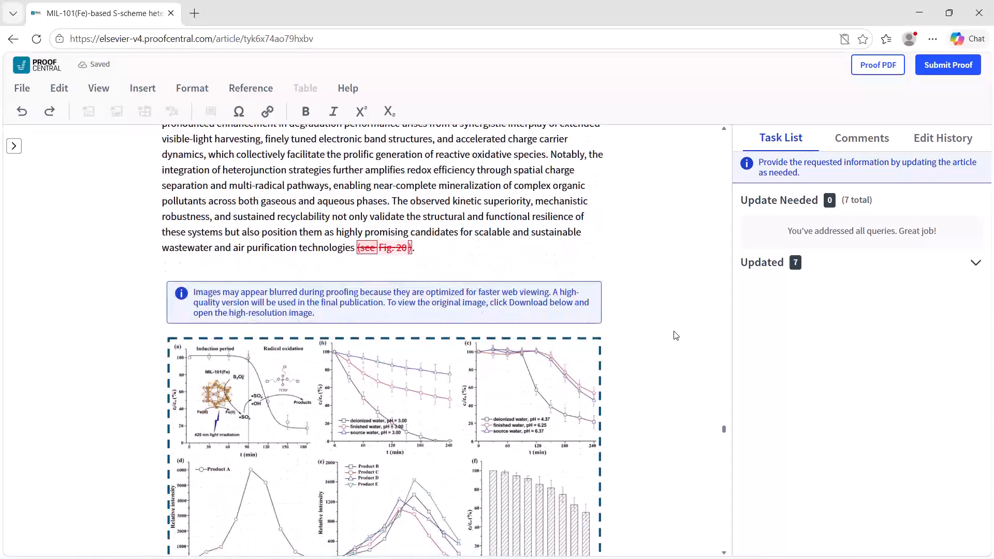
pyautogui.scroll(4, 674, 331)
pyautogui.hscroll(1, 674, 331)
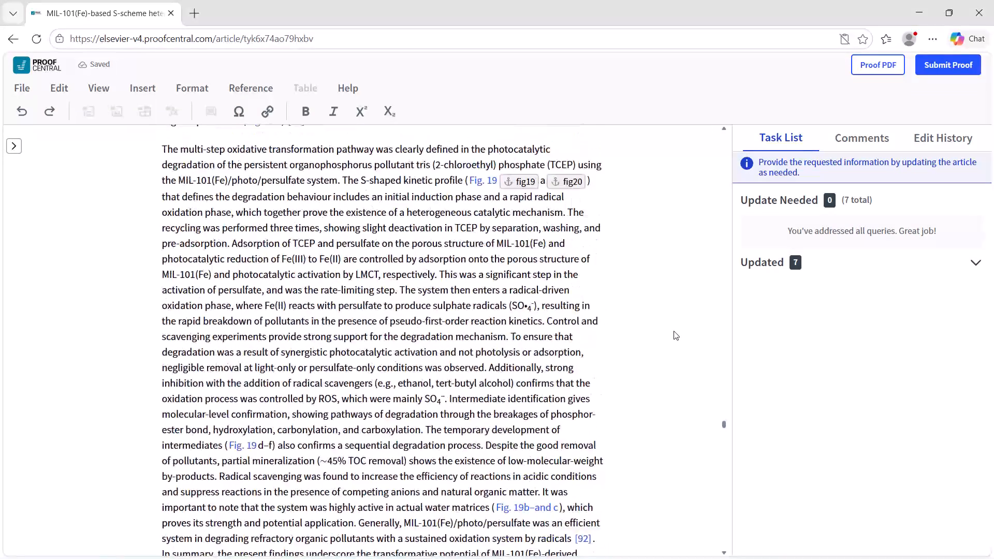
pyautogui.hscroll(3, 674, 331)
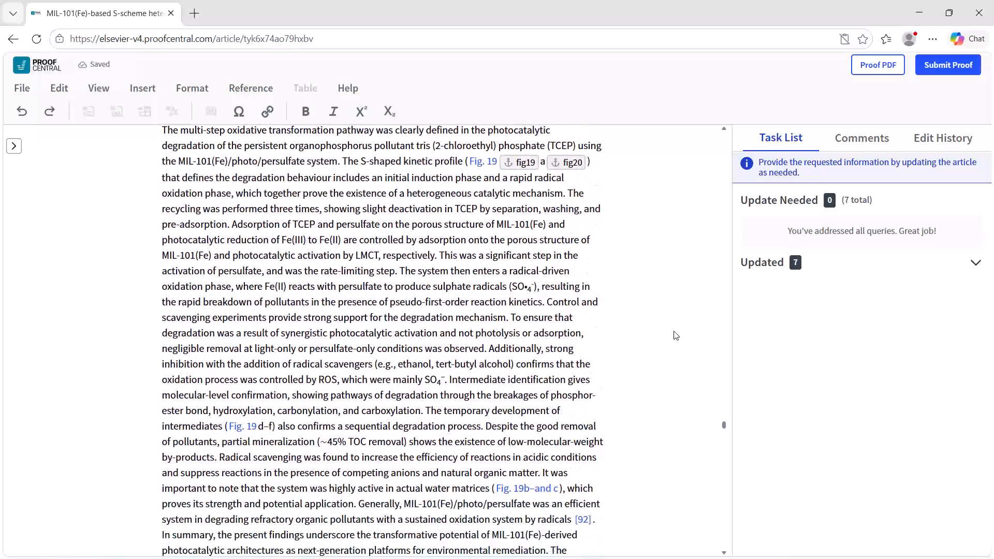
pyautogui.hscroll(1, 674, 331)
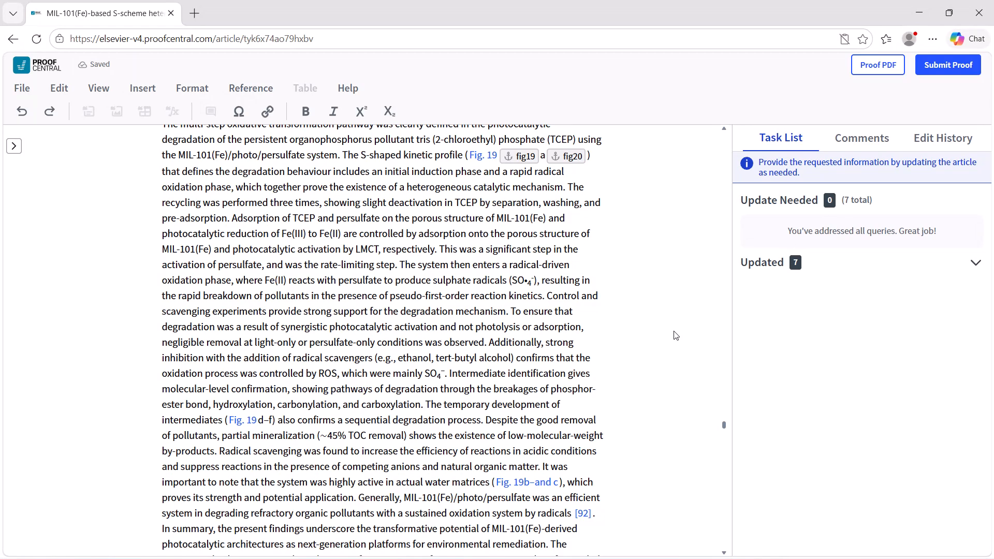
pyautogui.scroll(-1, 674, 331)
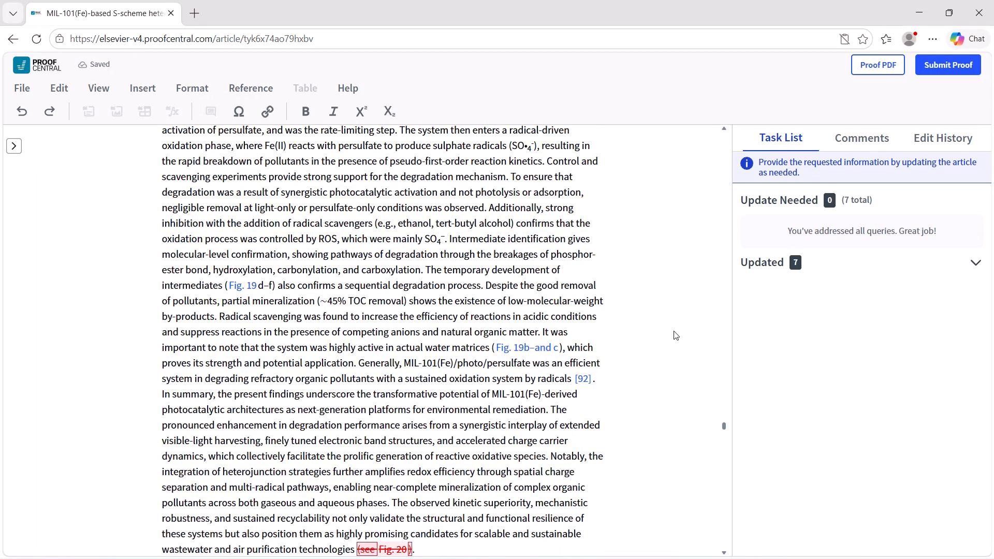
pyautogui.scroll(-5, 674, 331)
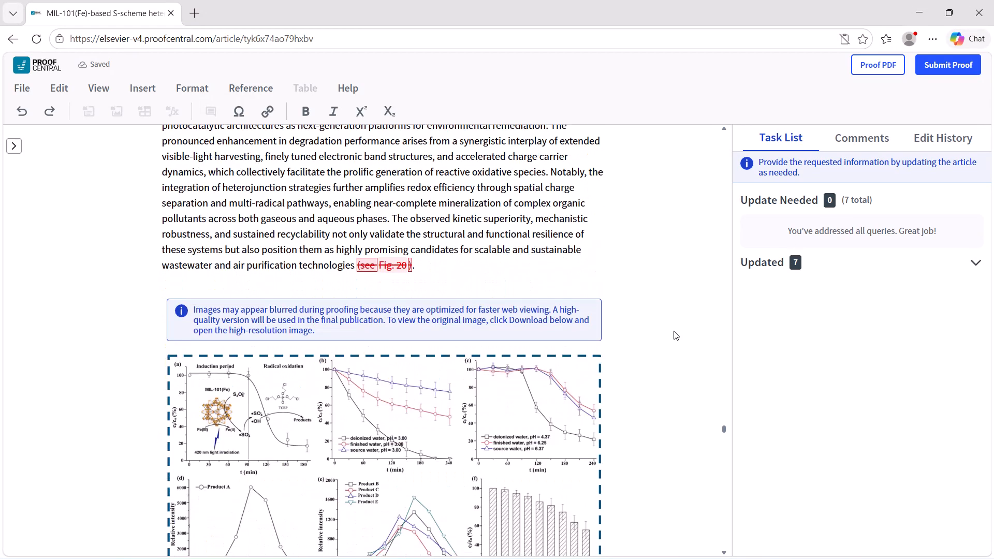
pyautogui.scroll(-5, 674, 331)
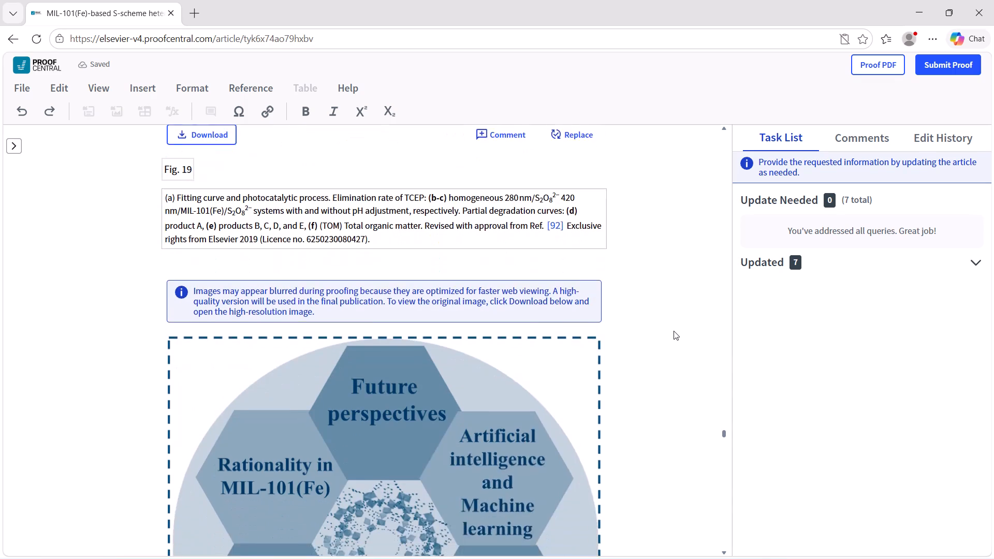
pyautogui.scroll(-7, 674, 331)
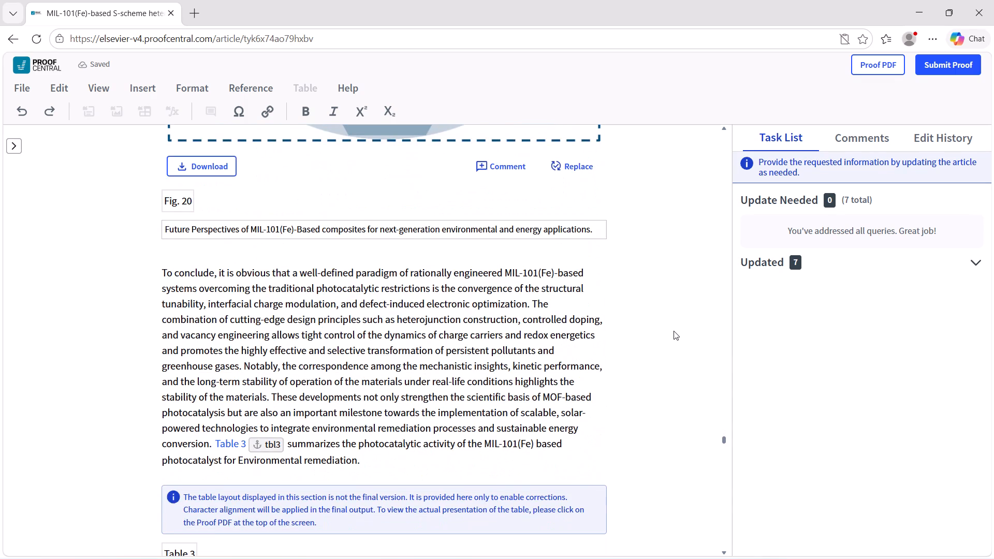
# Examine Table 3 on photocatalytic activity for environmental remediation, covering all its columns and rows through the reference entries.
pyautogui.scroll(-6, 674, 331)
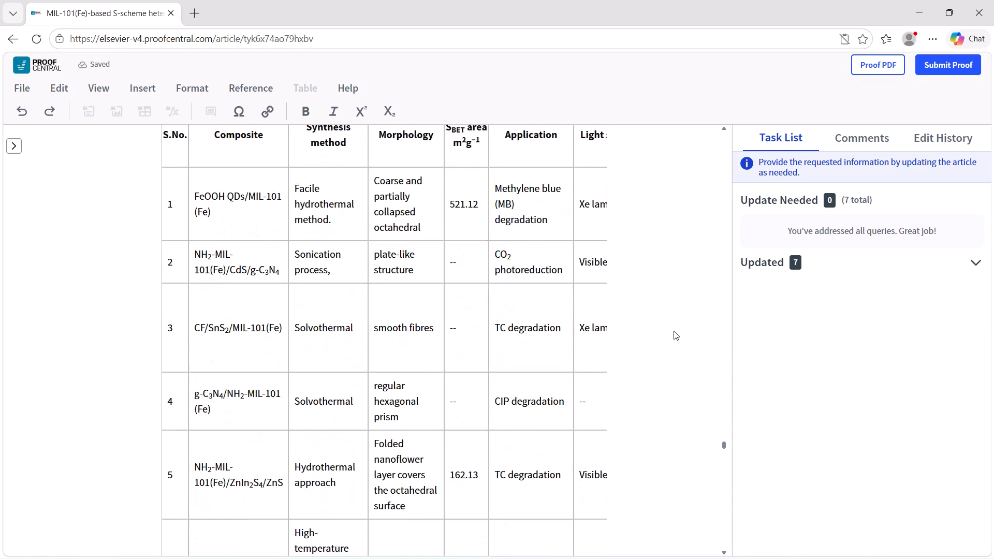
pyautogui.scroll(-3, 674, 331)
pyautogui.hscroll(-3, 527, 349)
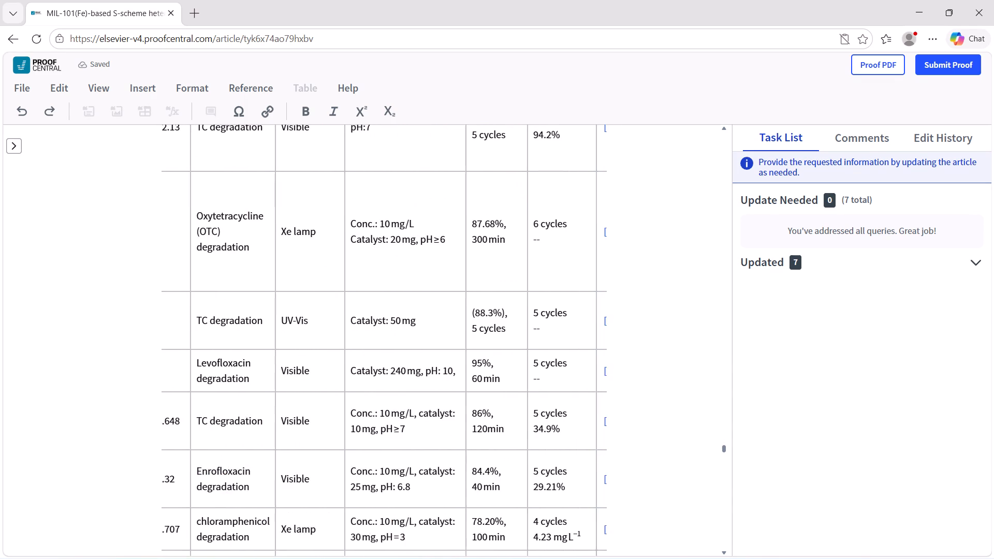
pyautogui.hscroll(-2, 527, 349)
pyautogui.scroll(3, 527, 349)
pyautogui.hscroll(1, 527, 349)
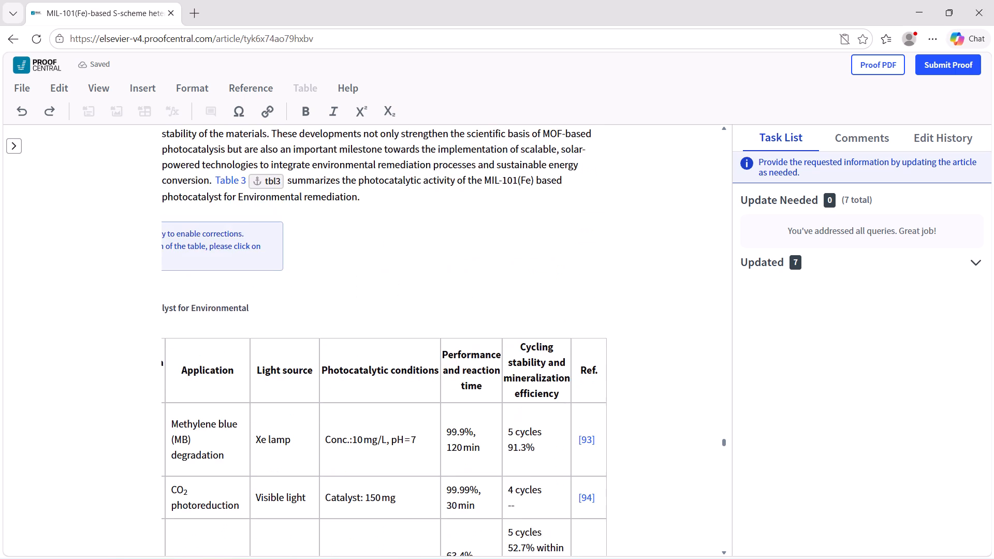
pyautogui.hscroll(1, 527, 349)
pyautogui.scroll(-11, 527, 349)
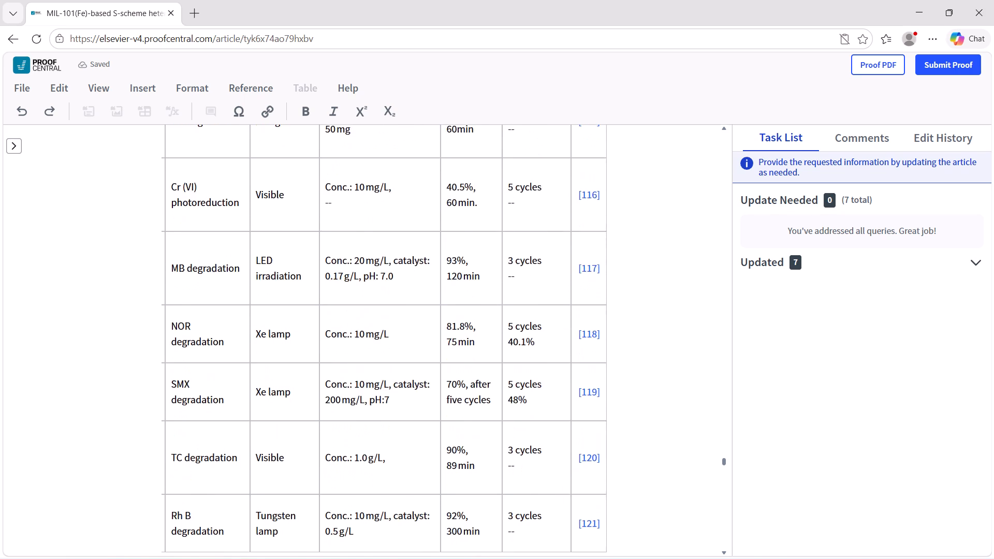
pyautogui.scroll(-3, 527, 349)
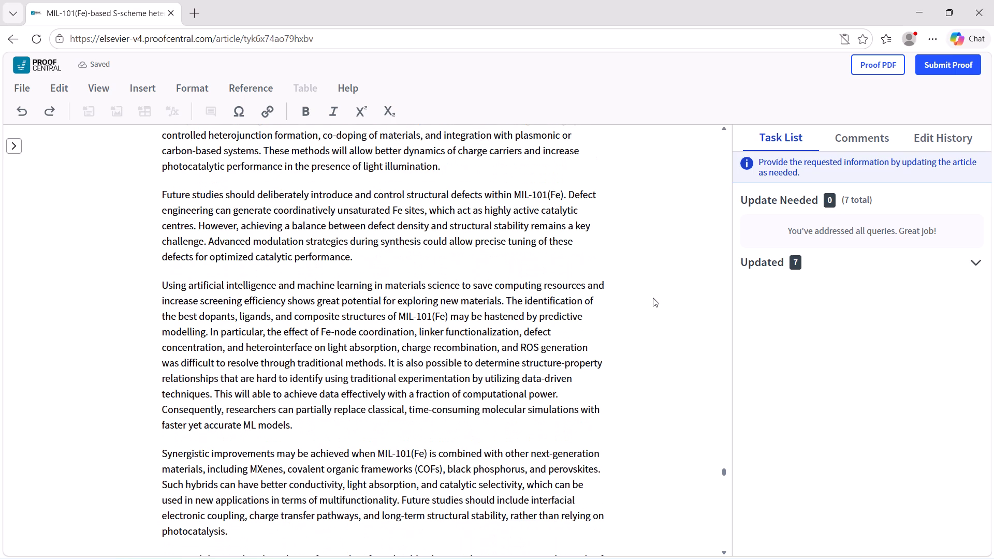
pyautogui.scroll(-7, 653, 298)
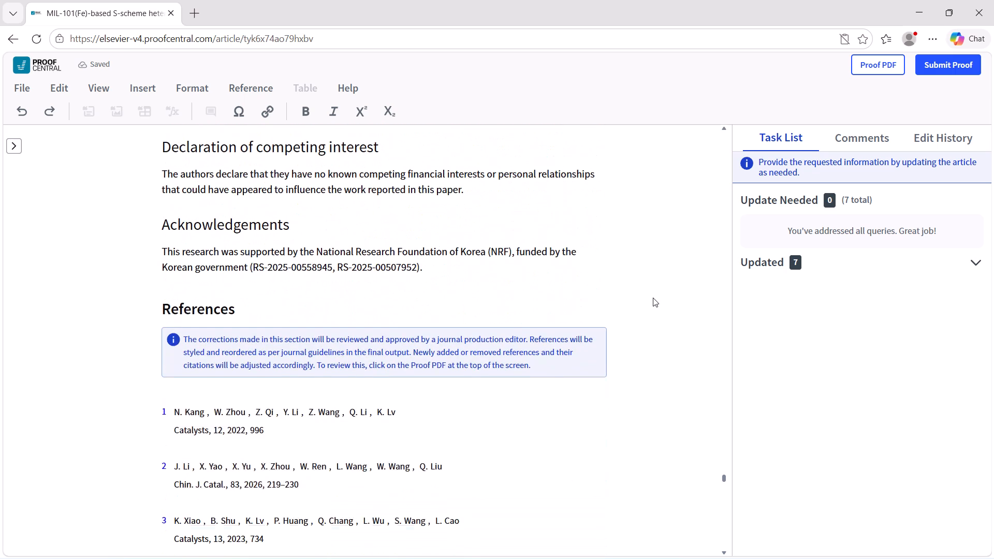
# Look through the reference list, including the volume numbers inserted in references 102 and 106.
pyautogui.scroll(-6, 653, 298)
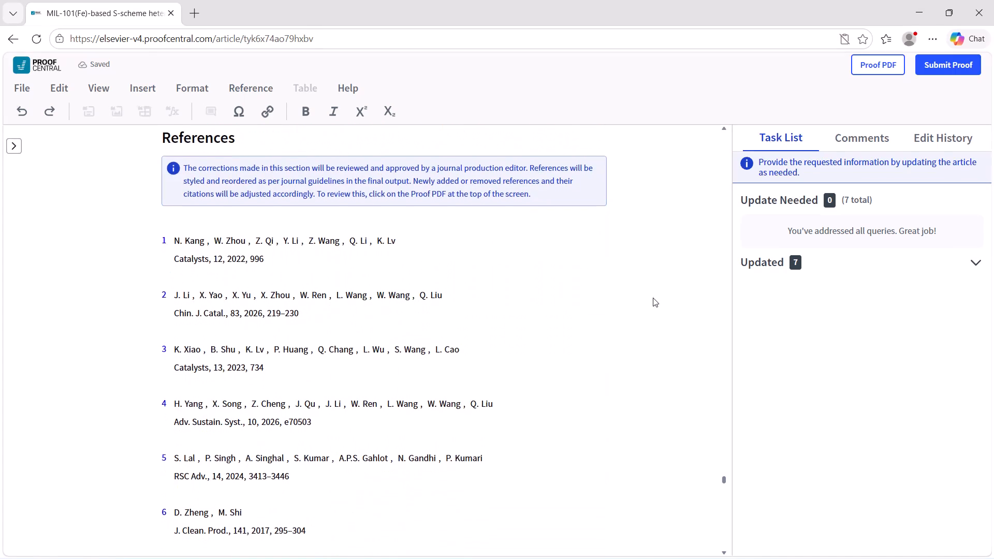
pyautogui.scroll(-11, 653, 298)
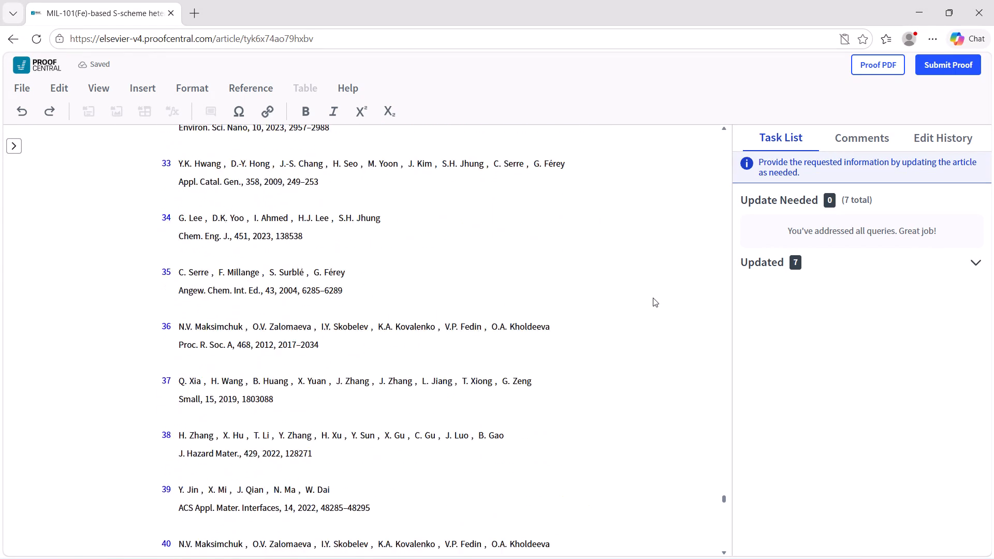
pyautogui.scroll(-20, 653, 298)
# Go back to Section 5.1 and recheck Figs. 11 and 13 with their captions and the CO2 reduction text.
pyautogui.scroll(6, 653, 298)
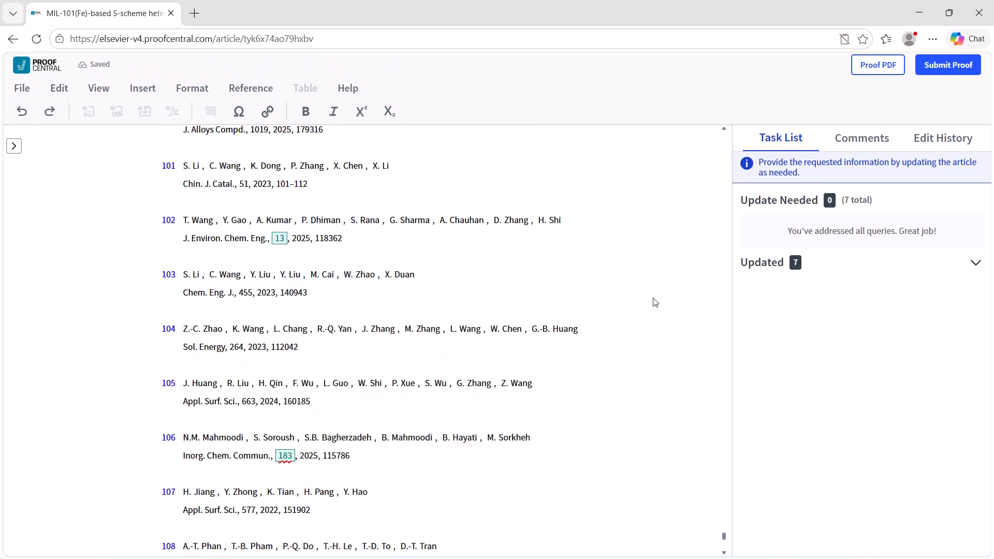
pyautogui.scroll(20, 653, 298)
pyautogui.scroll(17, 653, 298)
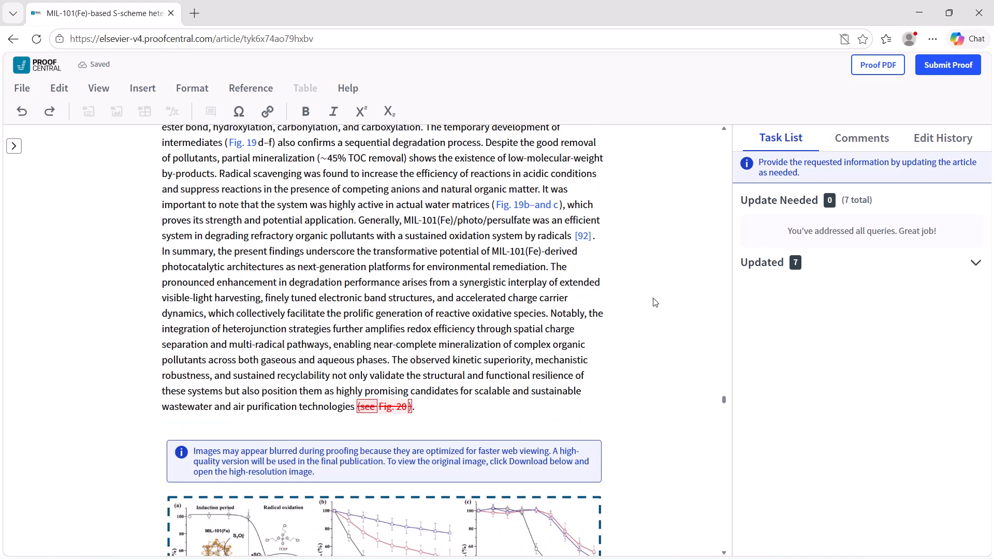
pyautogui.scroll(1, 653, 298)
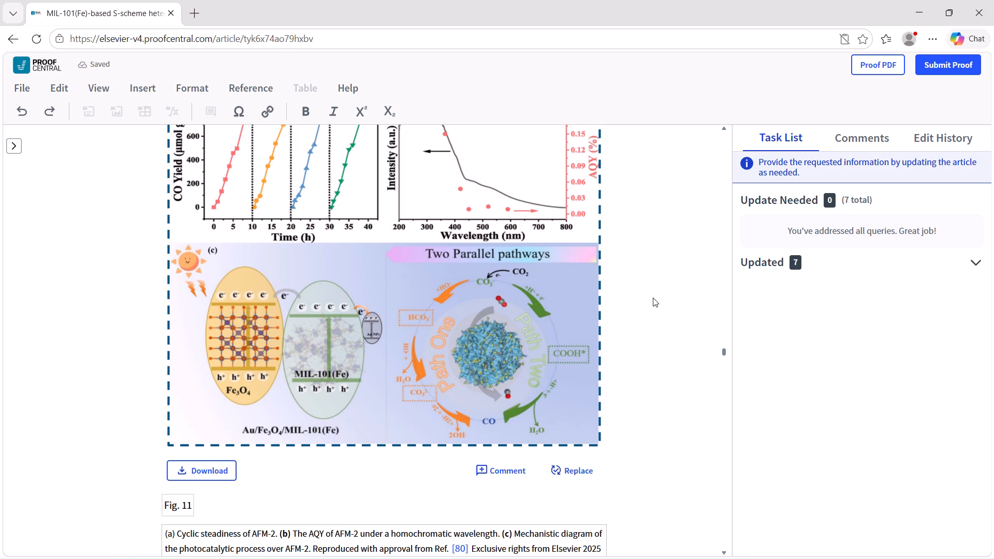
pyautogui.scroll(-1, 678, 254)
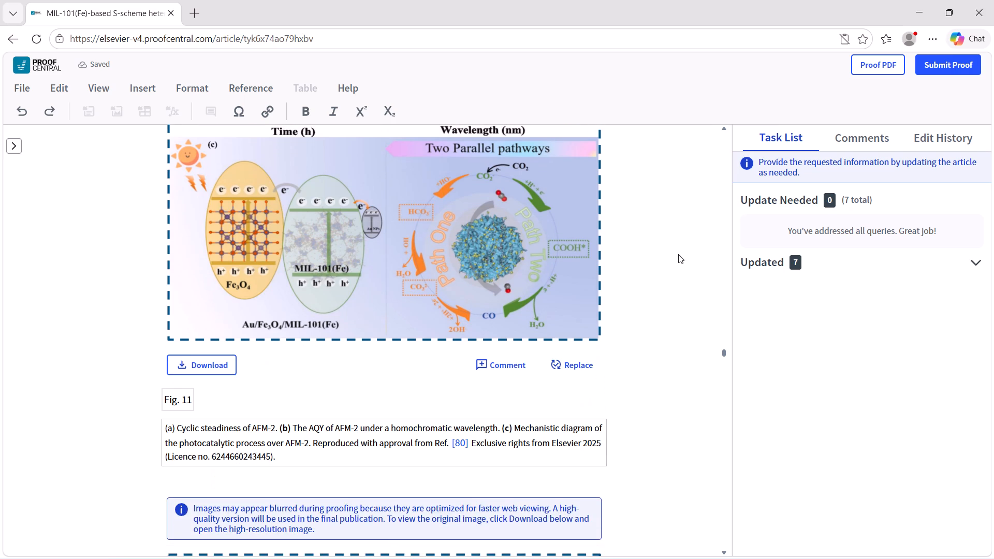
pyautogui.scroll(-8, 678, 254)
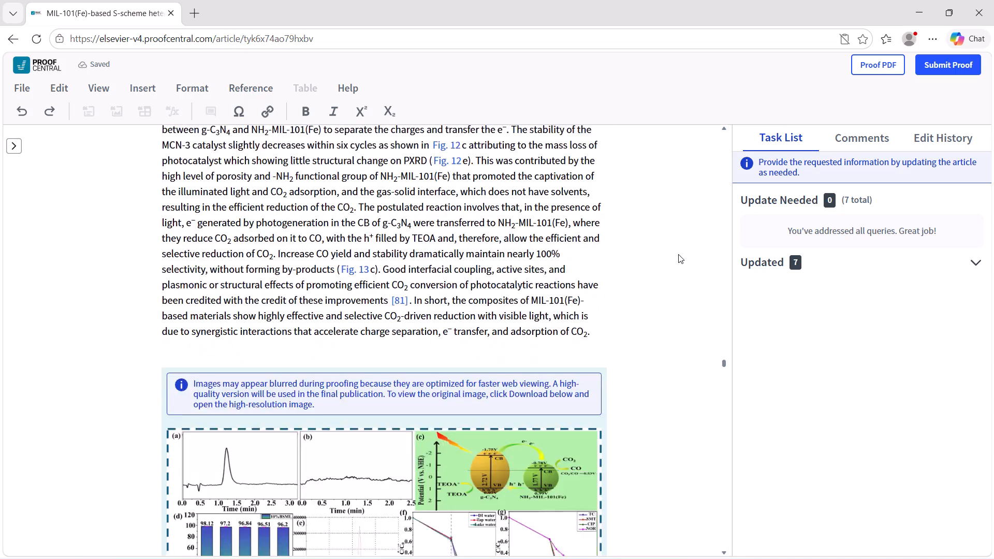
pyautogui.scroll(-4, 678, 254)
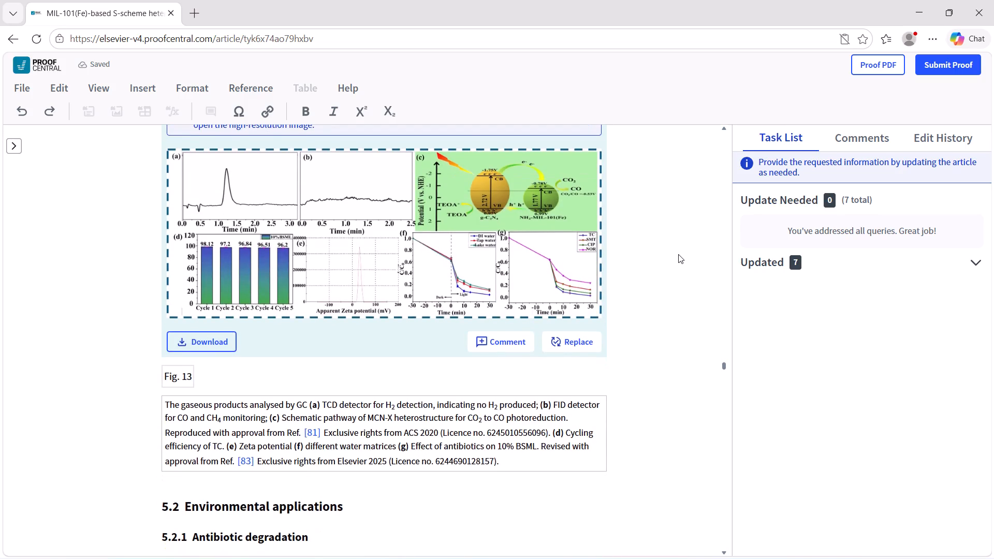
pyautogui.scroll(1, 678, 254)
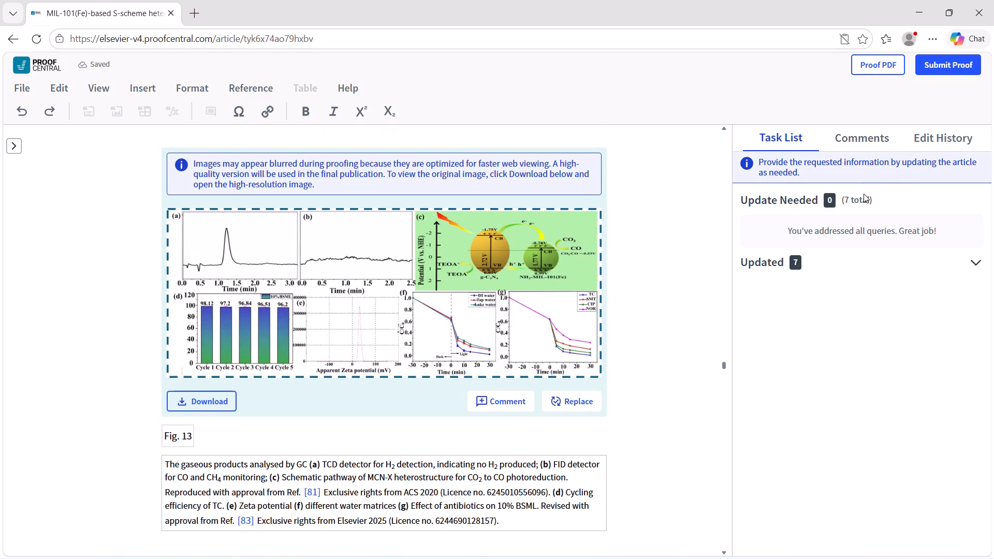
# Examine the full edit history, from the authorship changes and Fig. 13 replacement to the citation and reference insertions.
pyautogui.click(925, 136)
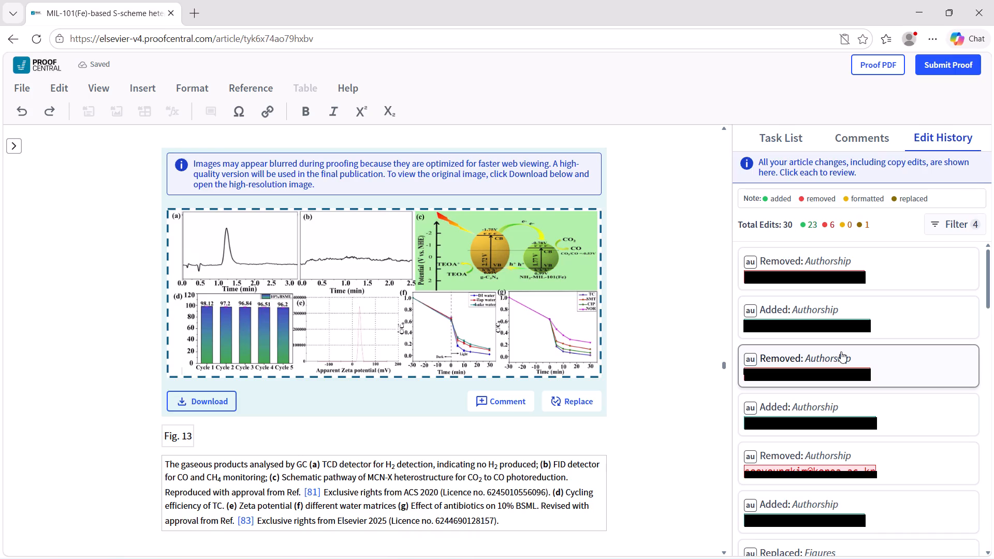
pyautogui.scroll(-1, 922, 384)
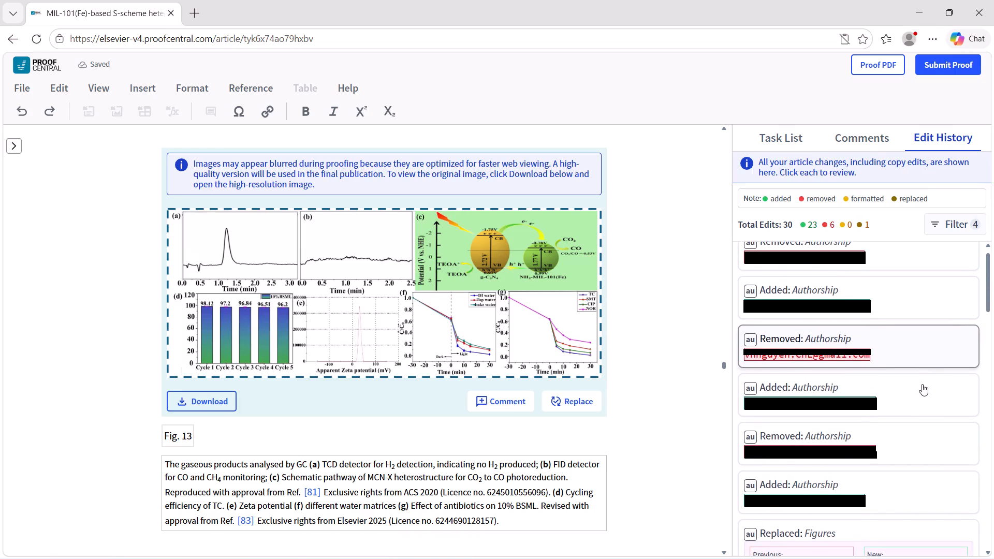
pyautogui.scroll(-1, 922, 384)
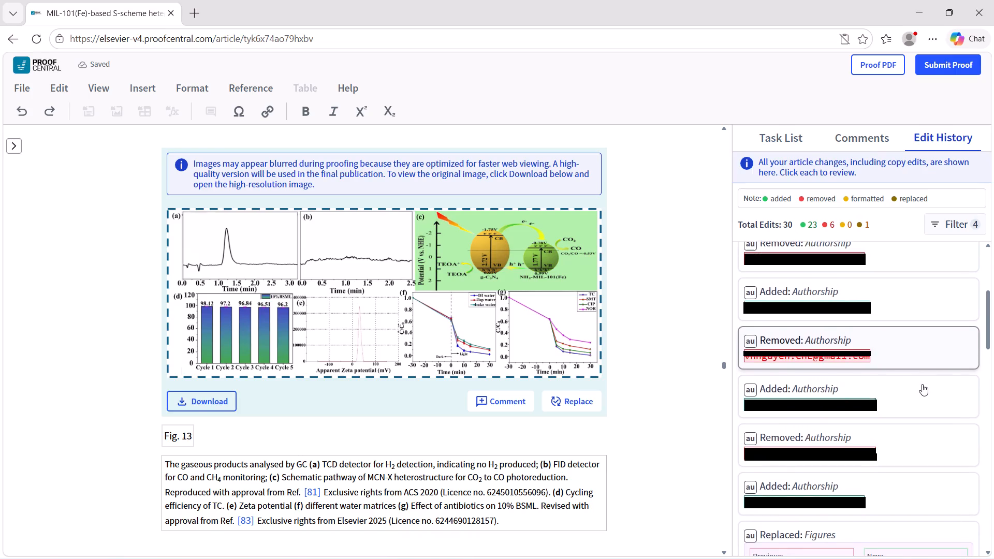
pyautogui.scroll(-2, 922, 384)
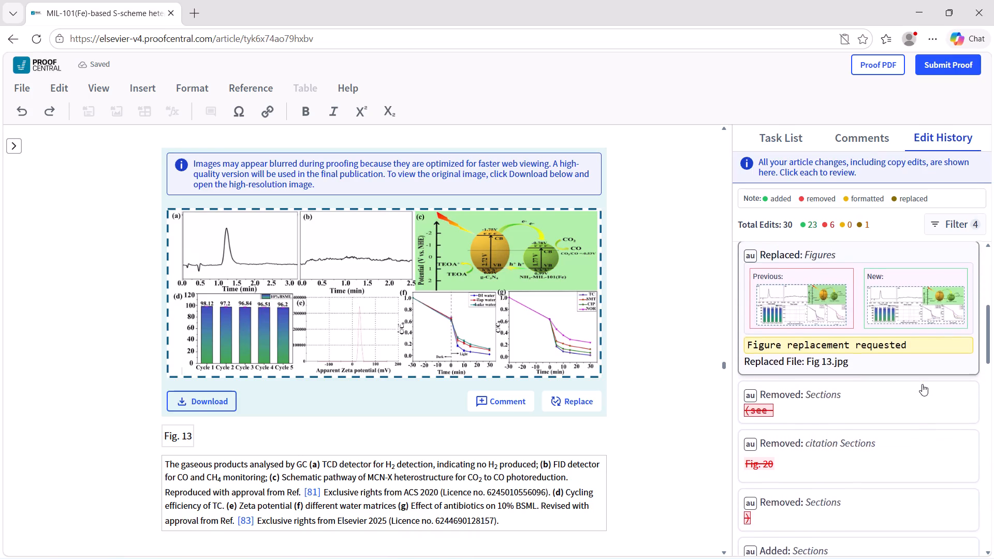
pyautogui.scroll(-3, 922, 384)
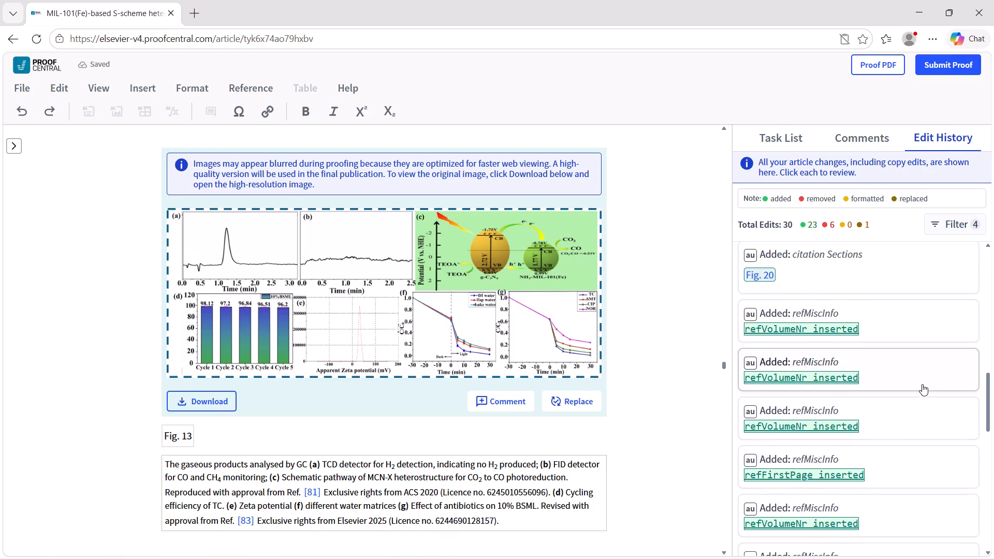
pyautogui.scroll(-12, 922, 384)
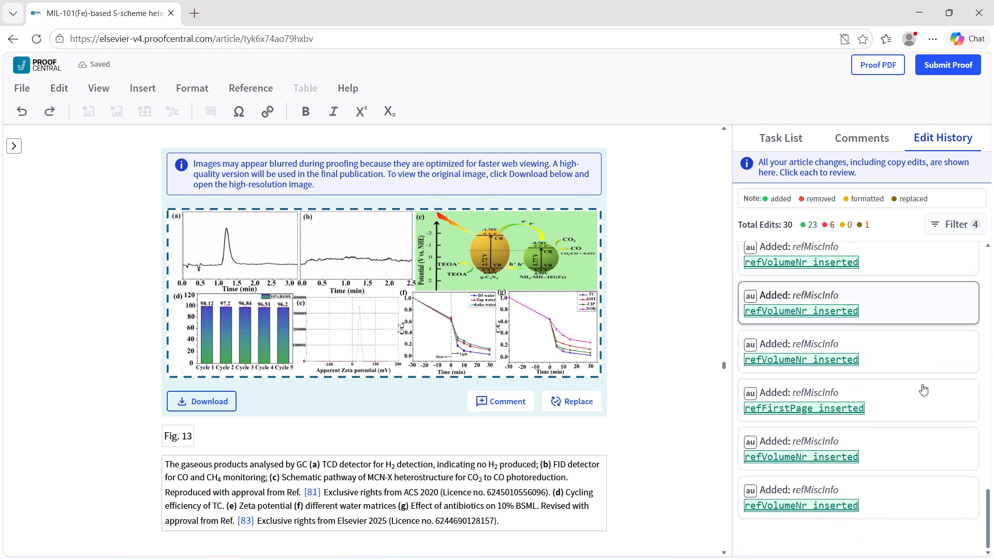
pyautogui.scroll(-5, 922, 384)
# Check the Fig. 13 replacement request in the comments, and return to the task list.
pyautogui.click(866, 136)
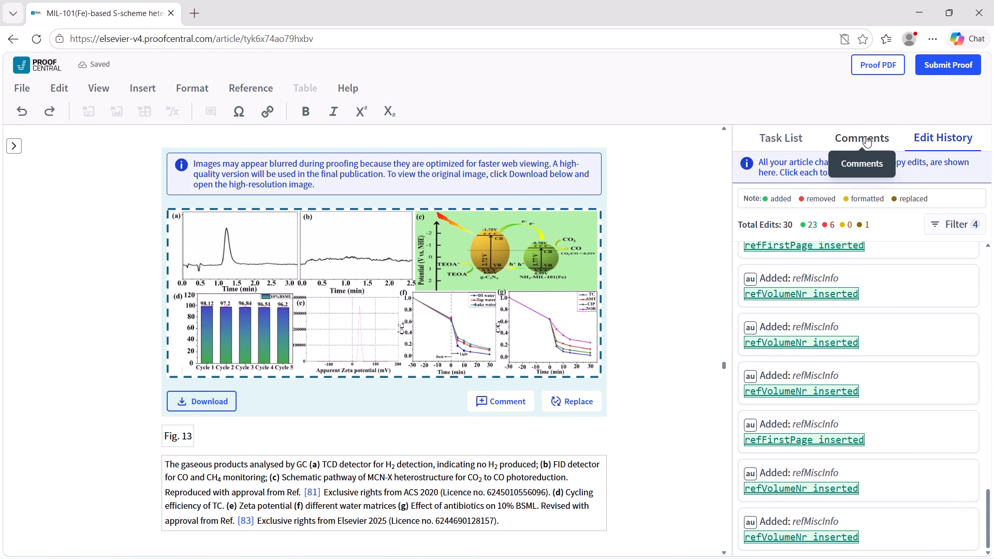
pyautogui.click(782, 148)
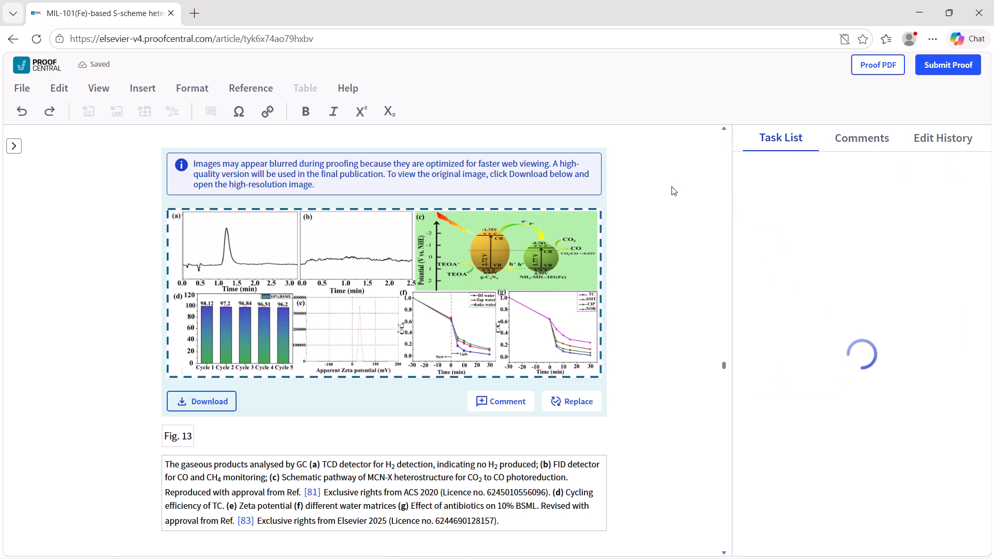
pyautogui.click(860, 201)
# Return to the beginning of the article and review the title and the author list with its affiliation markers.
pyautogui.scroll(4, 647, 274)
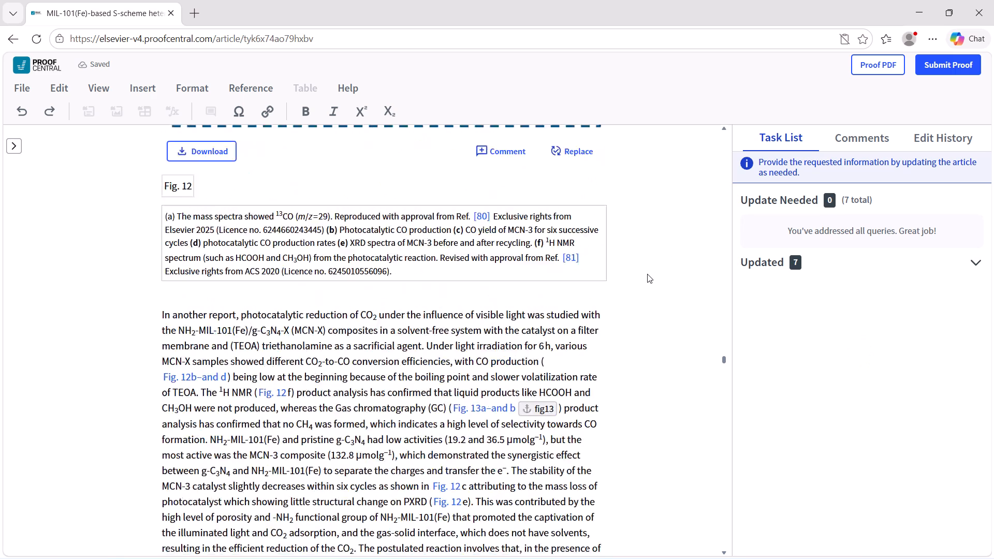
pyautogui.scroll(20, 647, 274)
pyautogui.scroll(5, 647, 274)
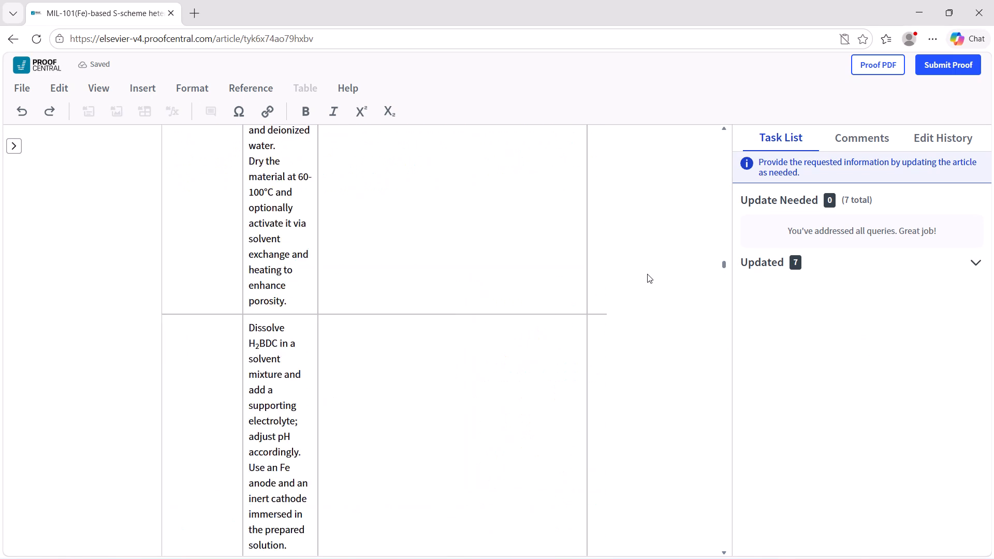
pyautogui.scroll(20, 647, 274)
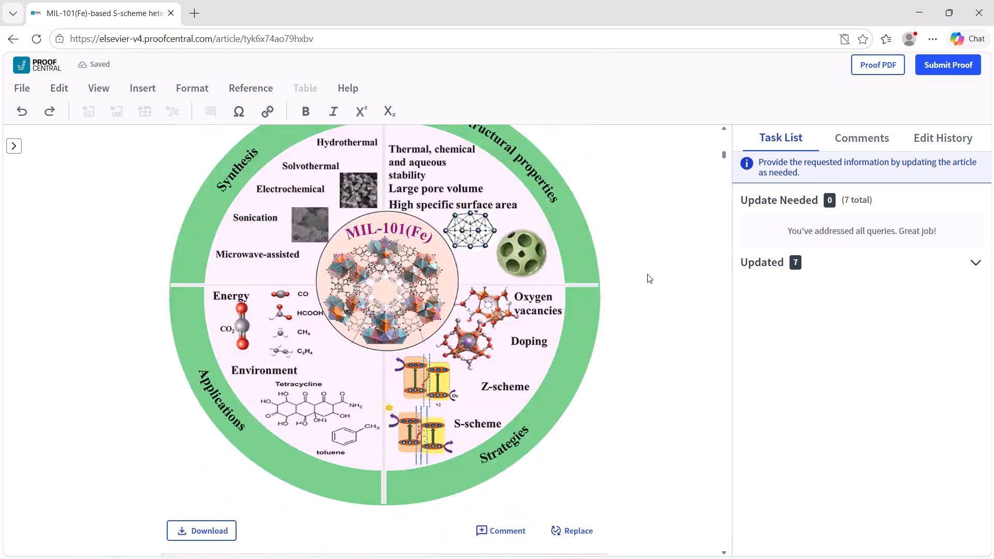
pyautogui.scroll(2, 647, 274)
pyautogui.scroll(-1, 647, 274)
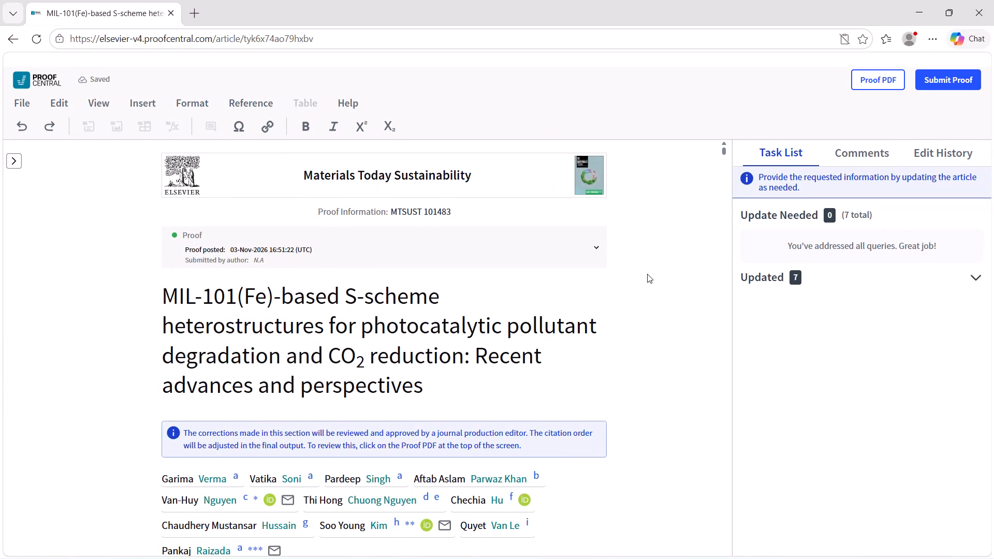
pyautogui.scroll(-1, 647, 274)
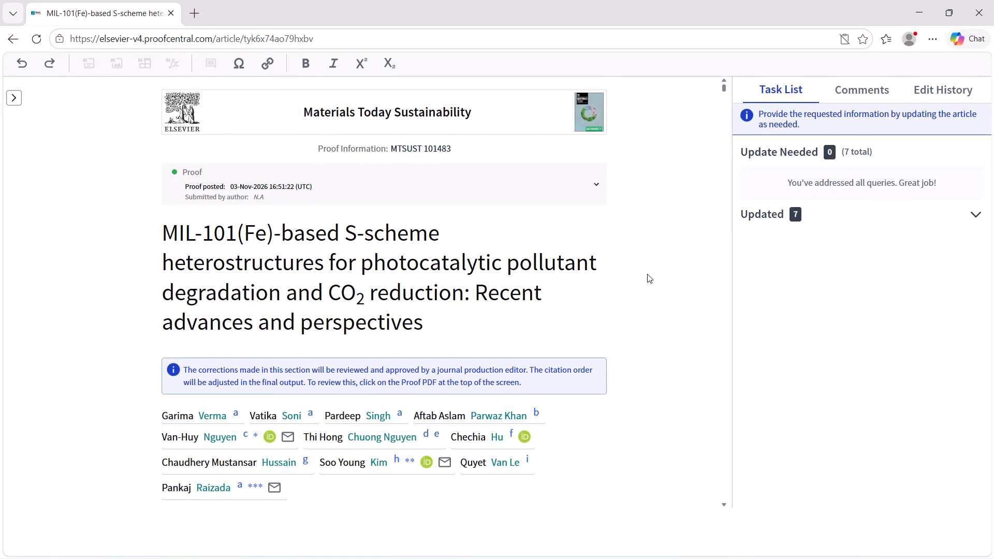
pyautogui.scroll(-3, 647, 274)
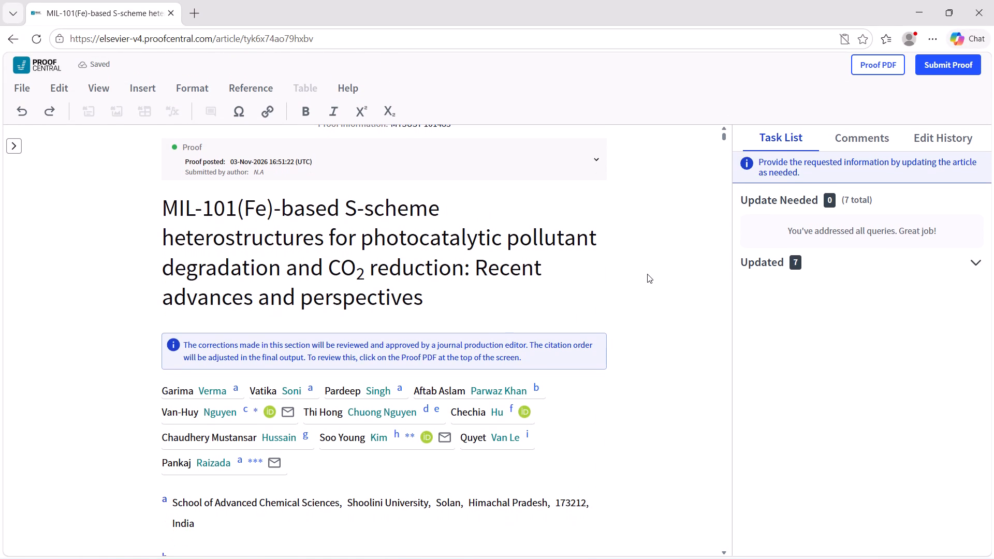
pyautogui.scroll(-1, 647, 274)
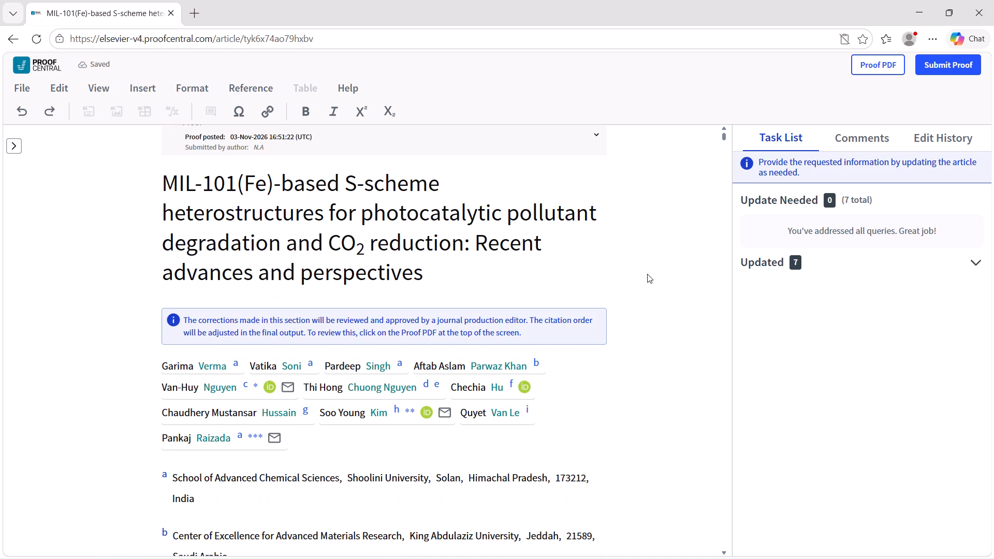
pyautogui.scroll(-1, 647, 274)
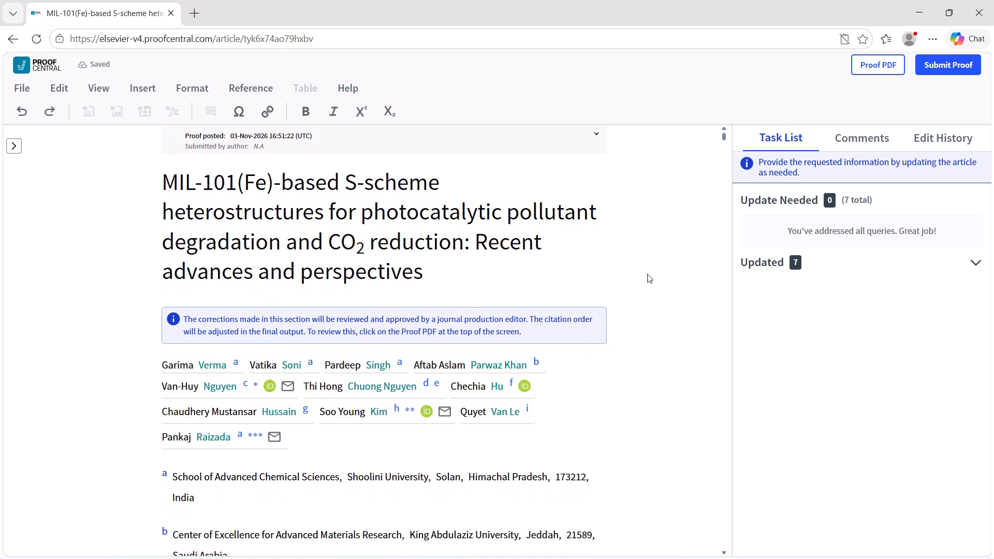
pyautogui.scroll(-2, 647, 274)
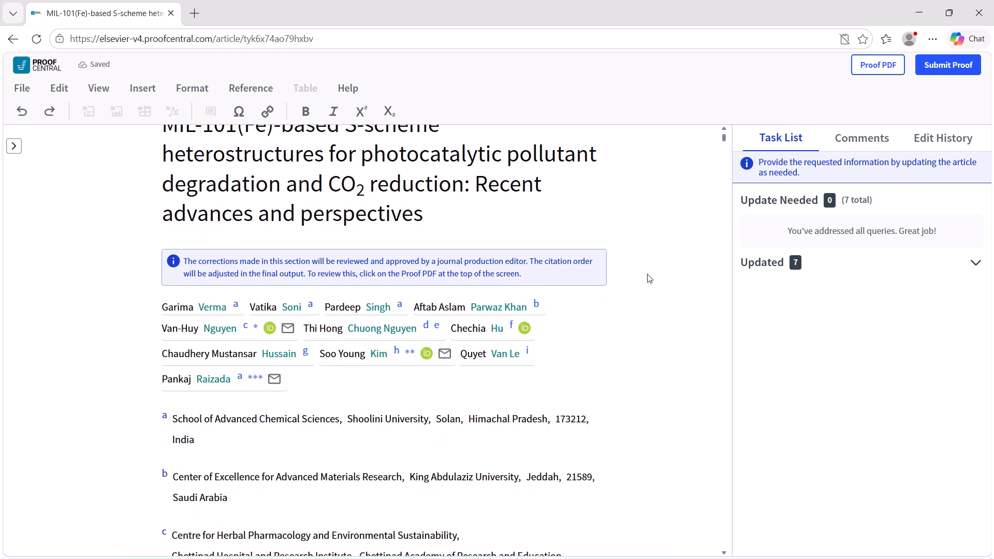
pyautogui.scroll(-2, 647, 274)
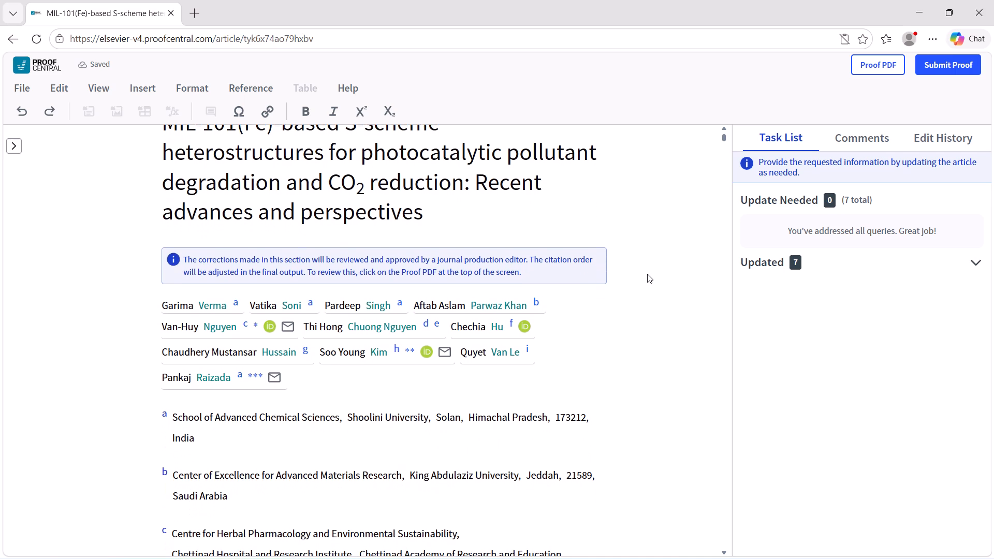
# Check affiliations a to i against the author list, along with the corresponding author notes.
pyautogui.scroll(-1, 647, 274)
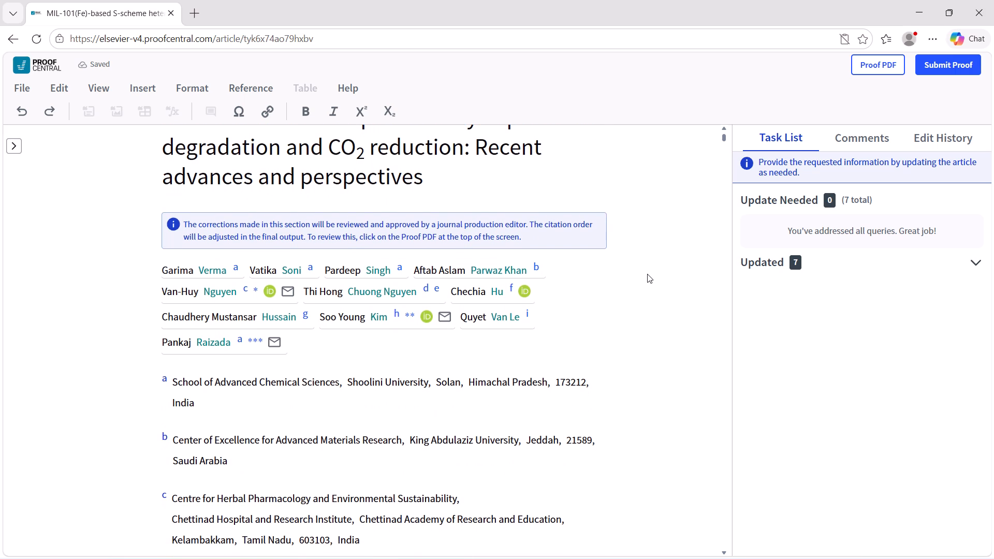
pyautogui.scroll(-2, 647, 274)
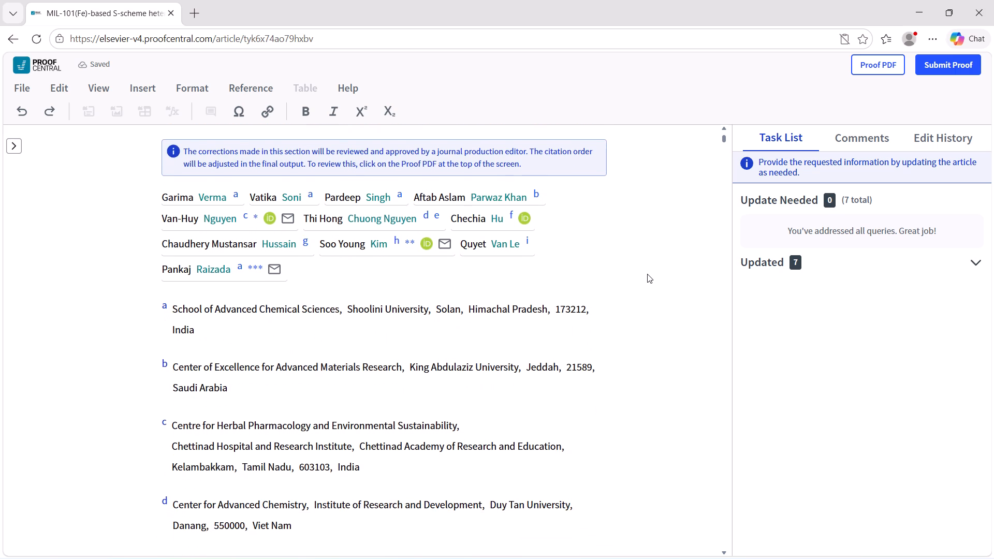
pyautogui.scroll(-2, 647, 274)
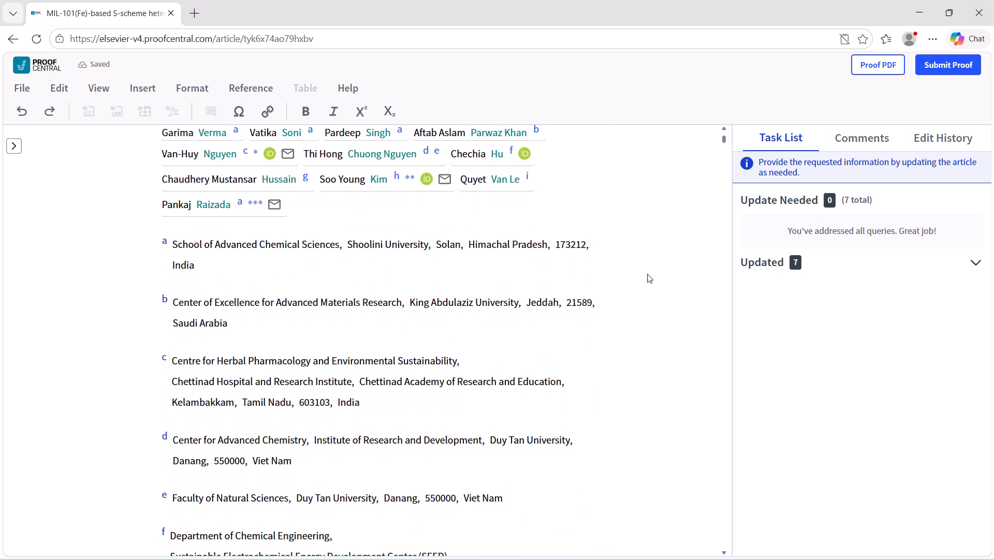
pyautogui.scroll(-4, 647, 274)
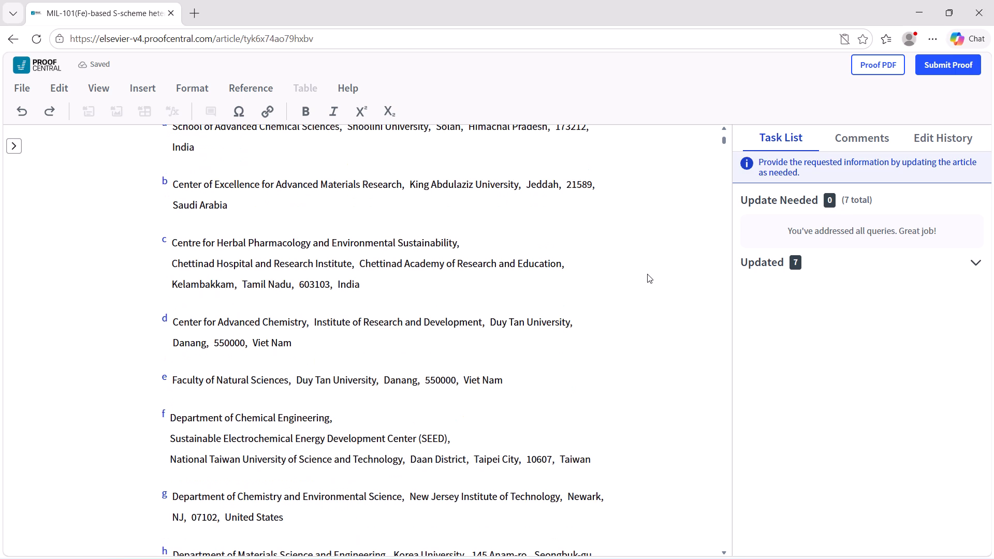
pyautogui.scroll(-2, 647, 274)
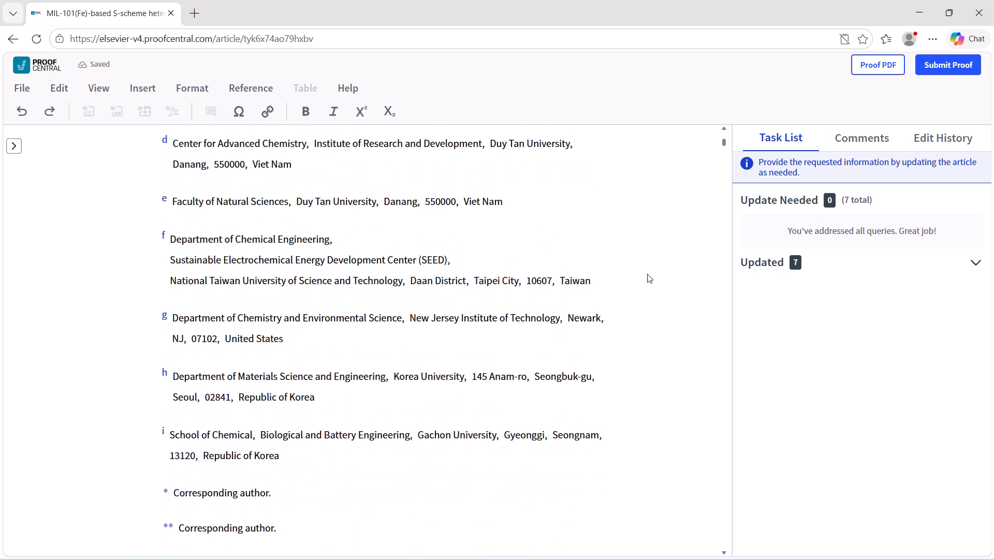
pyautogui.scroll(-1, 647, 274)
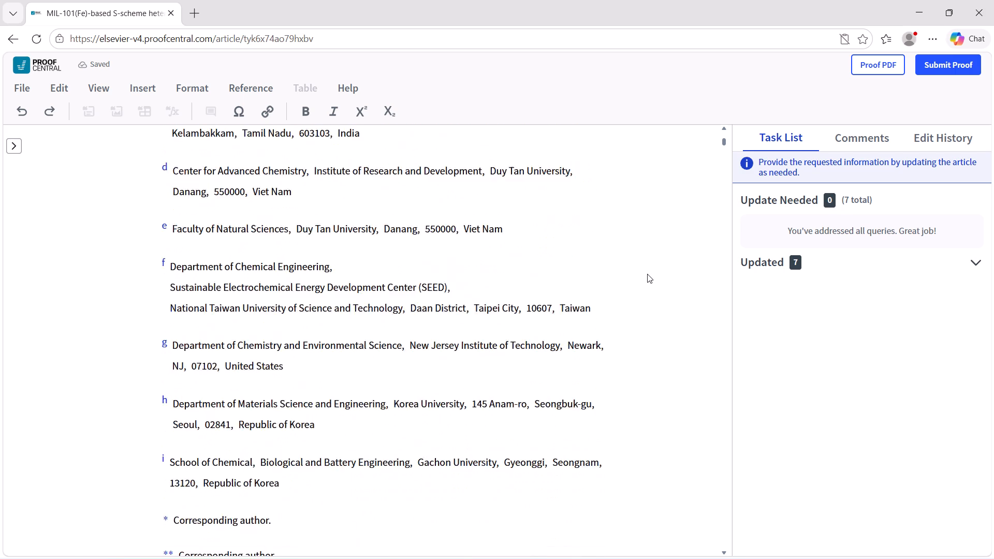
pyautogui.scroll(1, 647, 274)
pyautogui.scroll(-1, 647, 274)
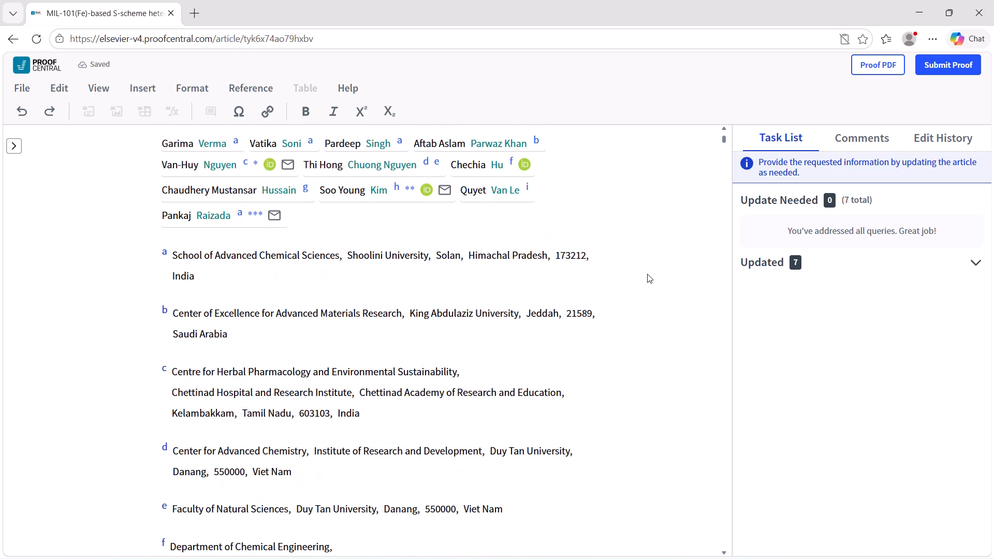
# Review the CRediT contributions, the article history dates and the abstract.
pyautogui.scroll(-6, 647, 274)
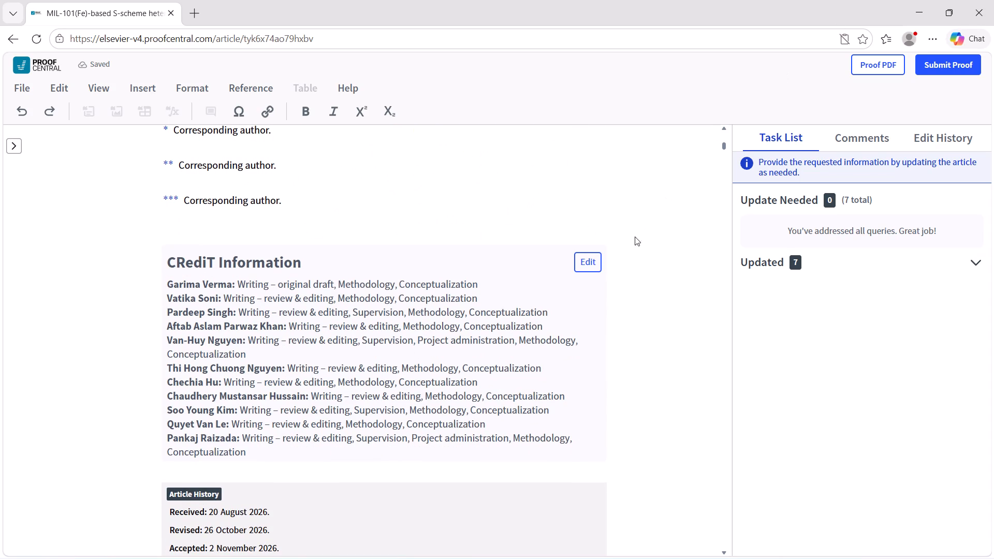
pyautogui.scroll(-4, 649, 251)
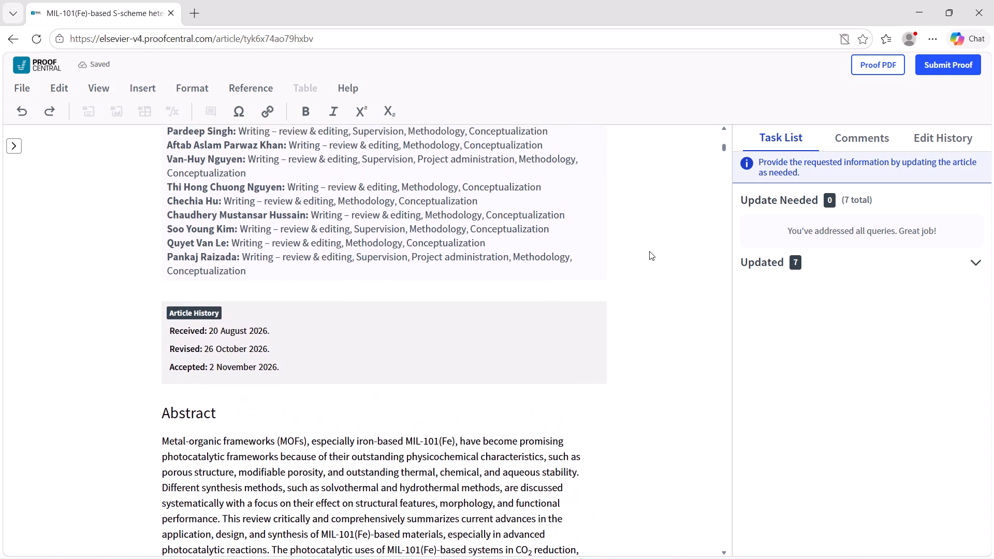
pyautogui.scroll(-5, 649, 251)
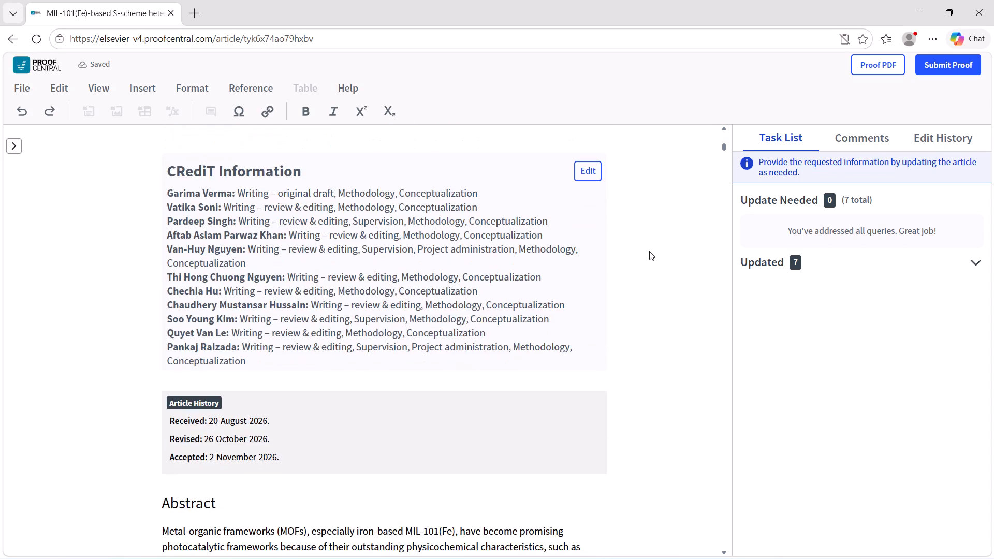
pyautogui.scroll(-3, 649, 251)
pyautogui.scroll(1, 649, 251)
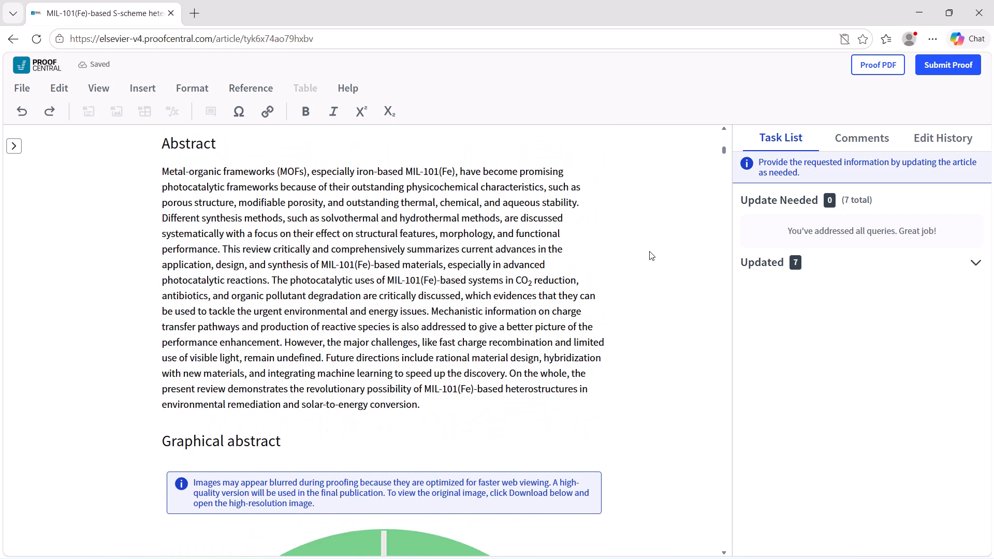
pyautogui.scroll(2, 649, 251)
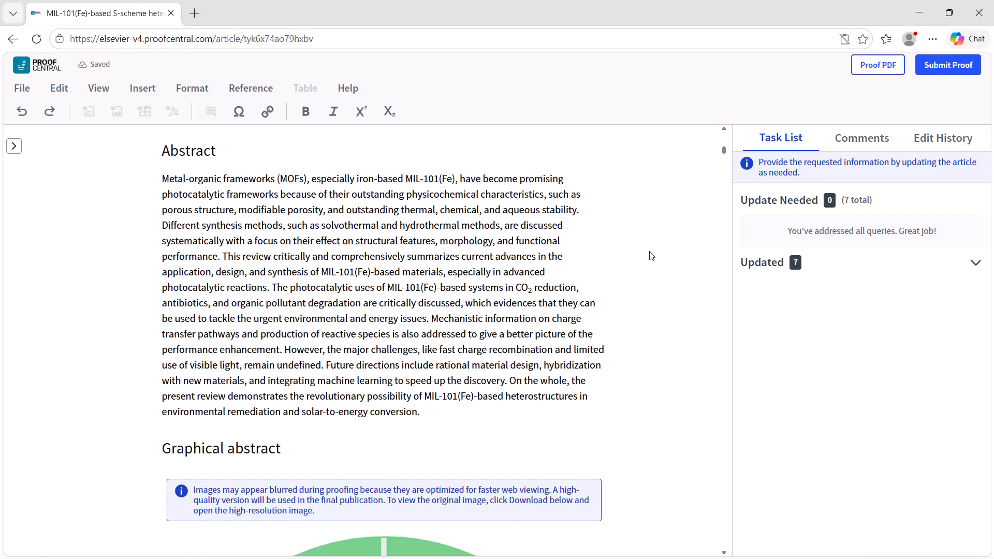
pyautogui.scroll(3, 649, 251)
pyautogui.scroll(-1, 649, 251)
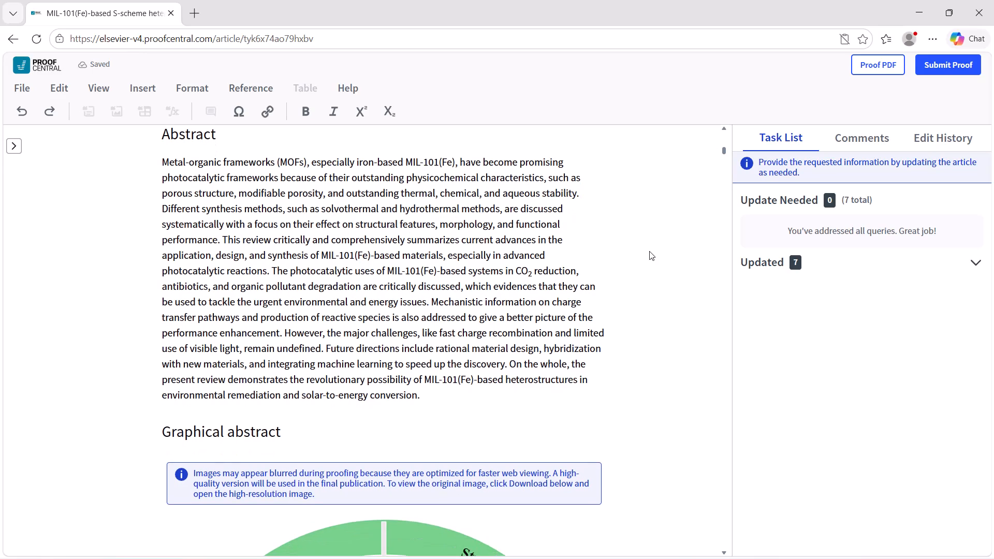
# Review the end of the abstract and the graphical abstract image.
pyautogui.scroll(-2, 649, 251)
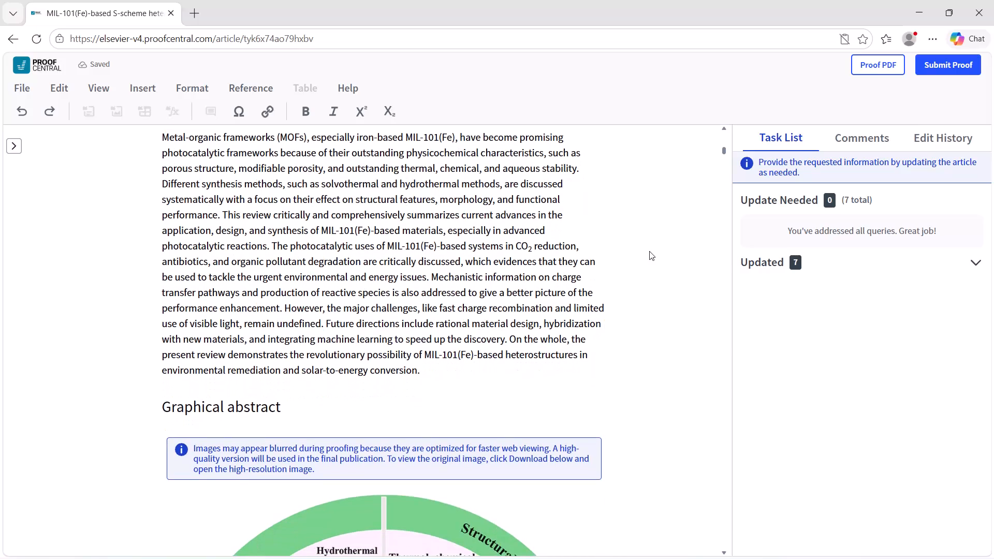
pyautogui.scroll(-4, 649, 251)
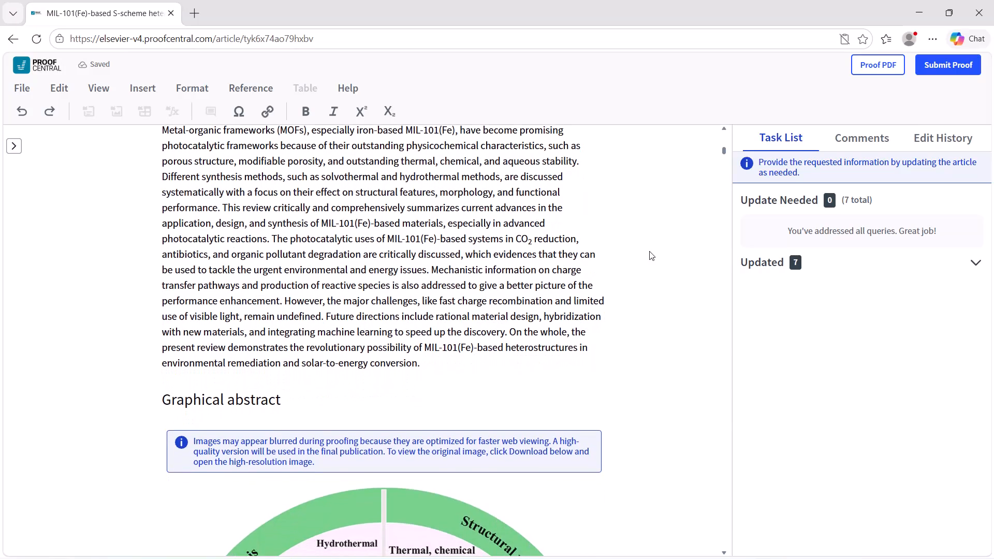
pyautogui.scroll(-3, 649, 251)
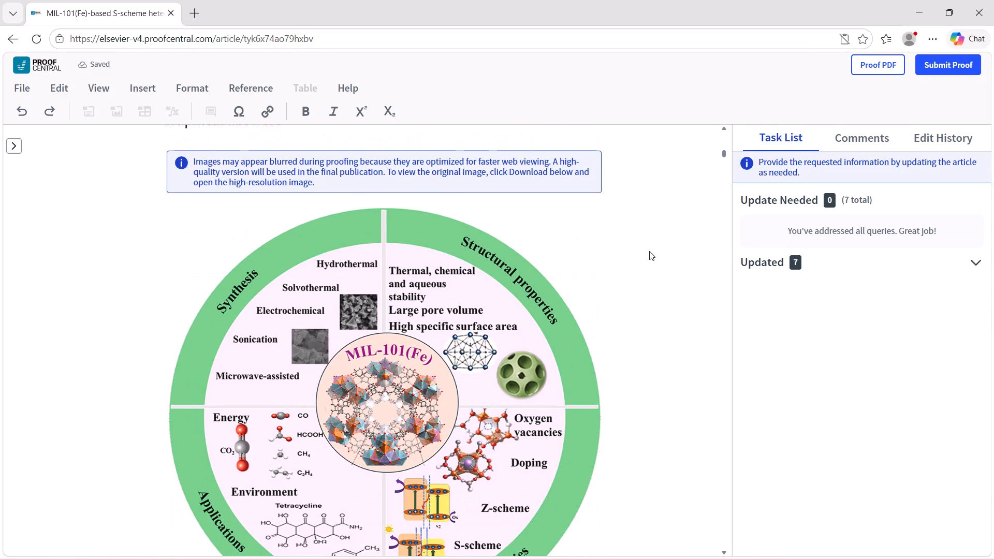
pyautogui.scroll(-4, 649, 251)
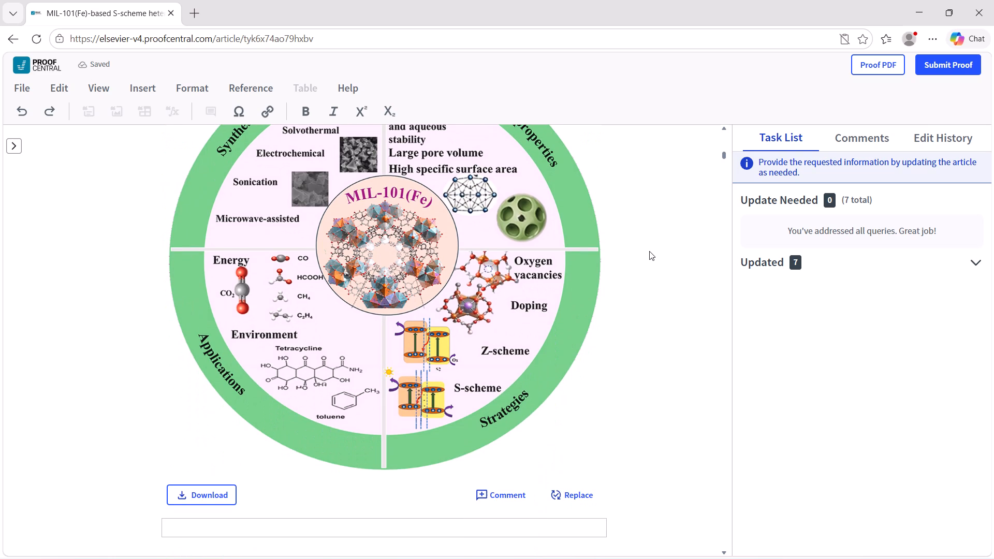
# Skim the article body from the introduction through Scheme 1 and Fig. 4 to the discussion of MIL-101(Fe) composite synthesis.
pyautogui.scroll(-11, 649, 251)
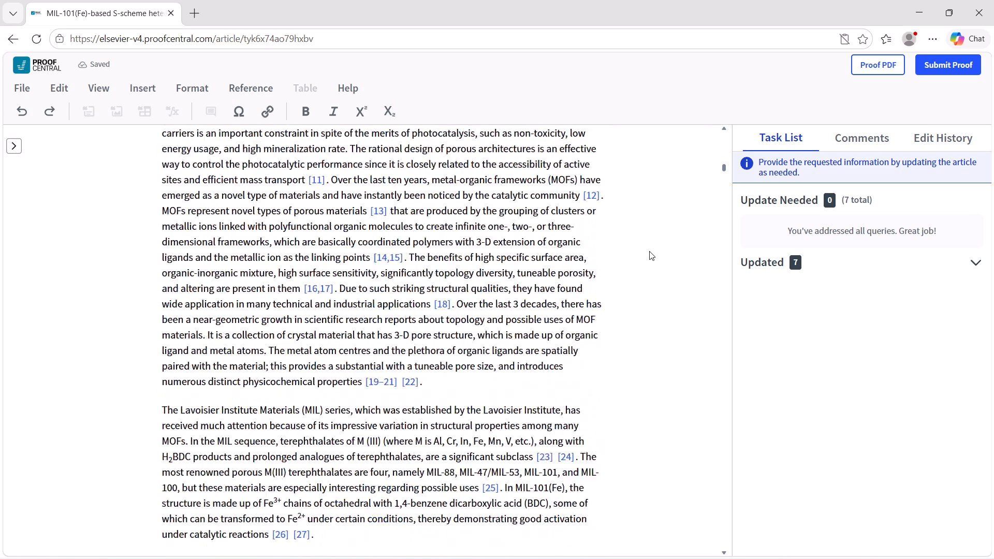
pyautogui.scroll(-12, 649, 251)
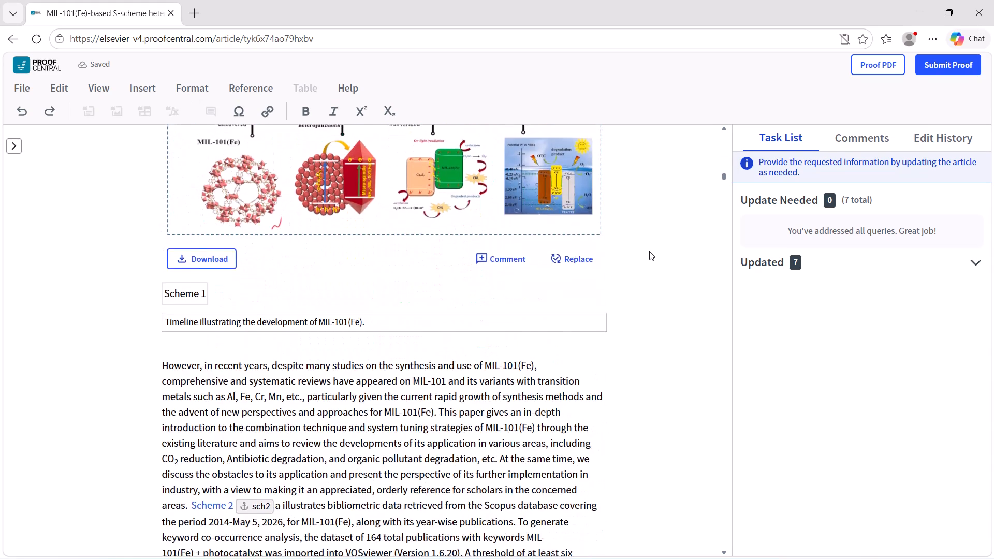
pyautogui.scroll(-13, 649, 251)
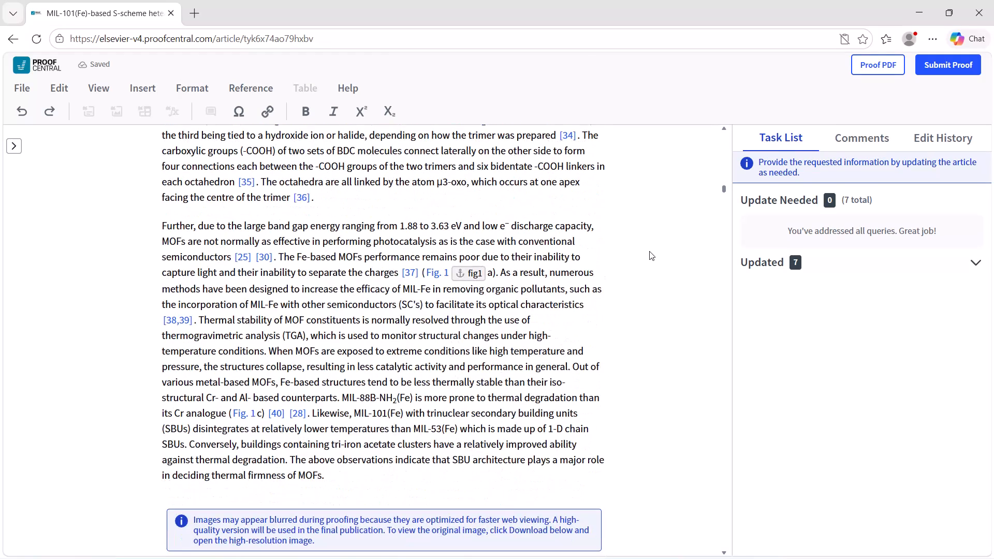
pyautogui.scroll(-13, 649, 251)
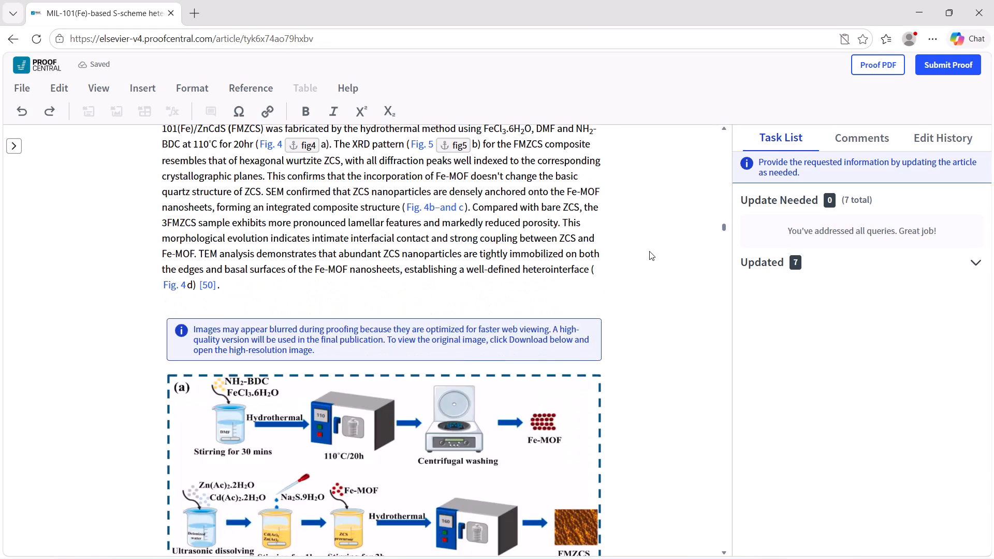